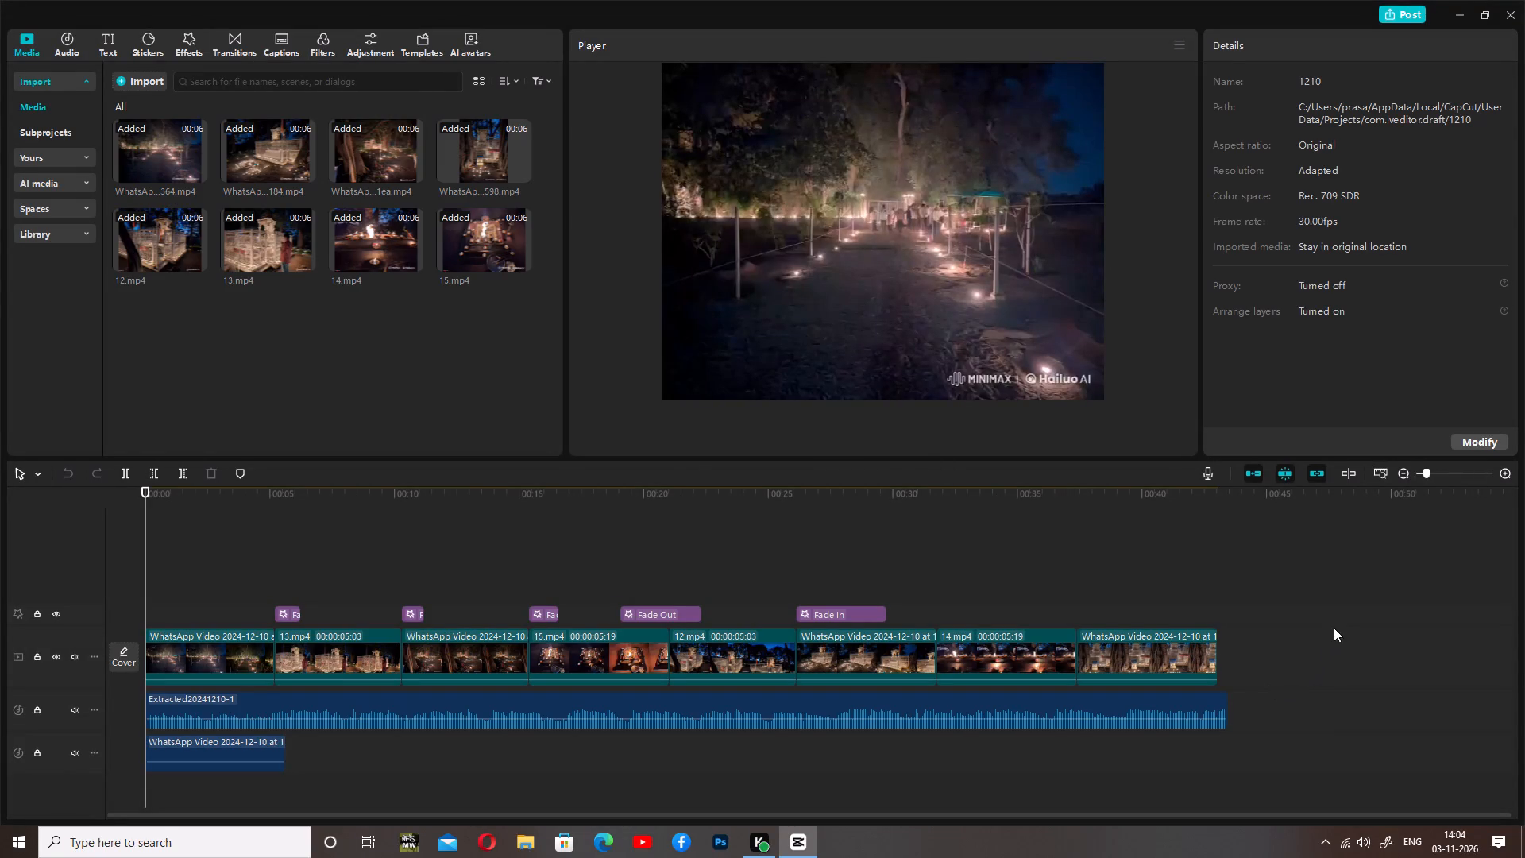
Delete the short WhatsApp Video audio clip from the track beneath the extracted music.
drag(1334, 626, 84, 759)
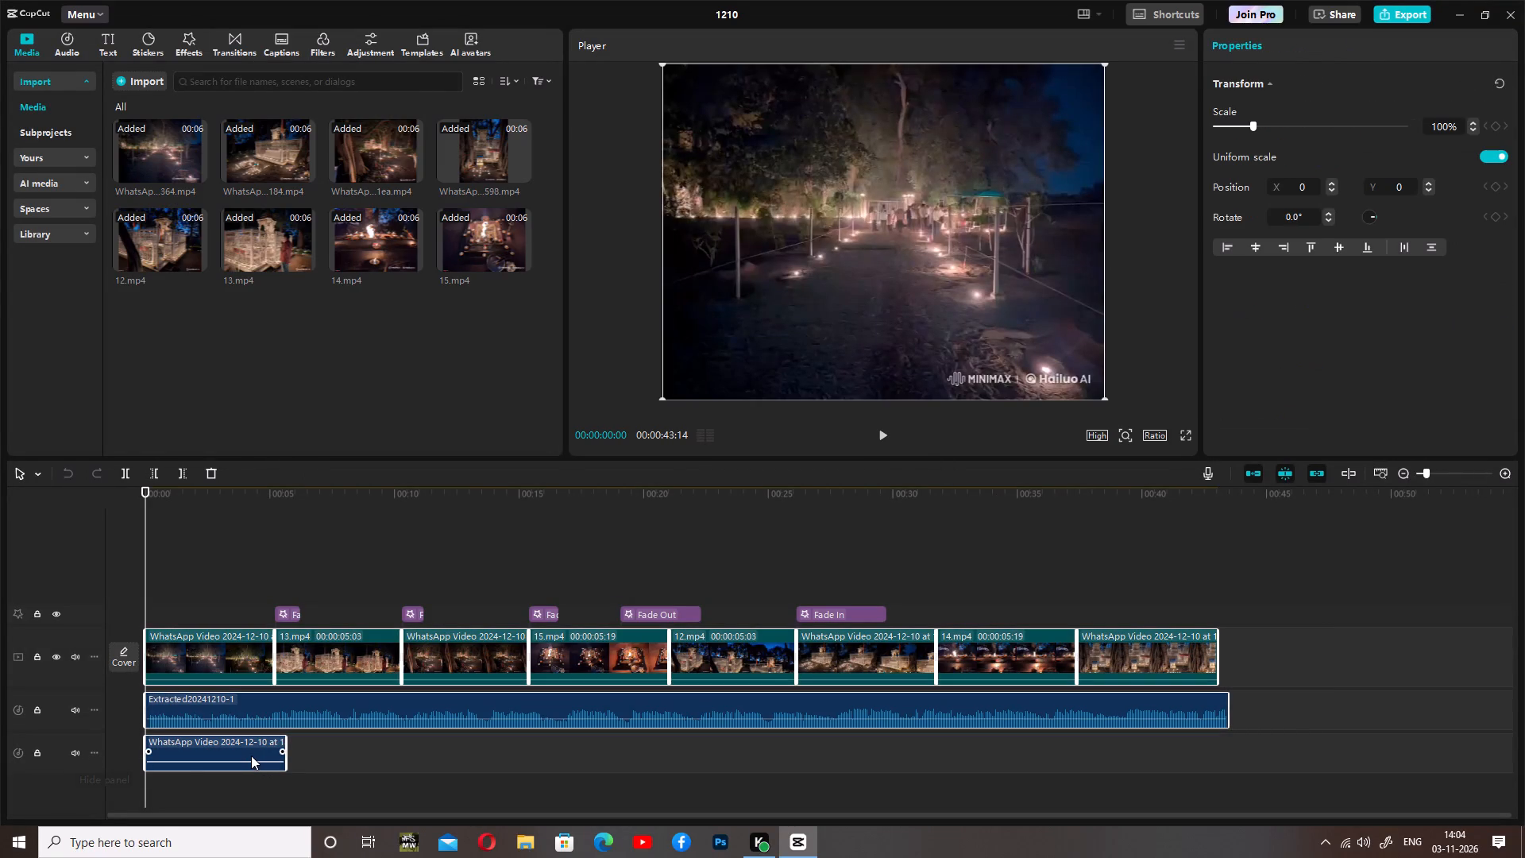
click(251, 756)
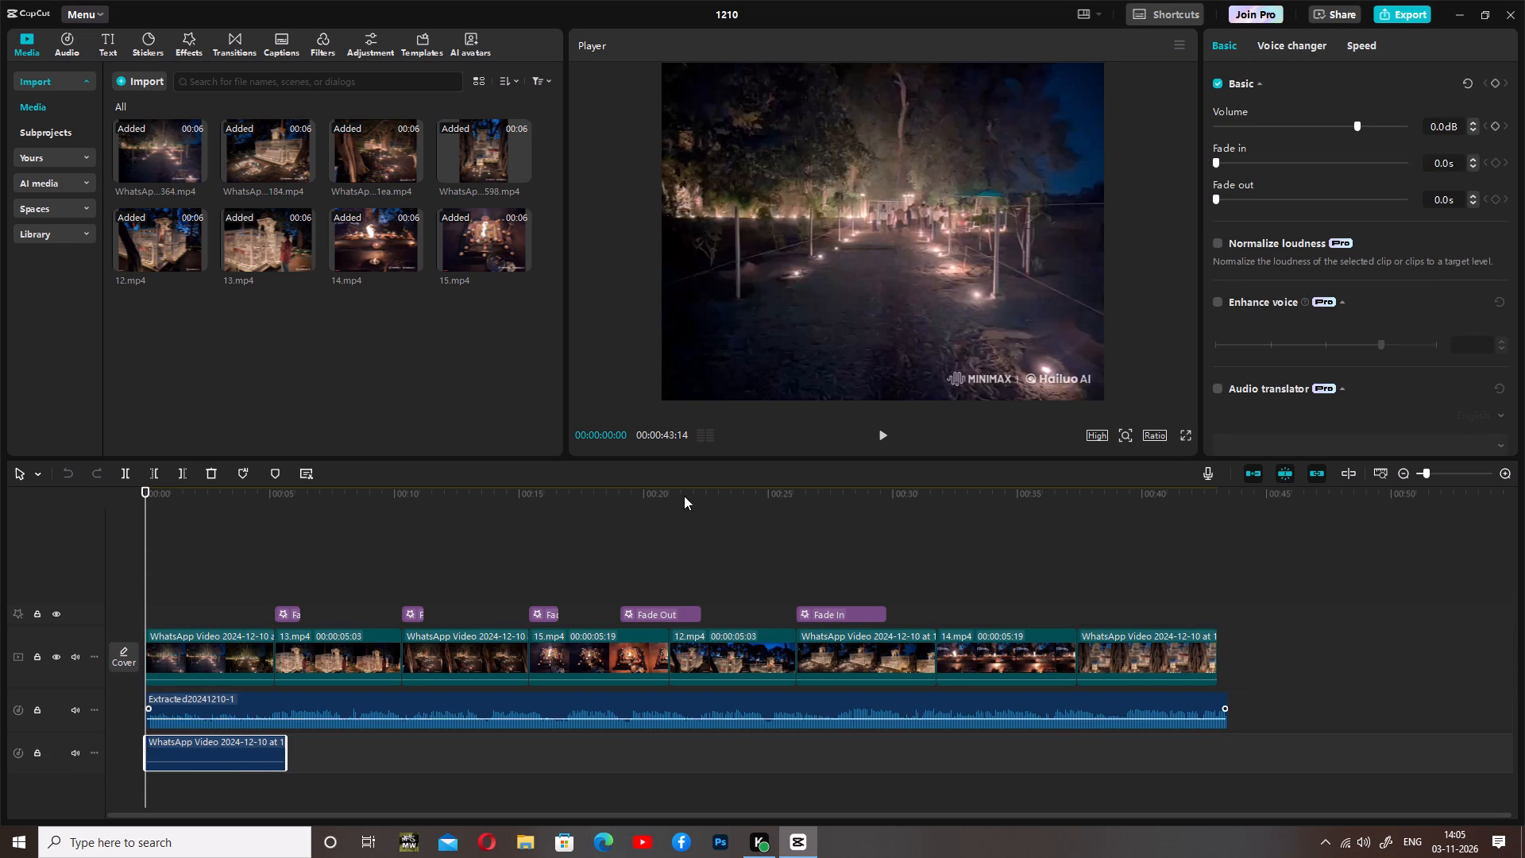
click(884, 431)
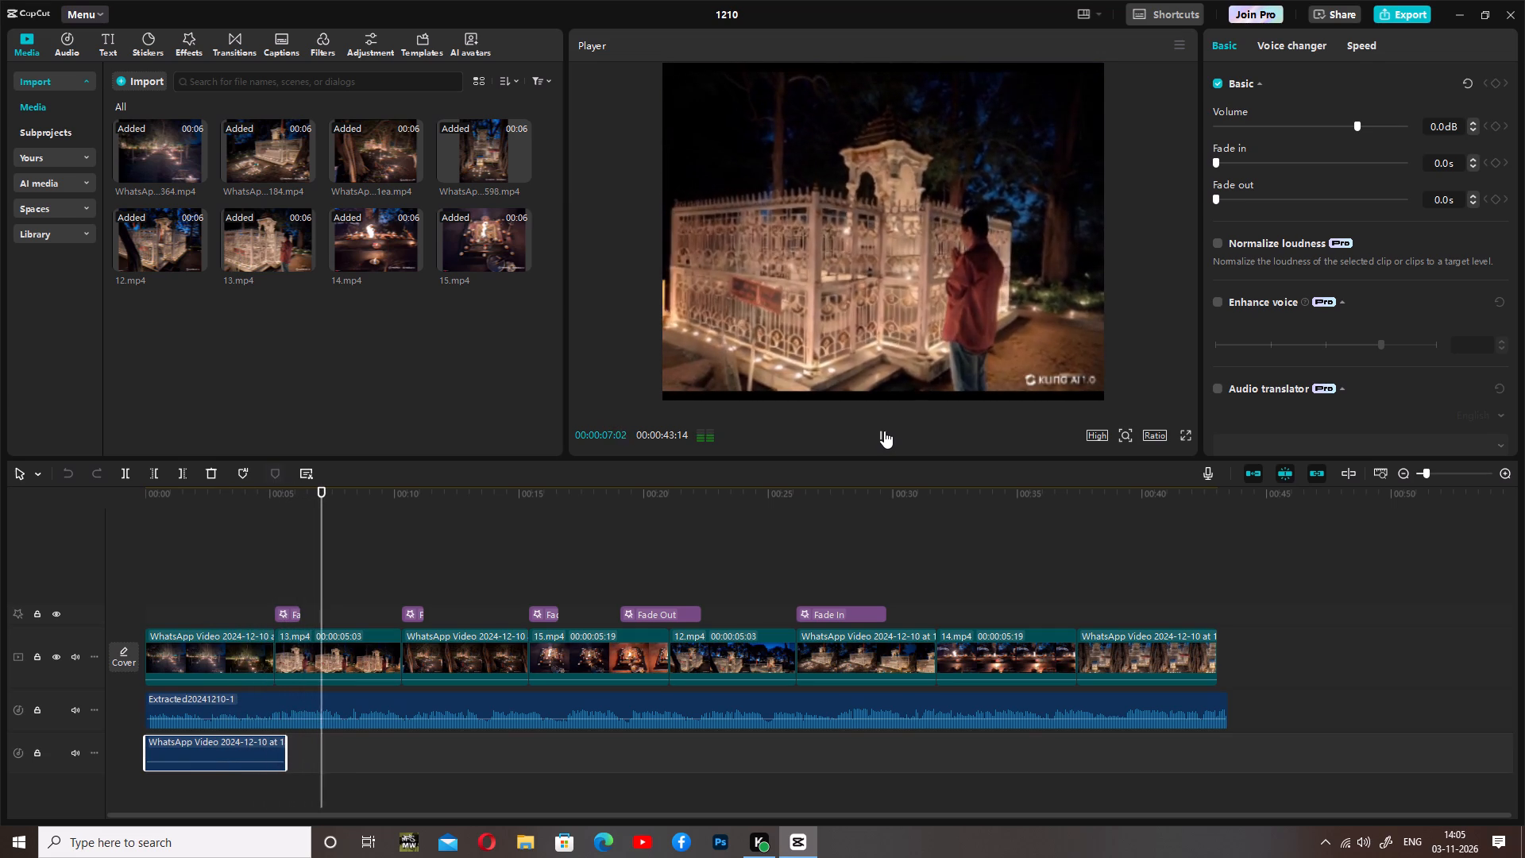
click(220, 759)
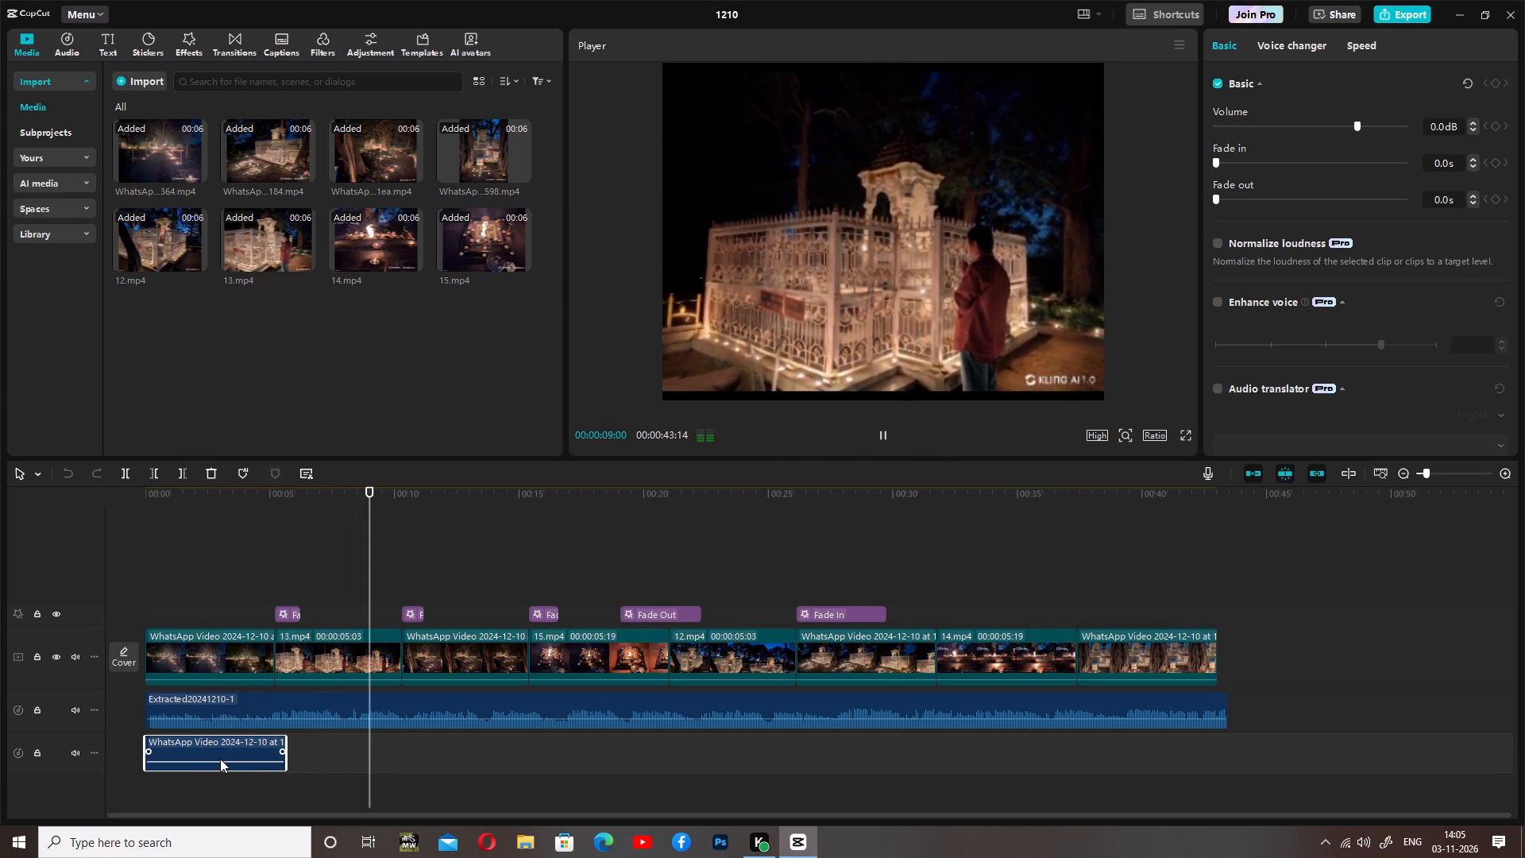
click(220, 759)
right_click(219, 758)
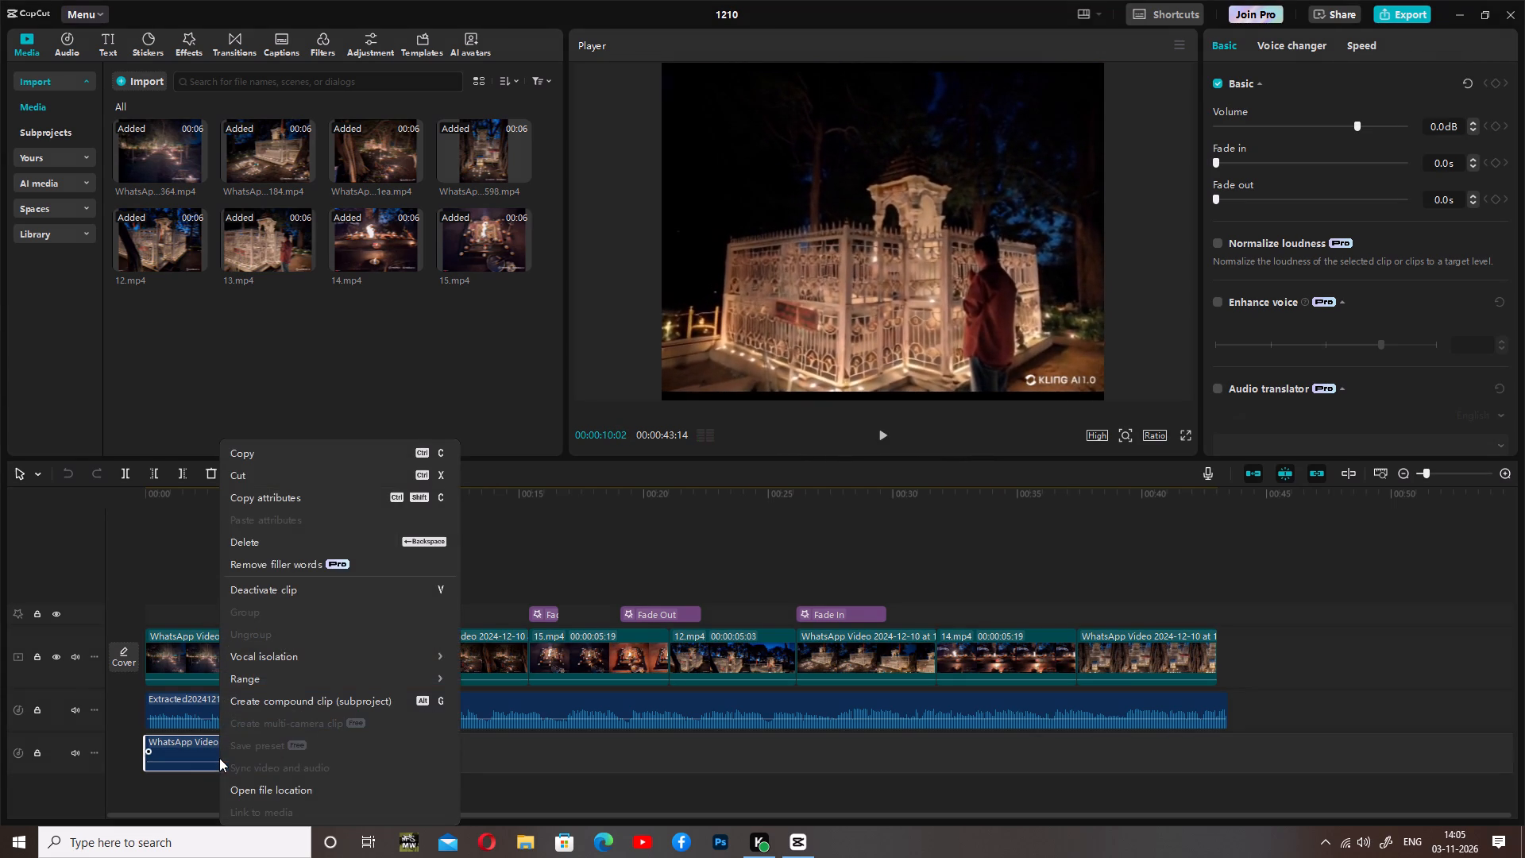
click(243, 545)
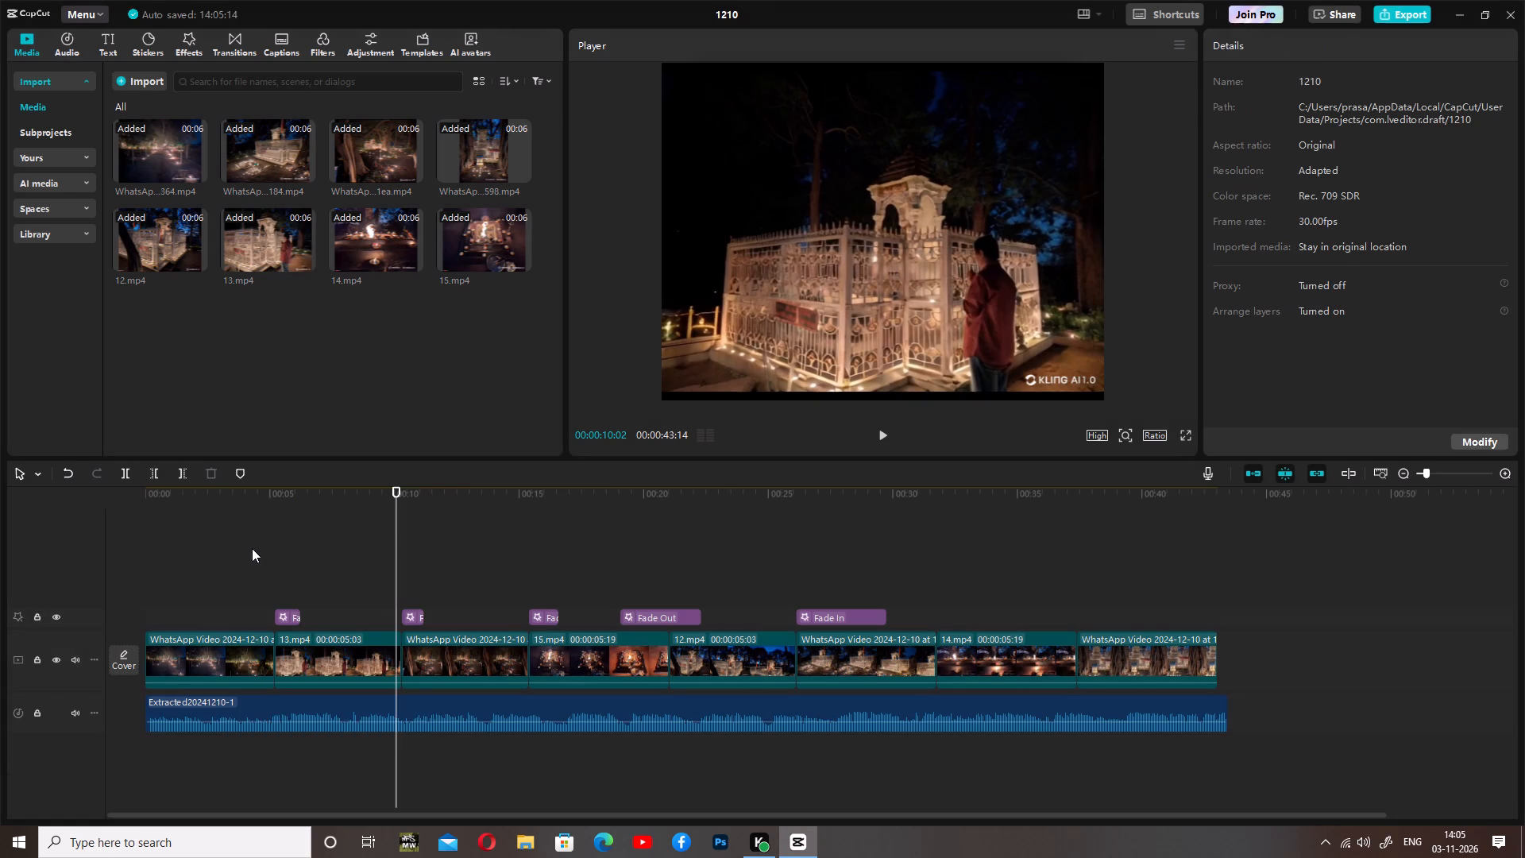
Play the edited timeline from the beginning to review the video with its remaining audio.
drag(397, 554, 66, 567)
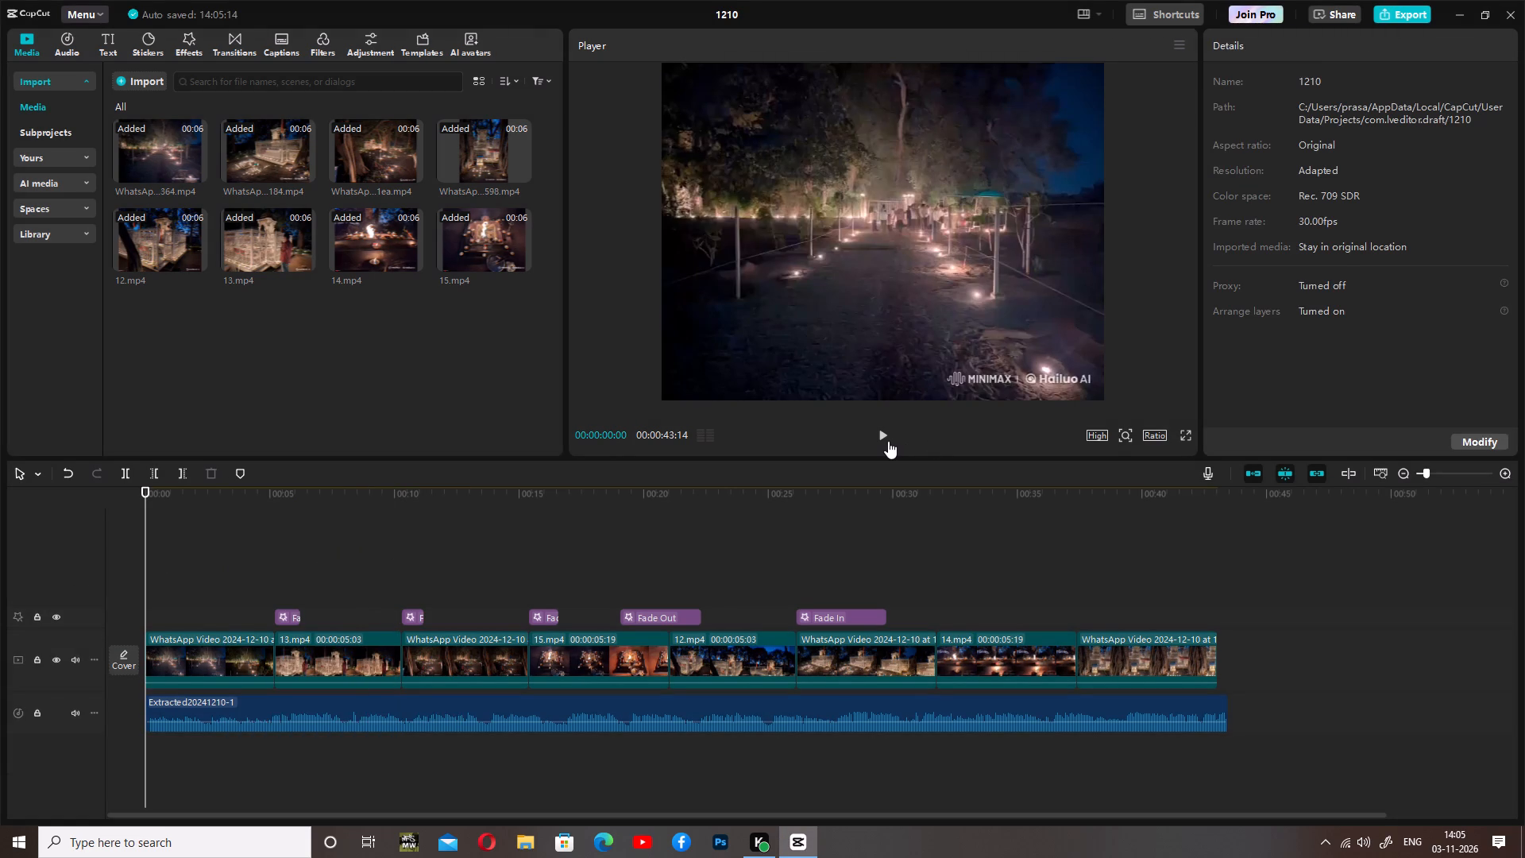
click(888, 441)
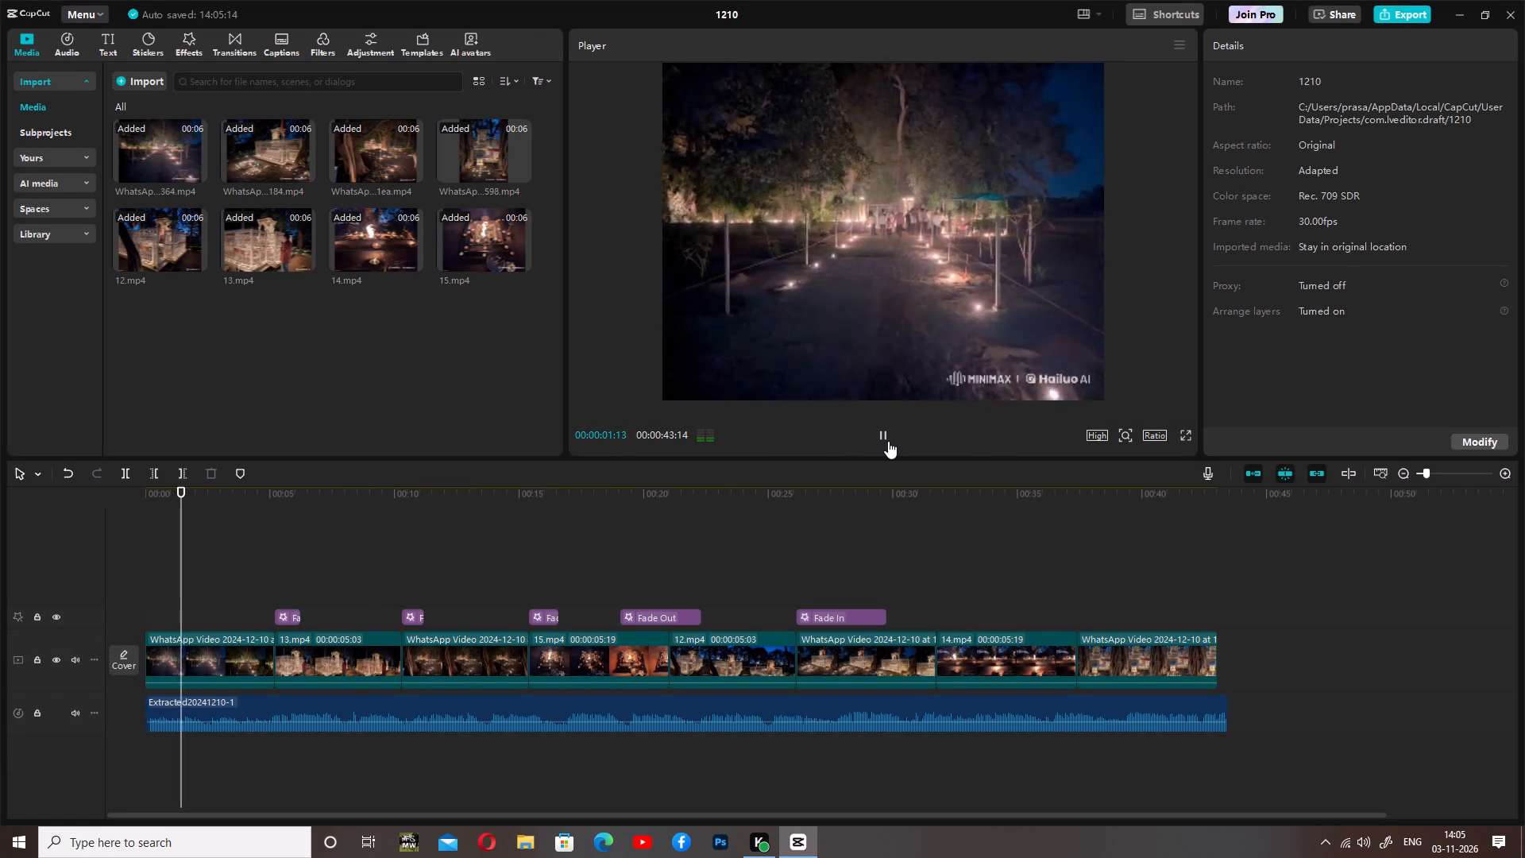
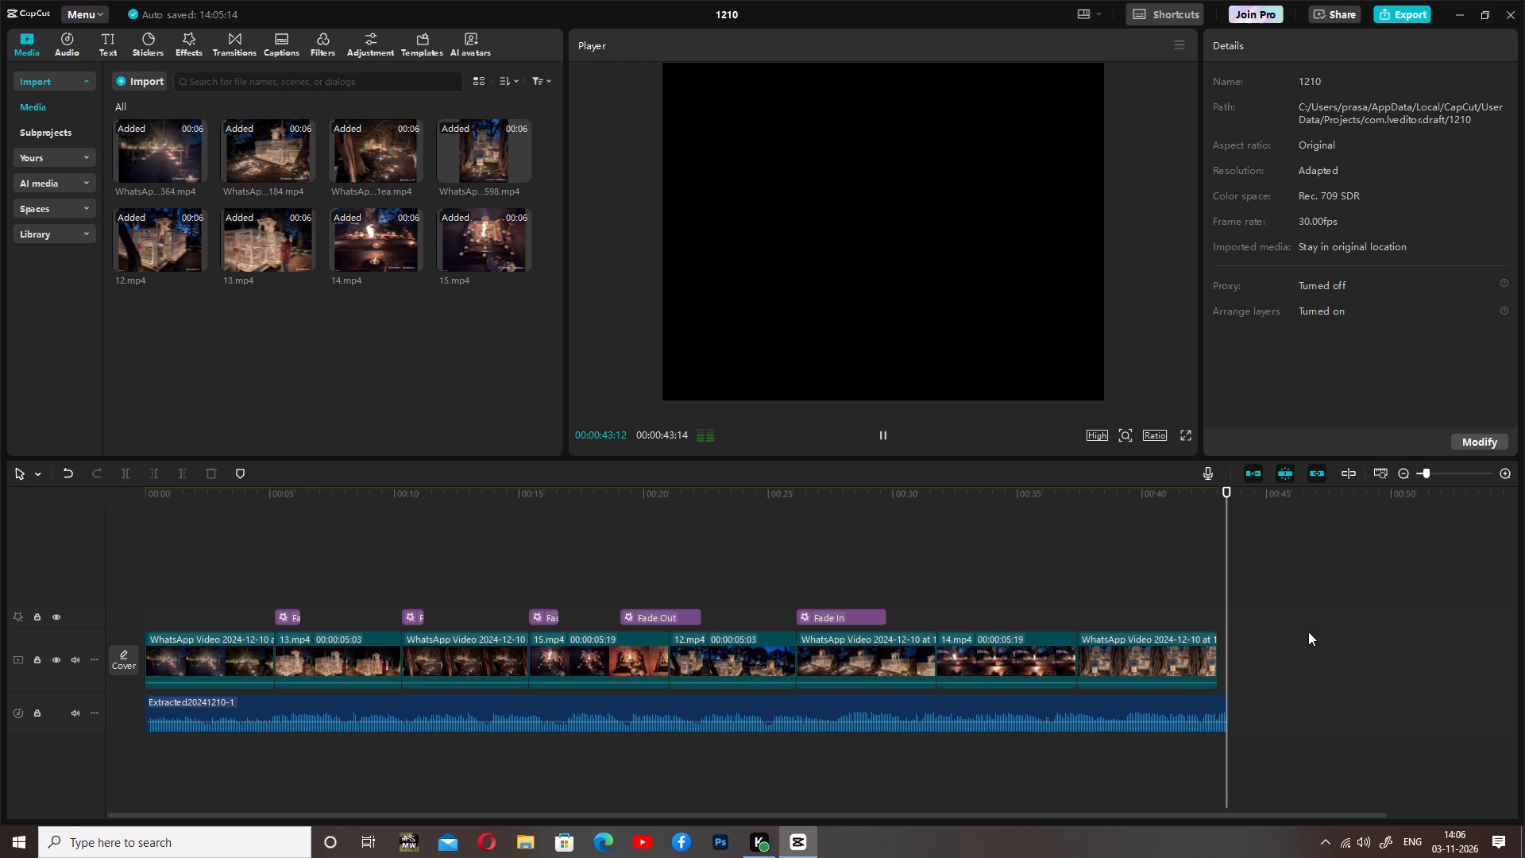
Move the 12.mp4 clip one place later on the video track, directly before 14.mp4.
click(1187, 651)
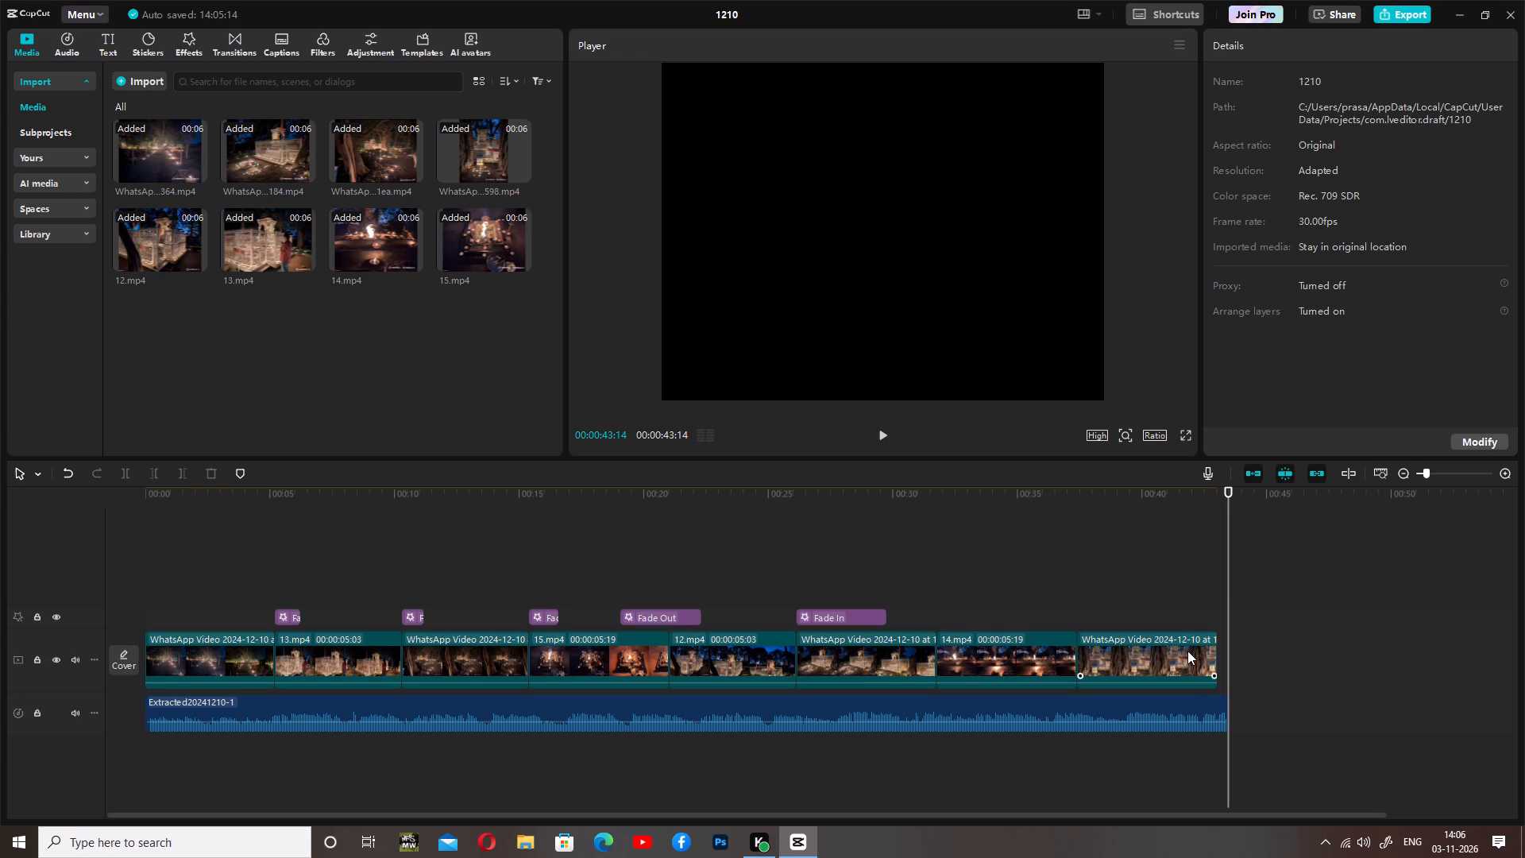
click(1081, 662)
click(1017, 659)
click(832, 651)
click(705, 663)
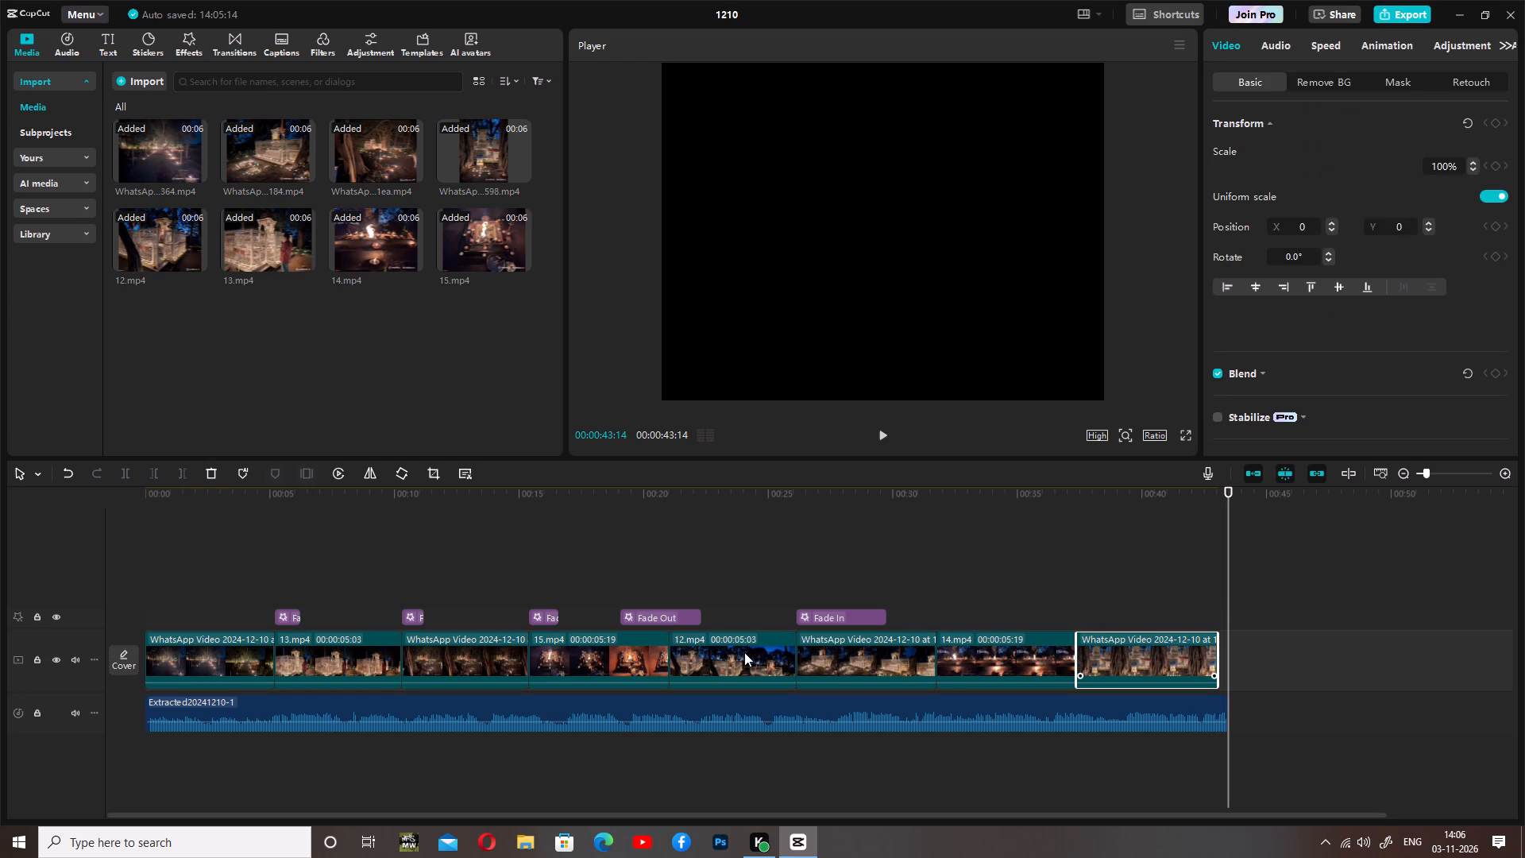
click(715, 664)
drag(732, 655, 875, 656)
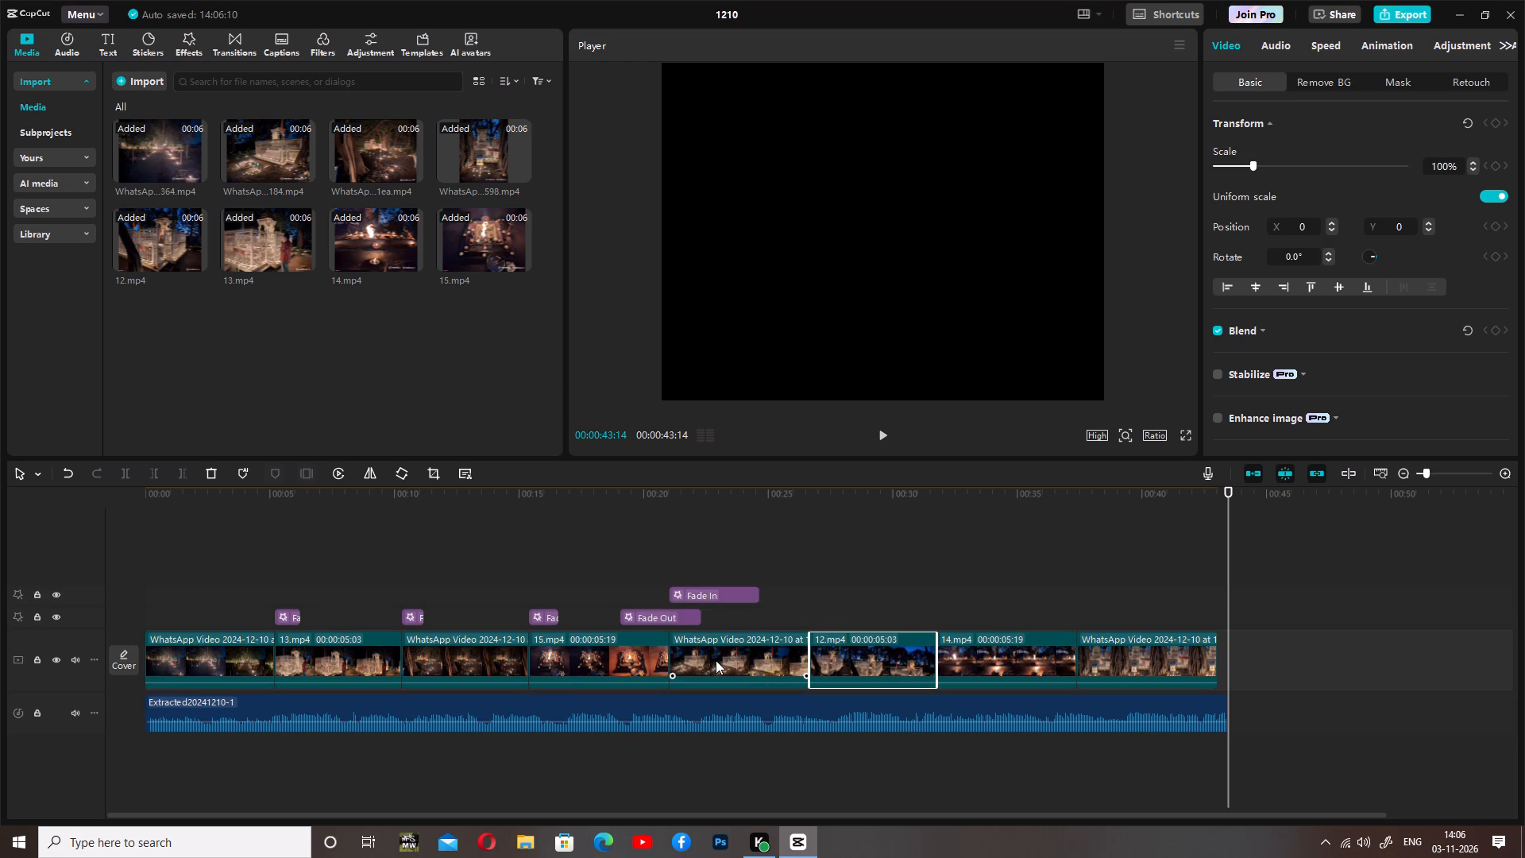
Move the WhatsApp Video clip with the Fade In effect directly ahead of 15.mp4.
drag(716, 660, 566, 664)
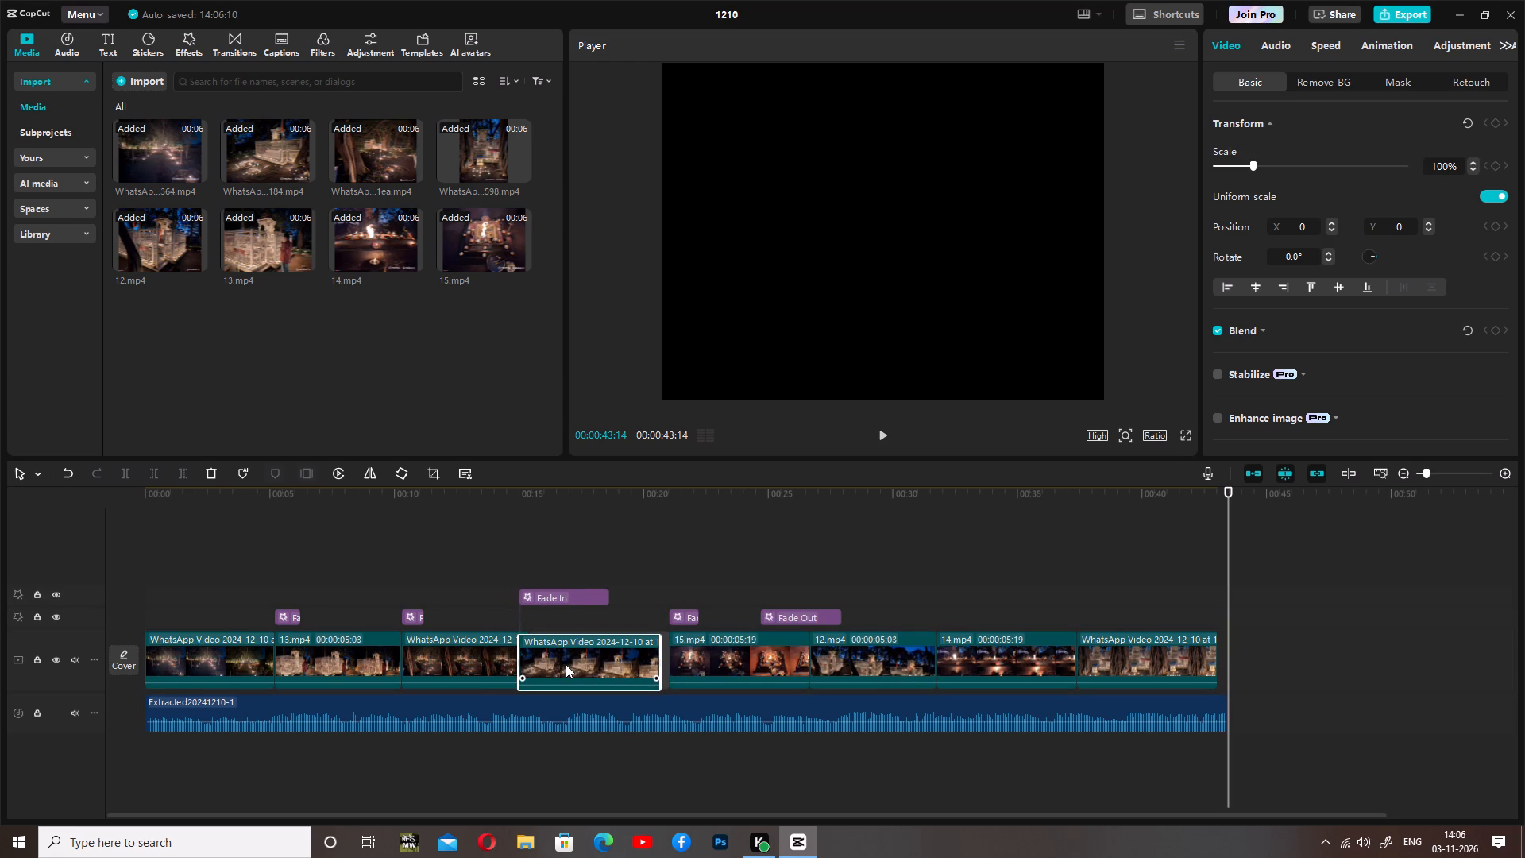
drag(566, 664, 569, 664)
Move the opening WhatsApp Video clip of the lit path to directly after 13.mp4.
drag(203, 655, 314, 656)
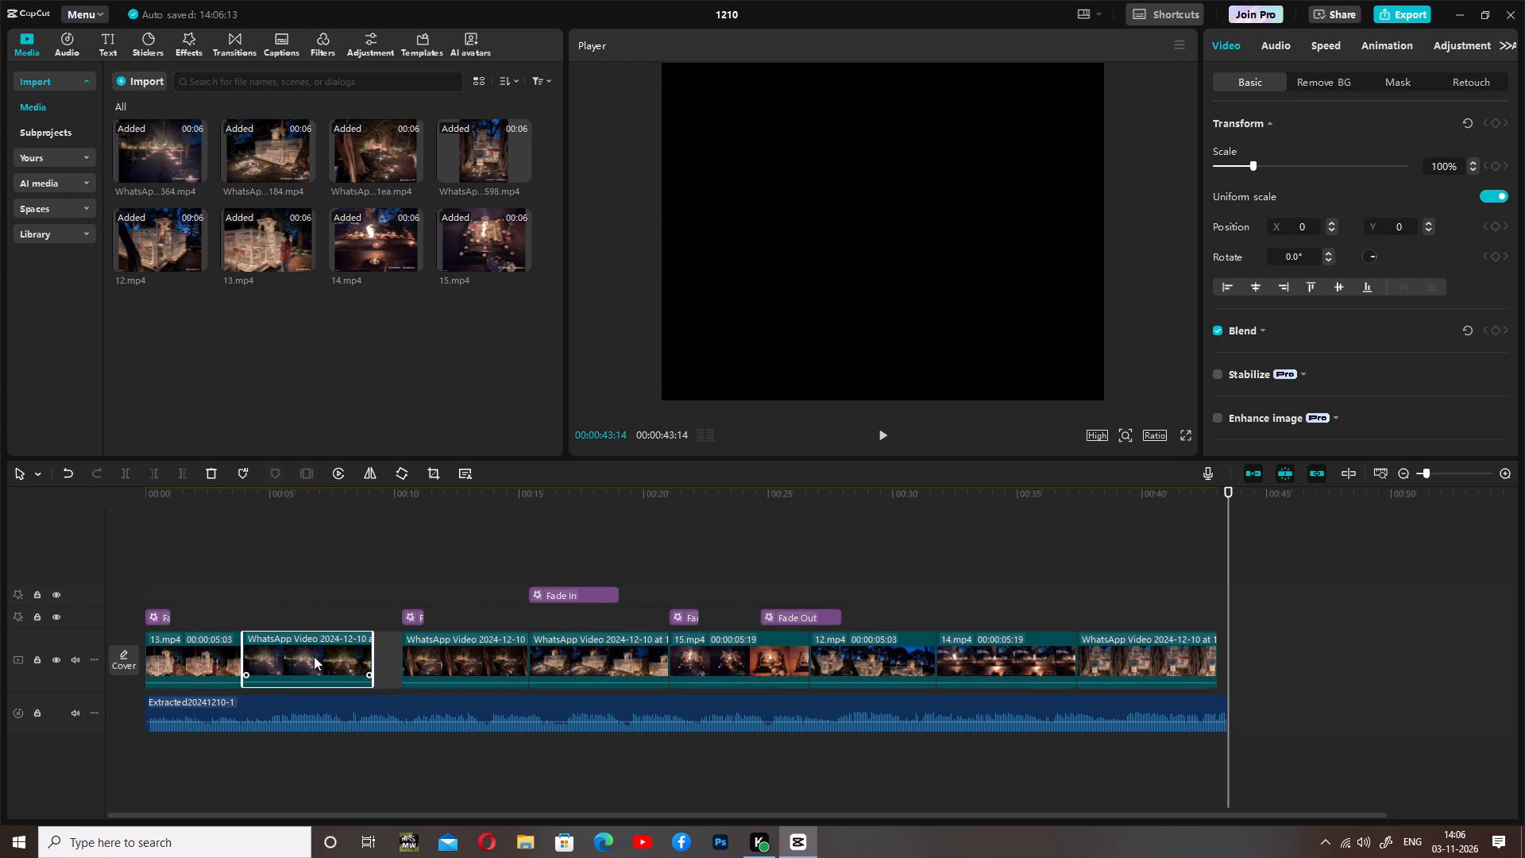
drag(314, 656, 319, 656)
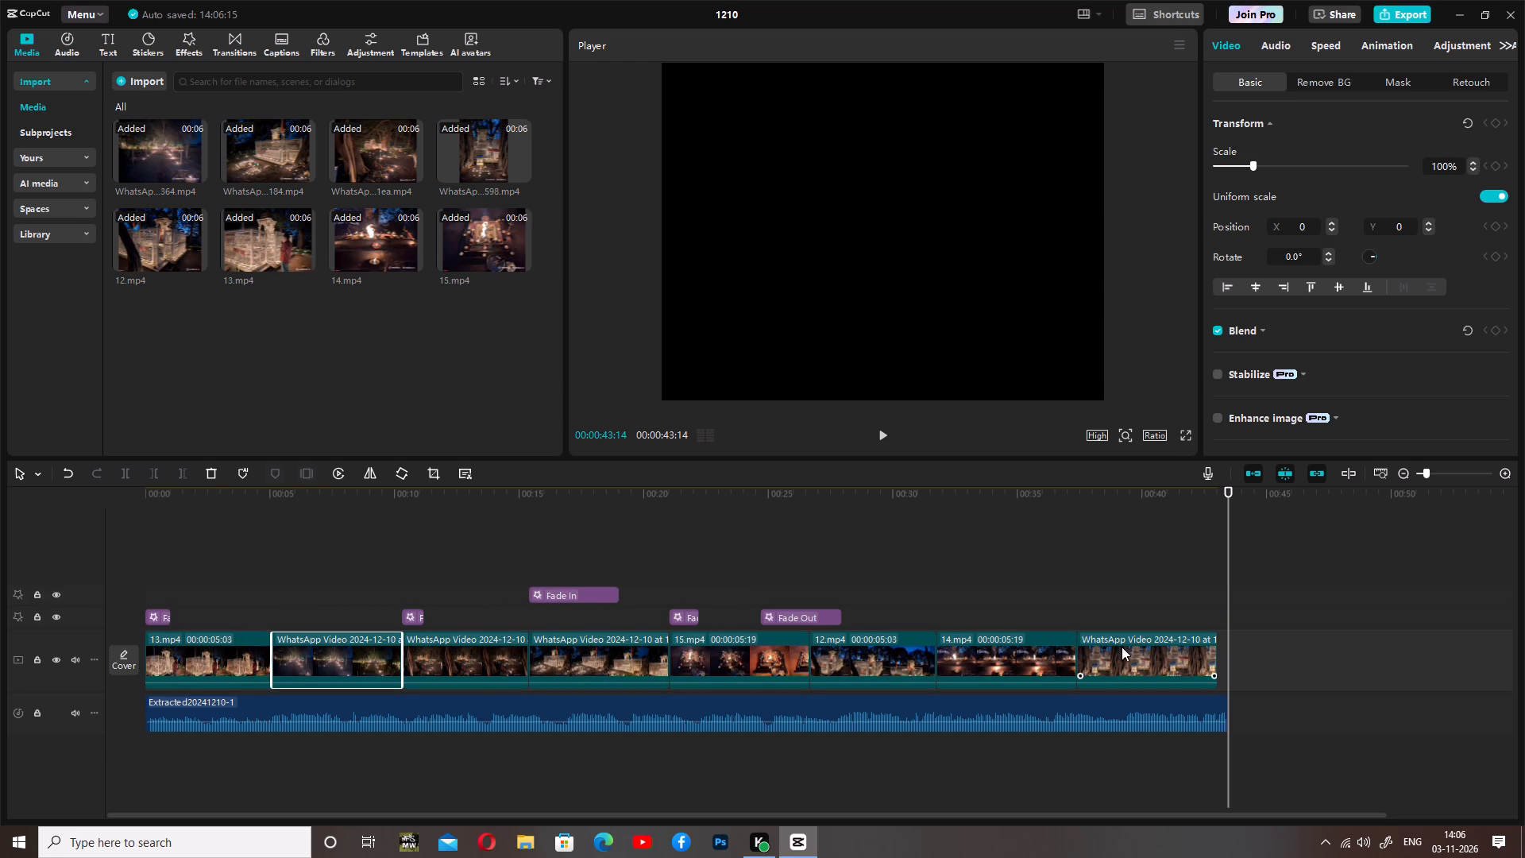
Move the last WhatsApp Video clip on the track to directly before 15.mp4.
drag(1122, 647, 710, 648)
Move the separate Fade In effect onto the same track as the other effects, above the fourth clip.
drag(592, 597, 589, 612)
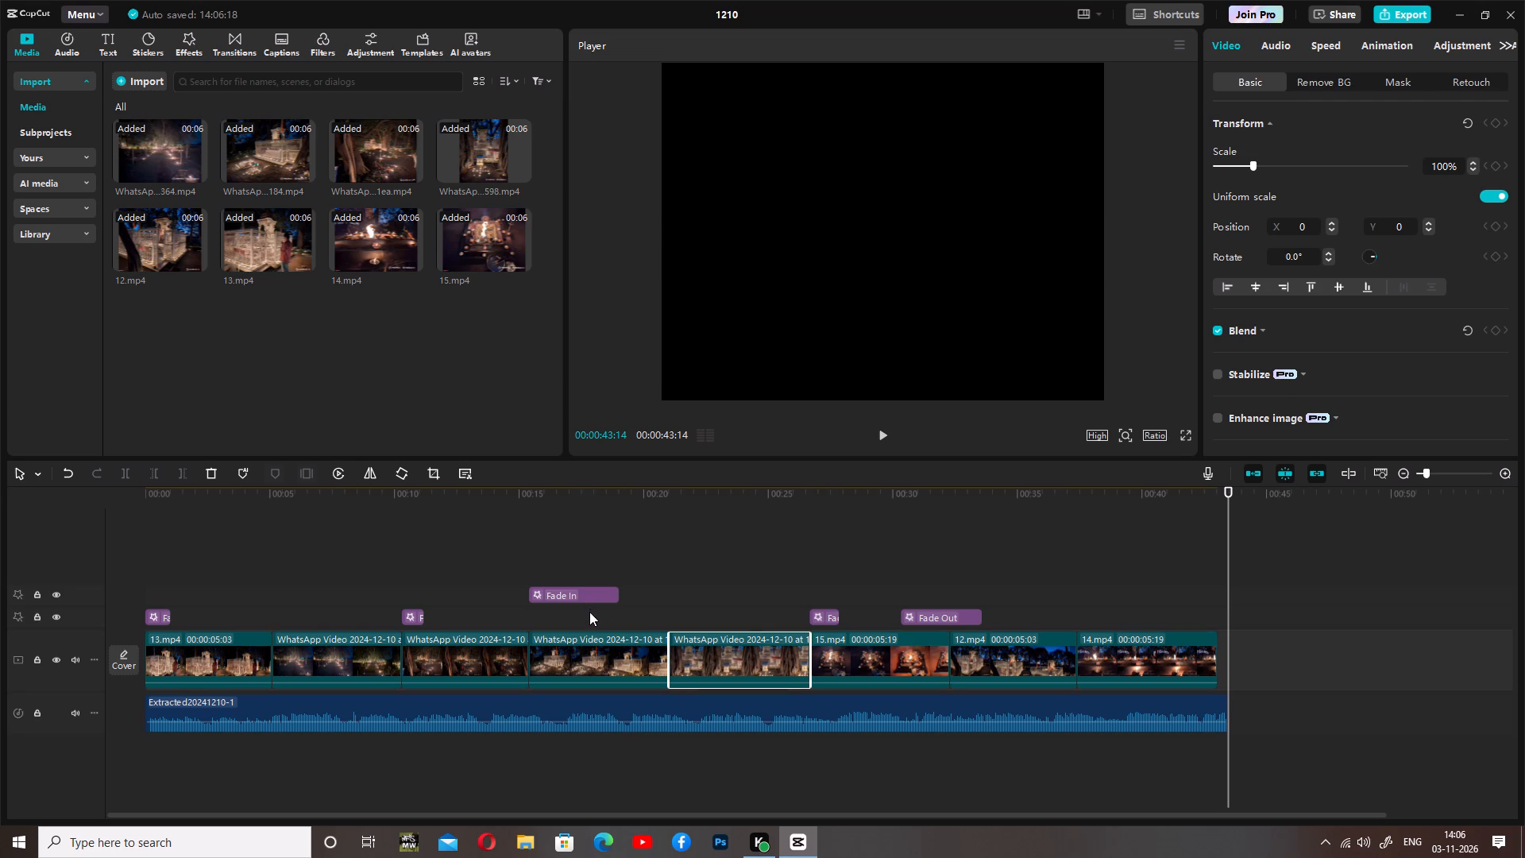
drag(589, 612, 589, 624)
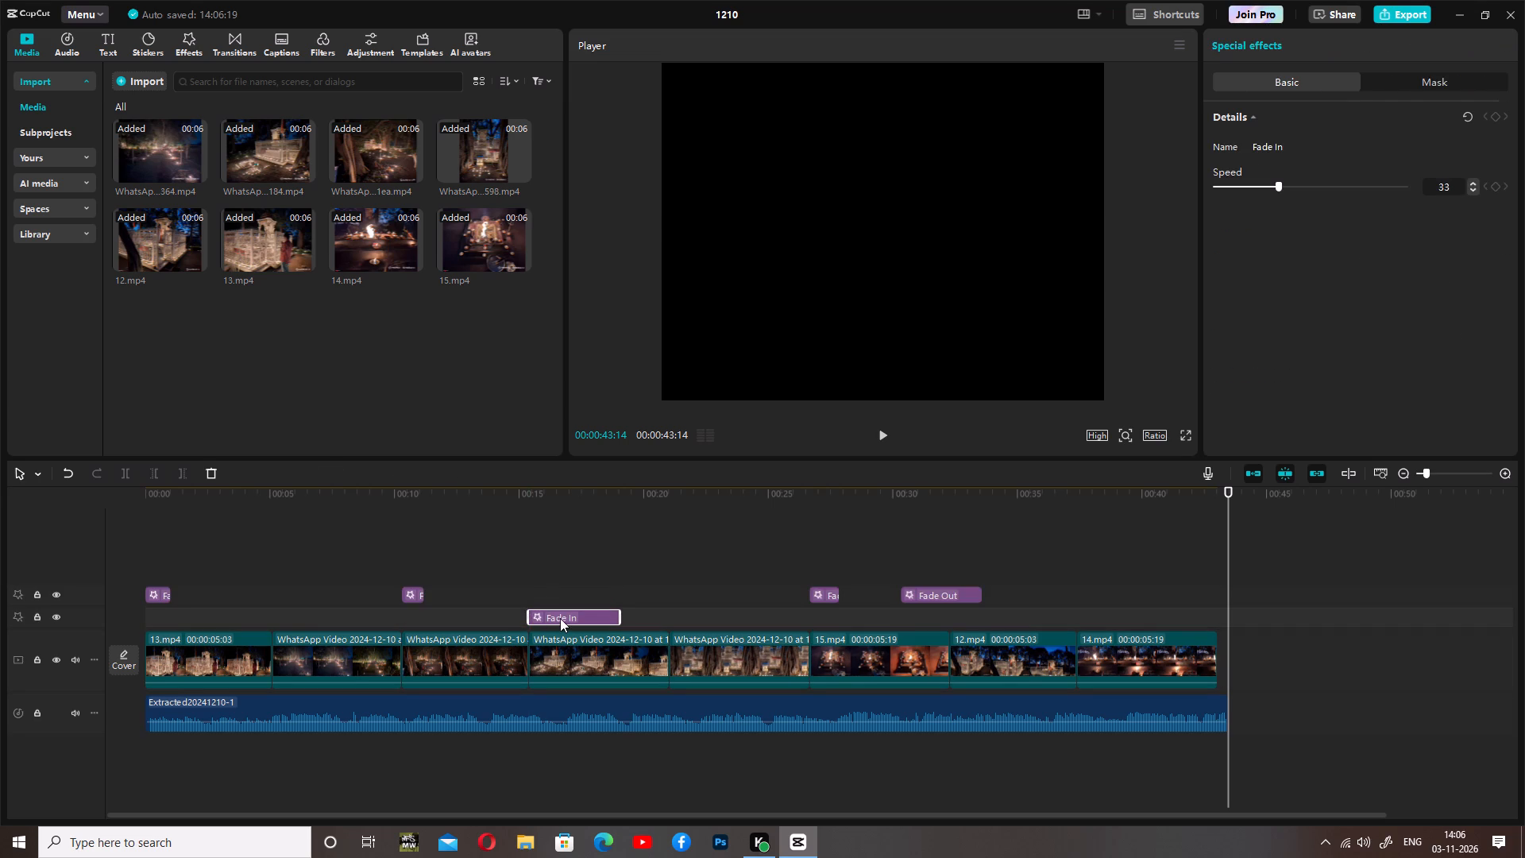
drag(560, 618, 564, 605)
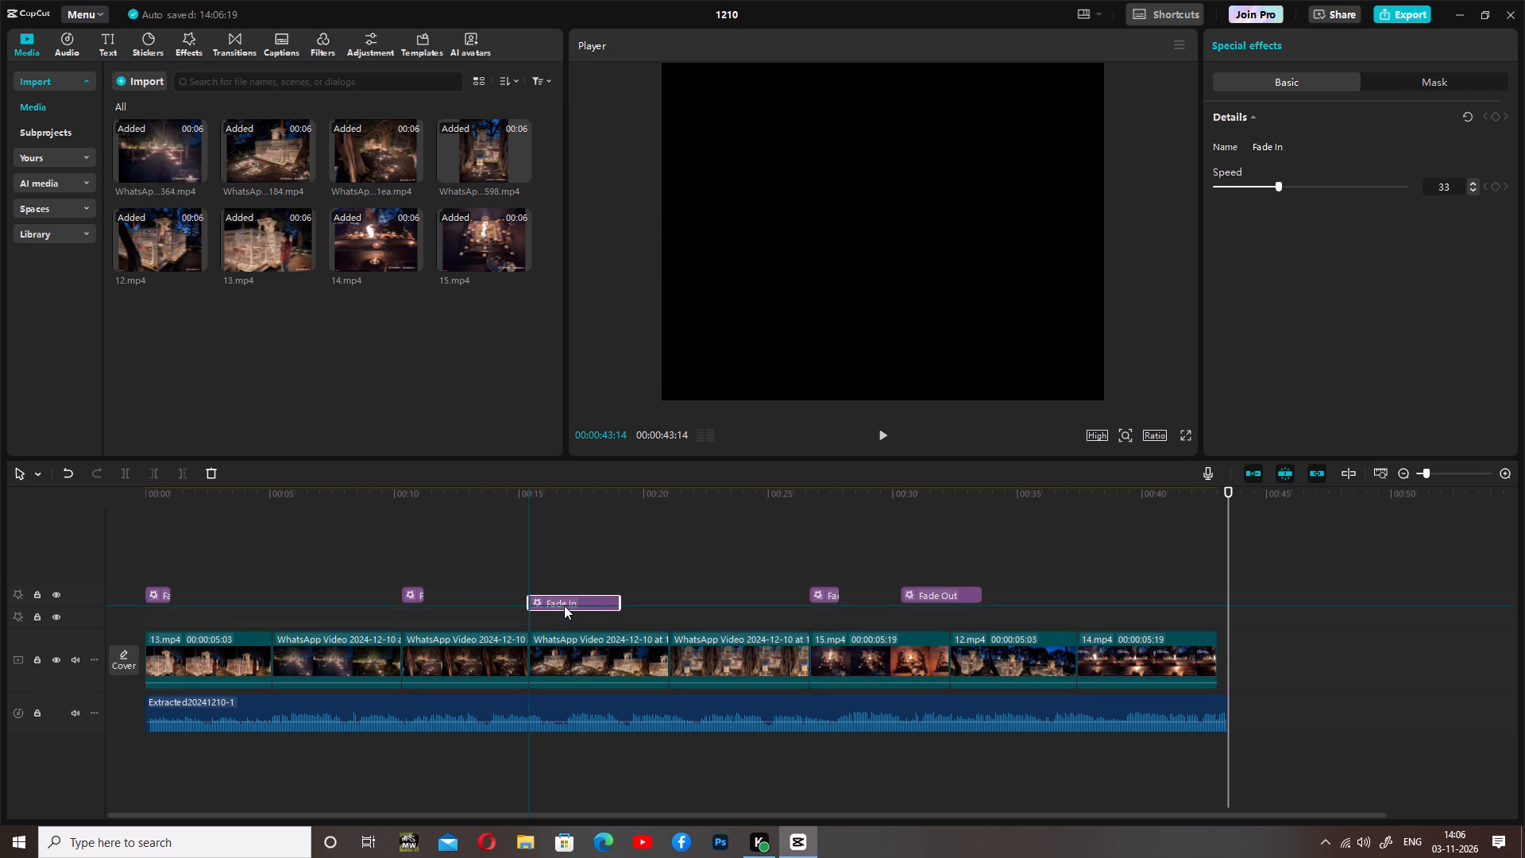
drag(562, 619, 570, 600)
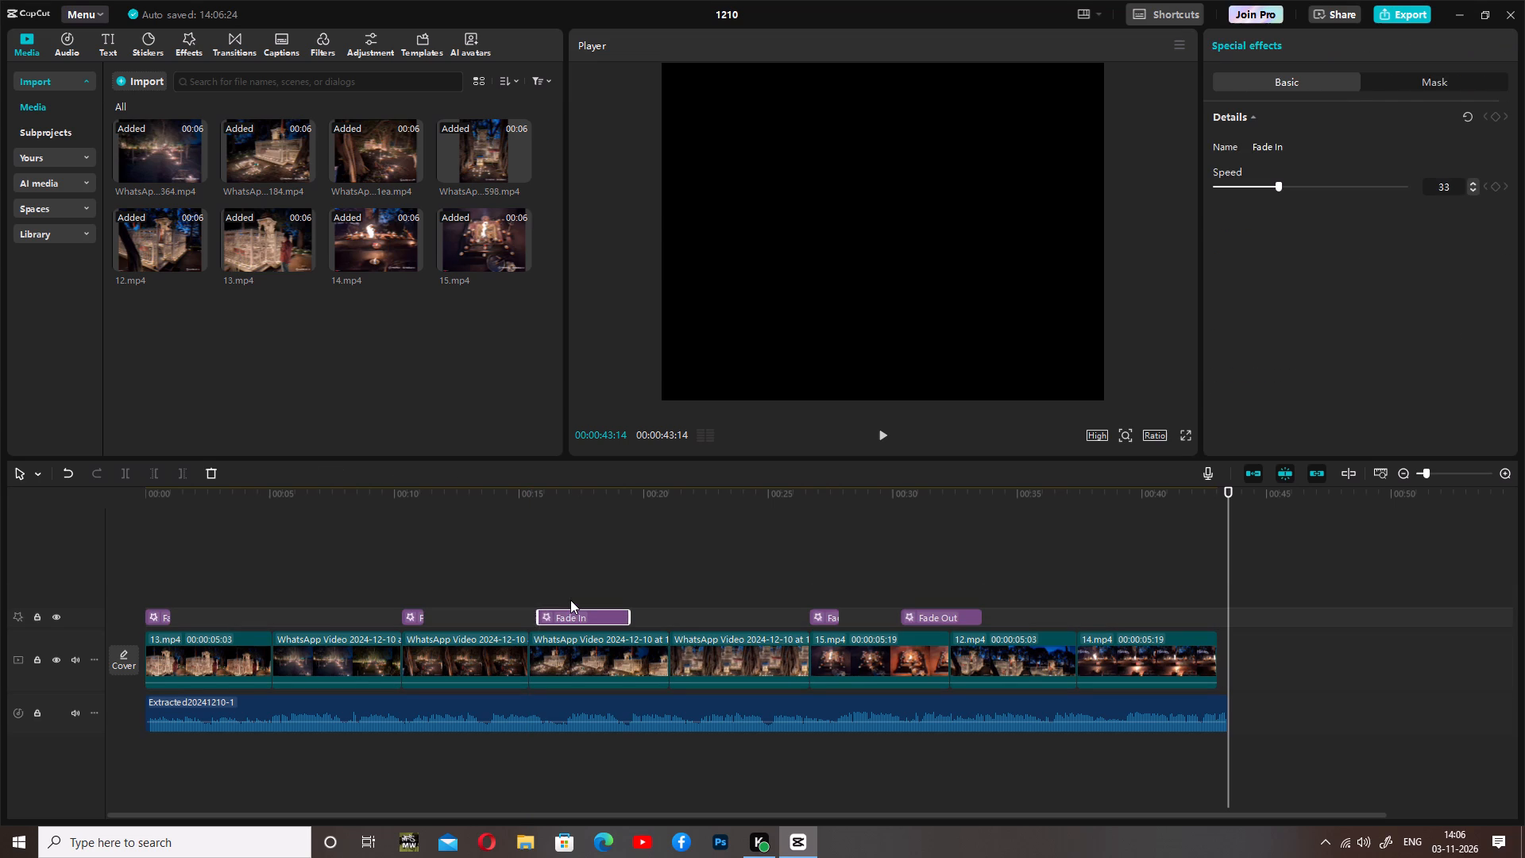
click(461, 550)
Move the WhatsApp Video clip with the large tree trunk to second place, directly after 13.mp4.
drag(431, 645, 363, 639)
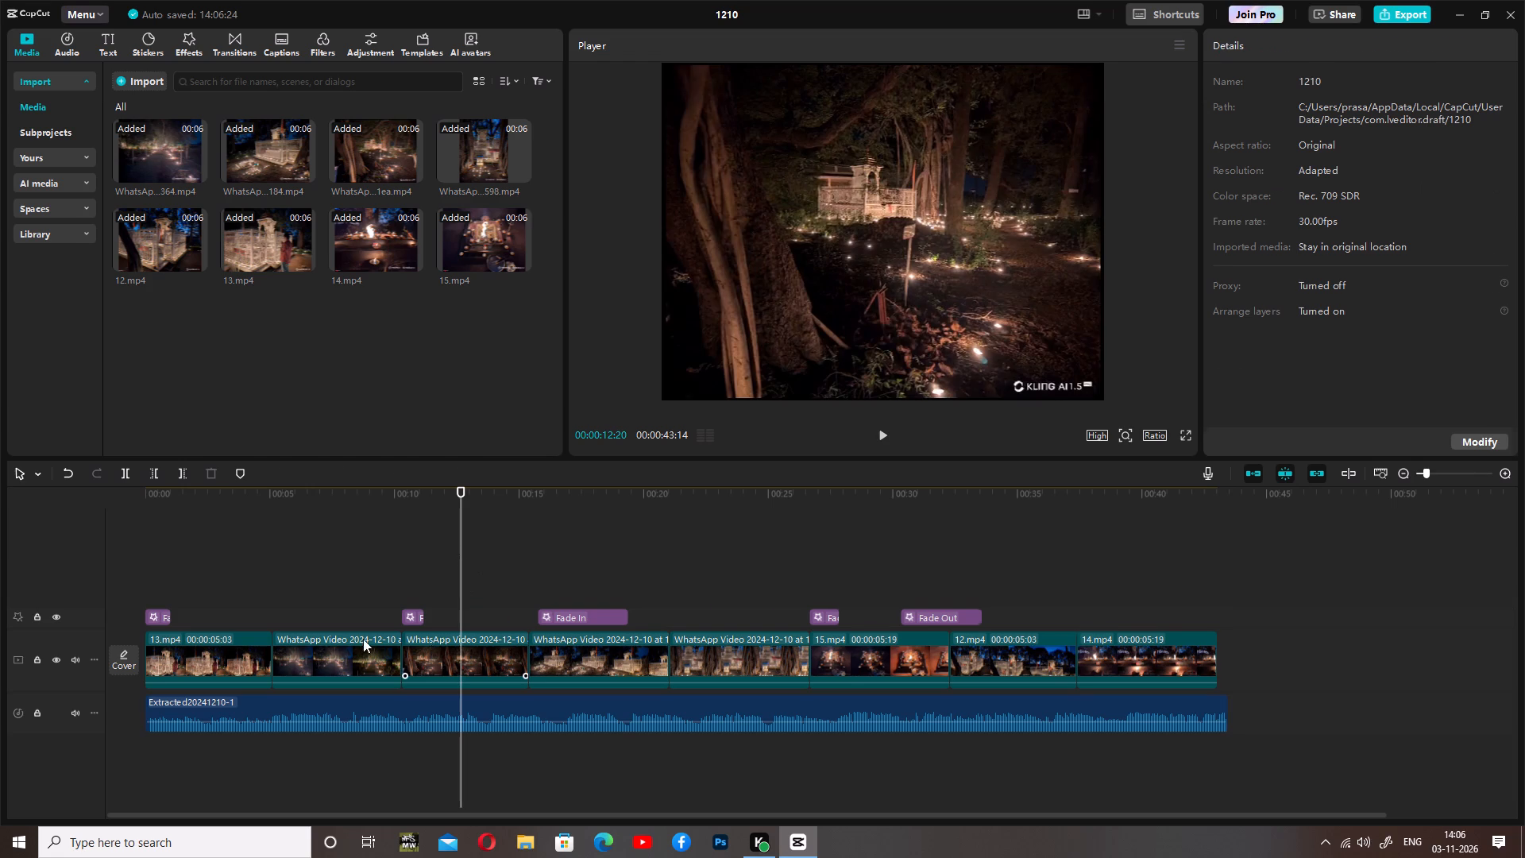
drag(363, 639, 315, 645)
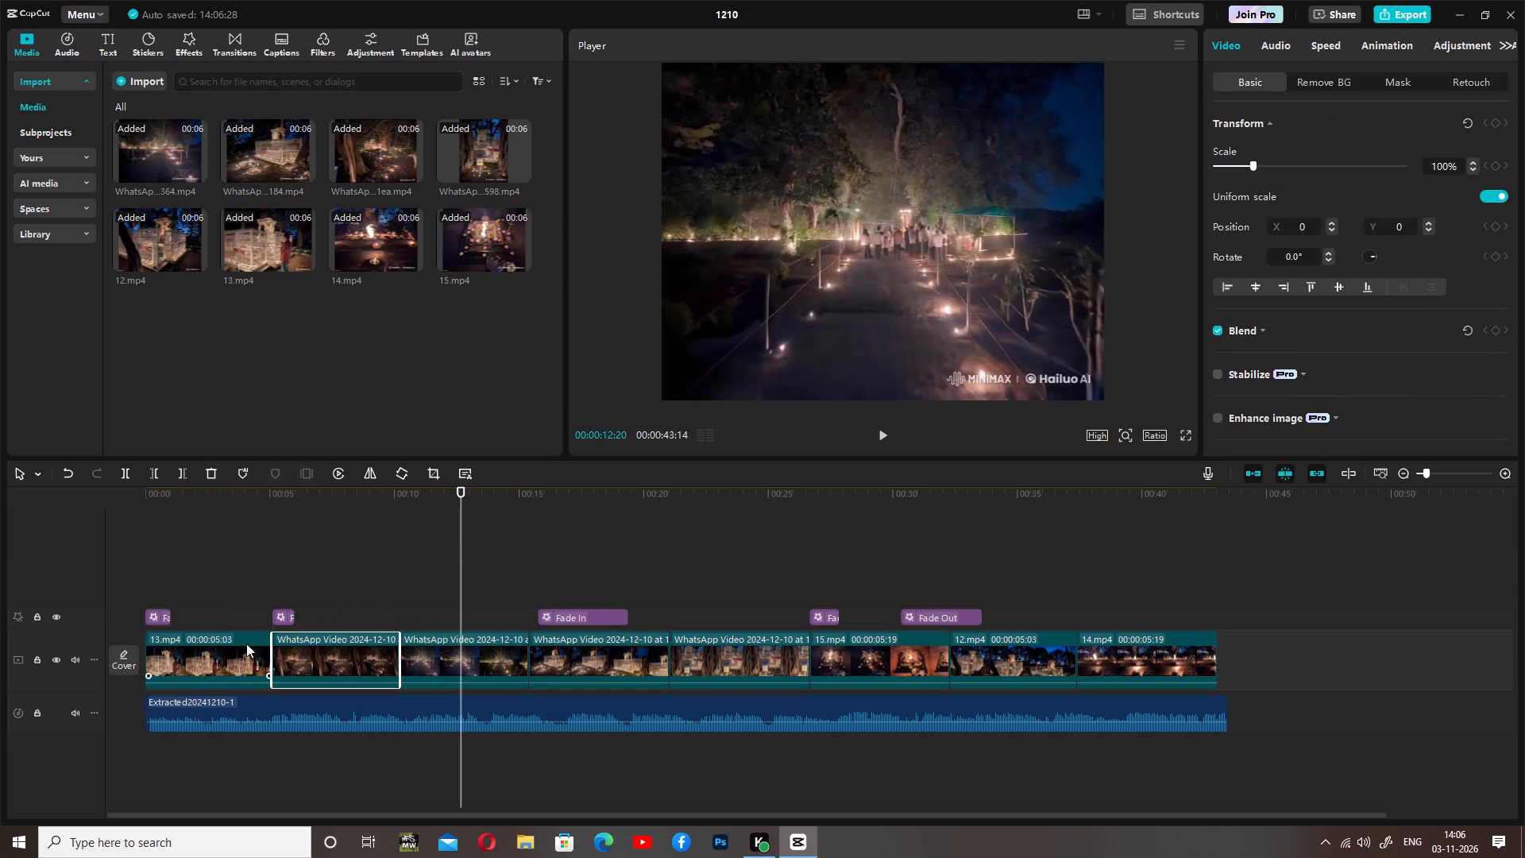
Play the rearranged timeline from the beginning to review the new clip order.
drag(463, 563, 168, 563)
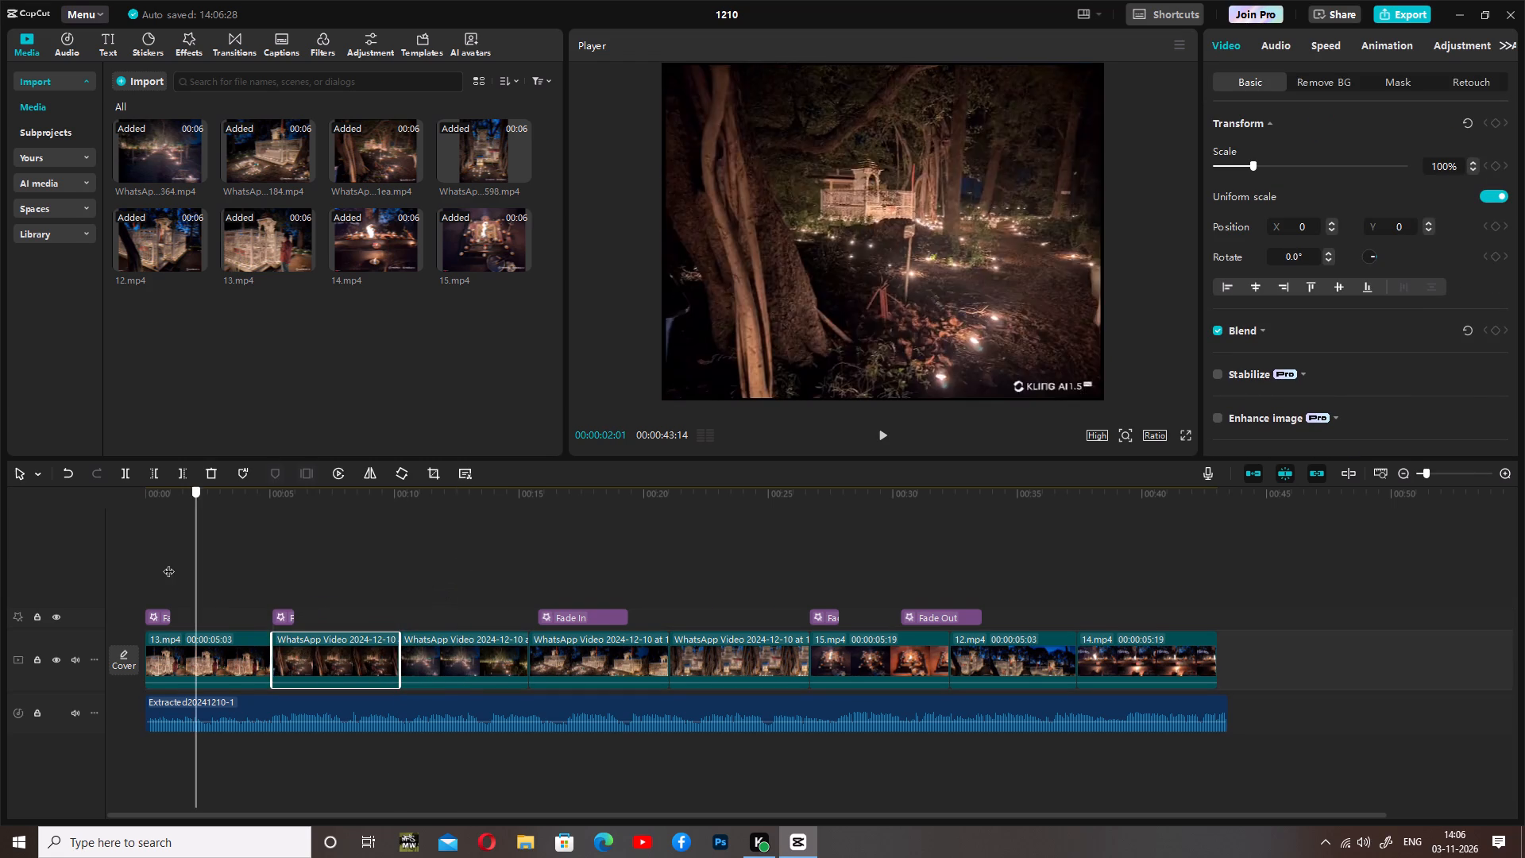
drag(168, 563, 109, 564)
click(885, 432)
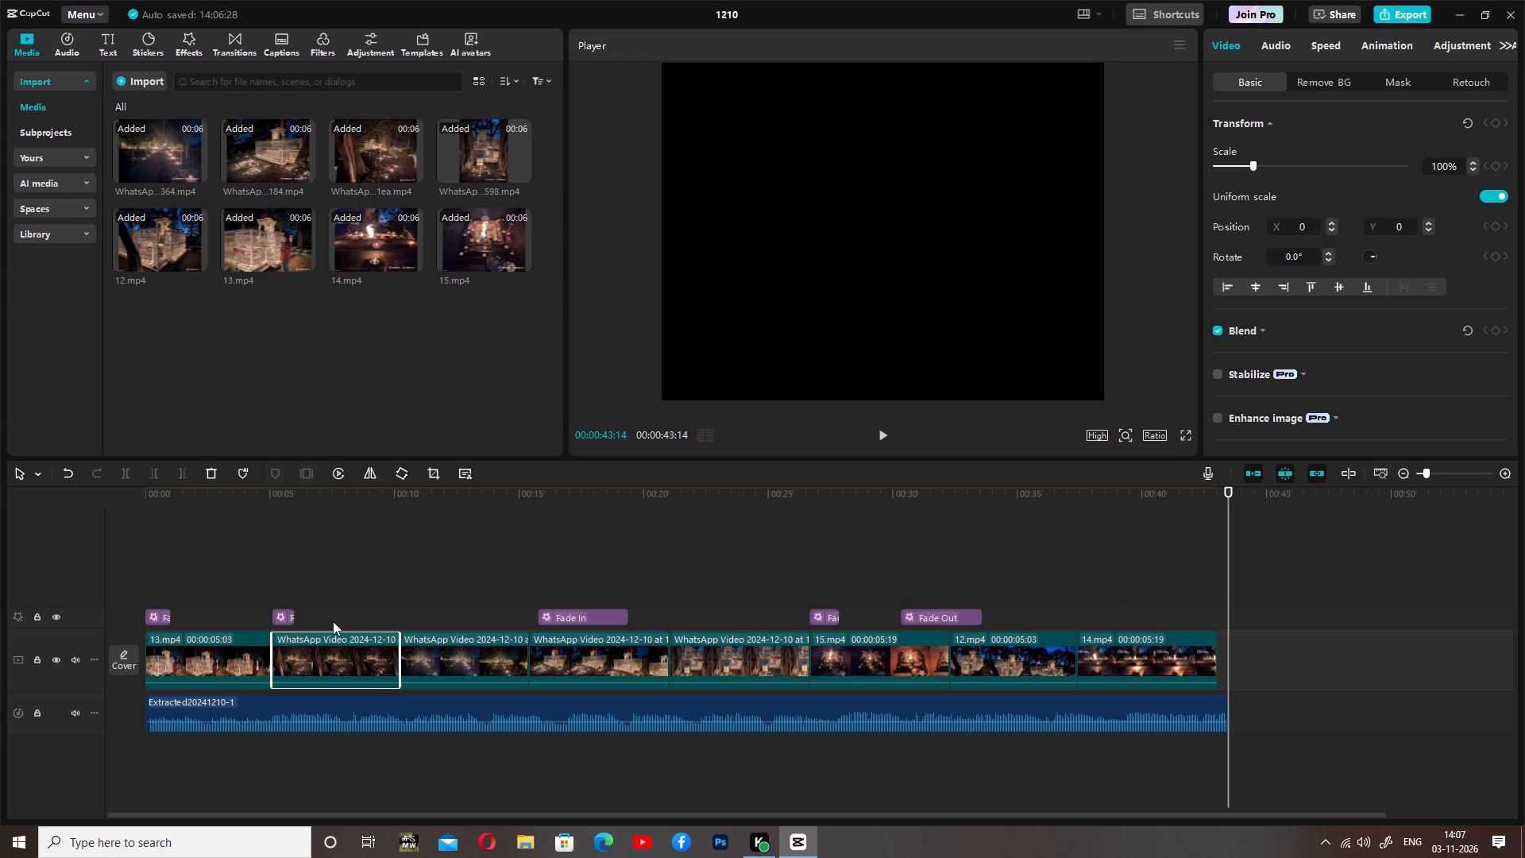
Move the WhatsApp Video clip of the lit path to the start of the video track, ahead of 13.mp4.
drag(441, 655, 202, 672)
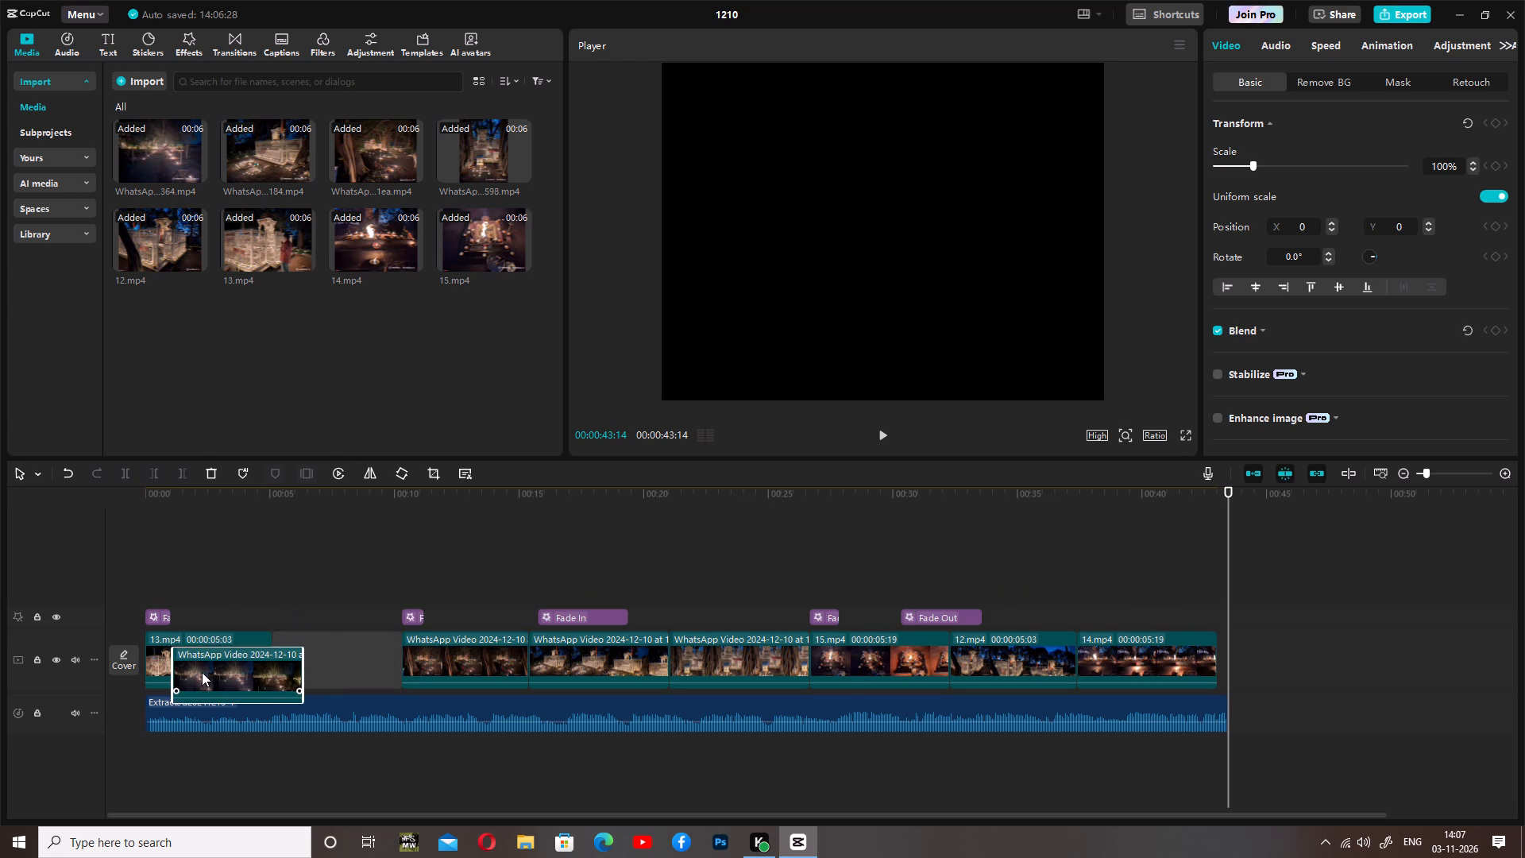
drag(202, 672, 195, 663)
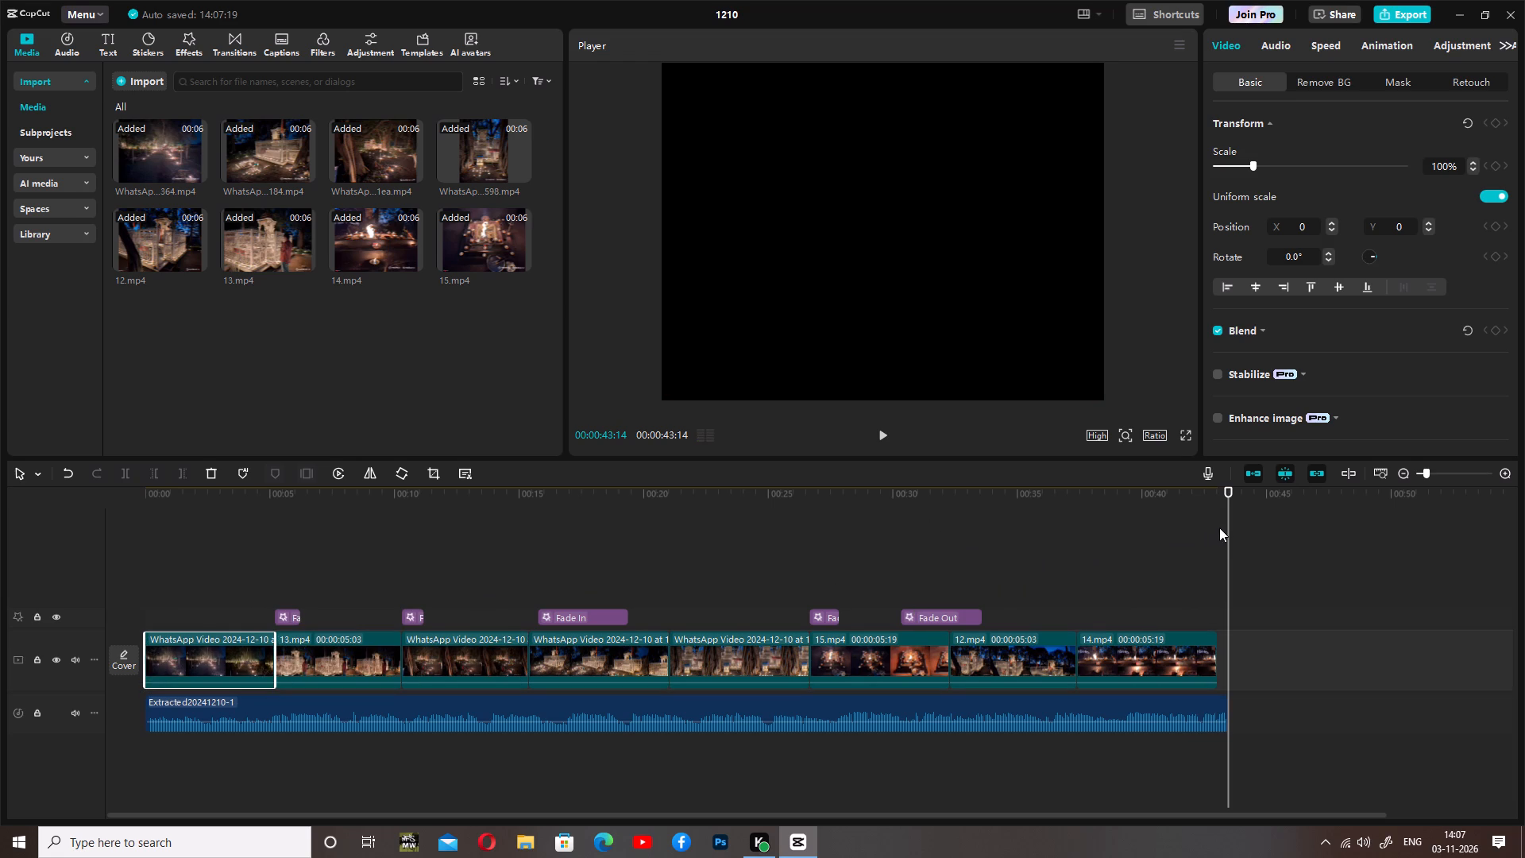
Play the timeline from the beginning again to review the sequence with the lit path clip first.
drag(1230, 527, 100, 527)
click(882, 430)
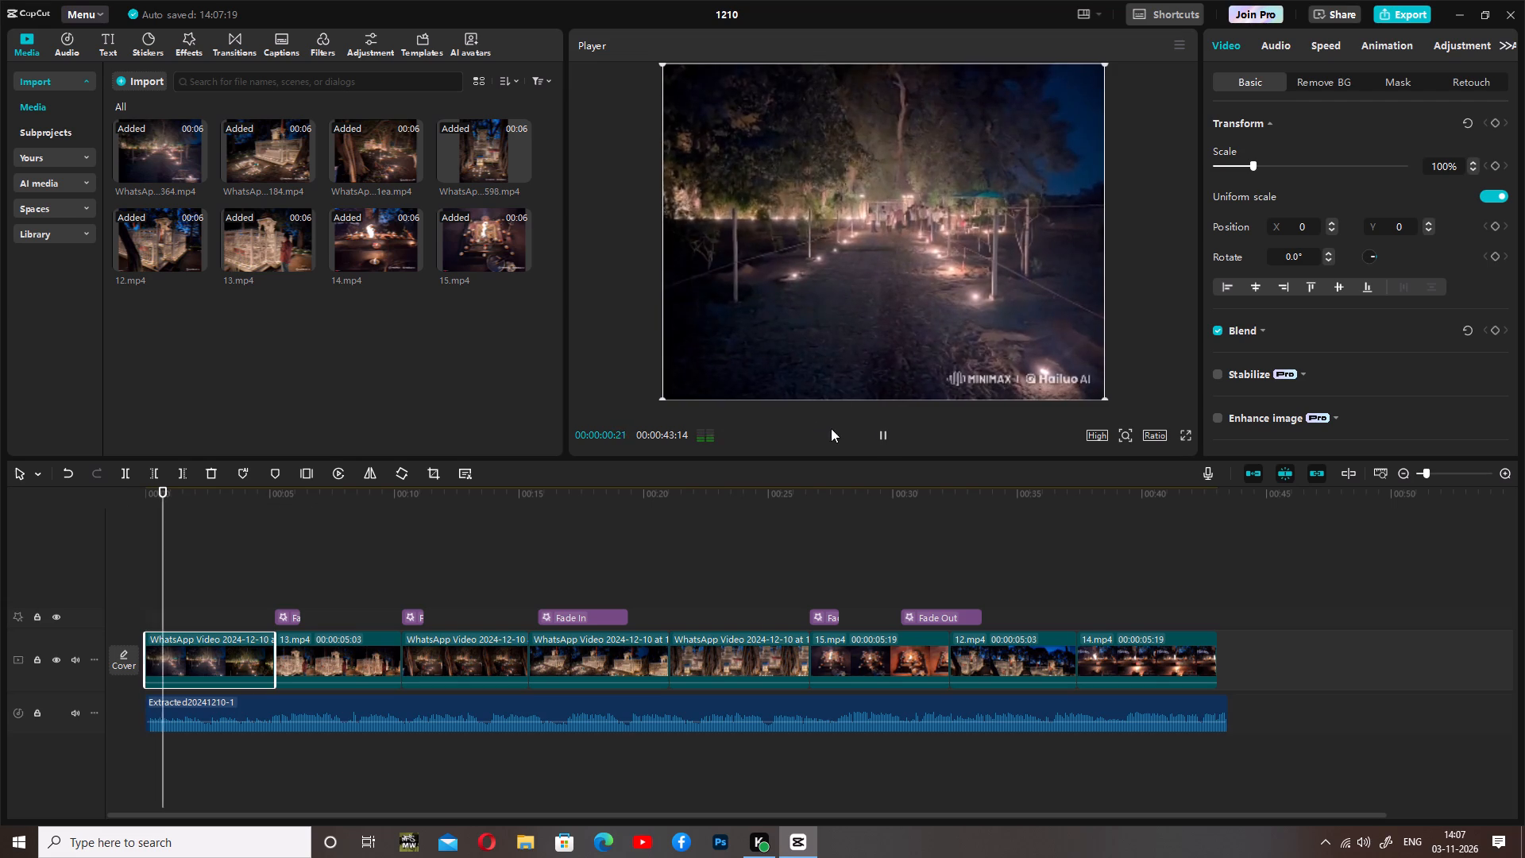
click(500, 364)
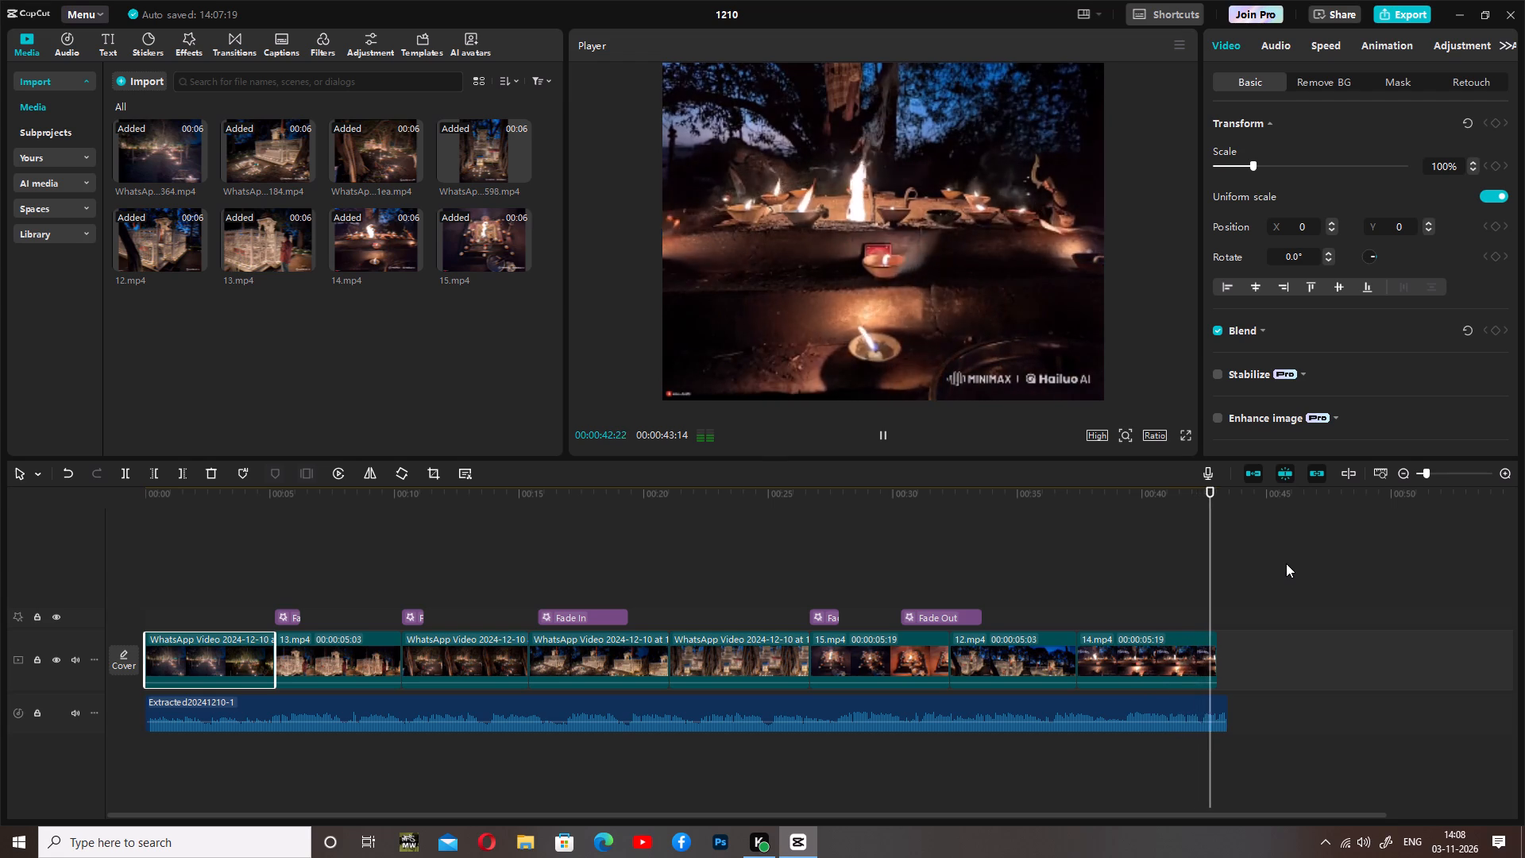
Delete the 12.mp4 and 14.mp4 clips from the end of the video track.
click(1025, 646)
right_click(1025, 646)
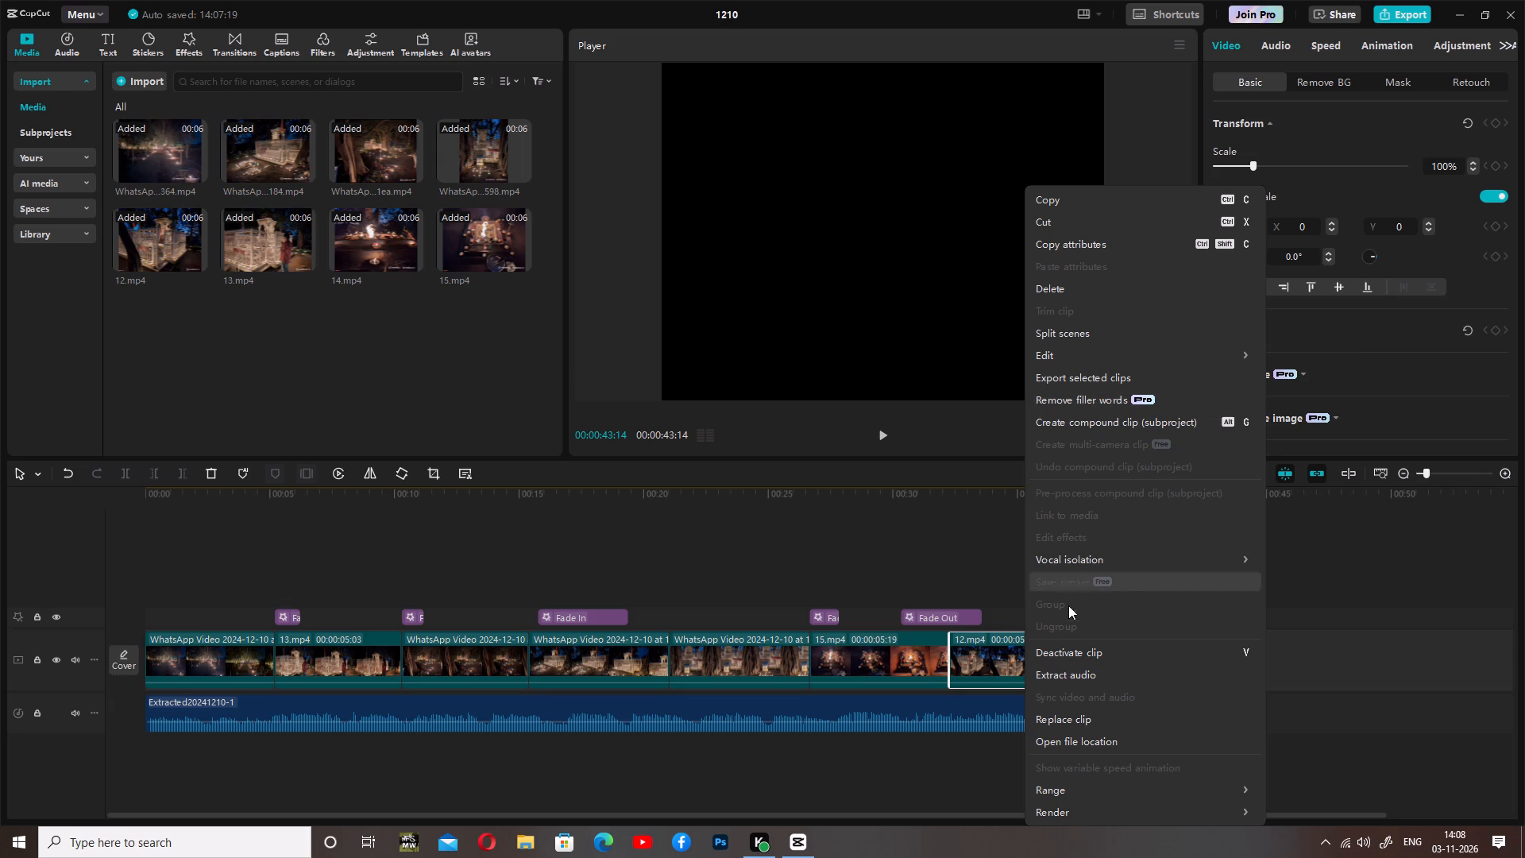
click(1029, 566)
click(986, 551)
click(985, 672)
right_click(986, 664)
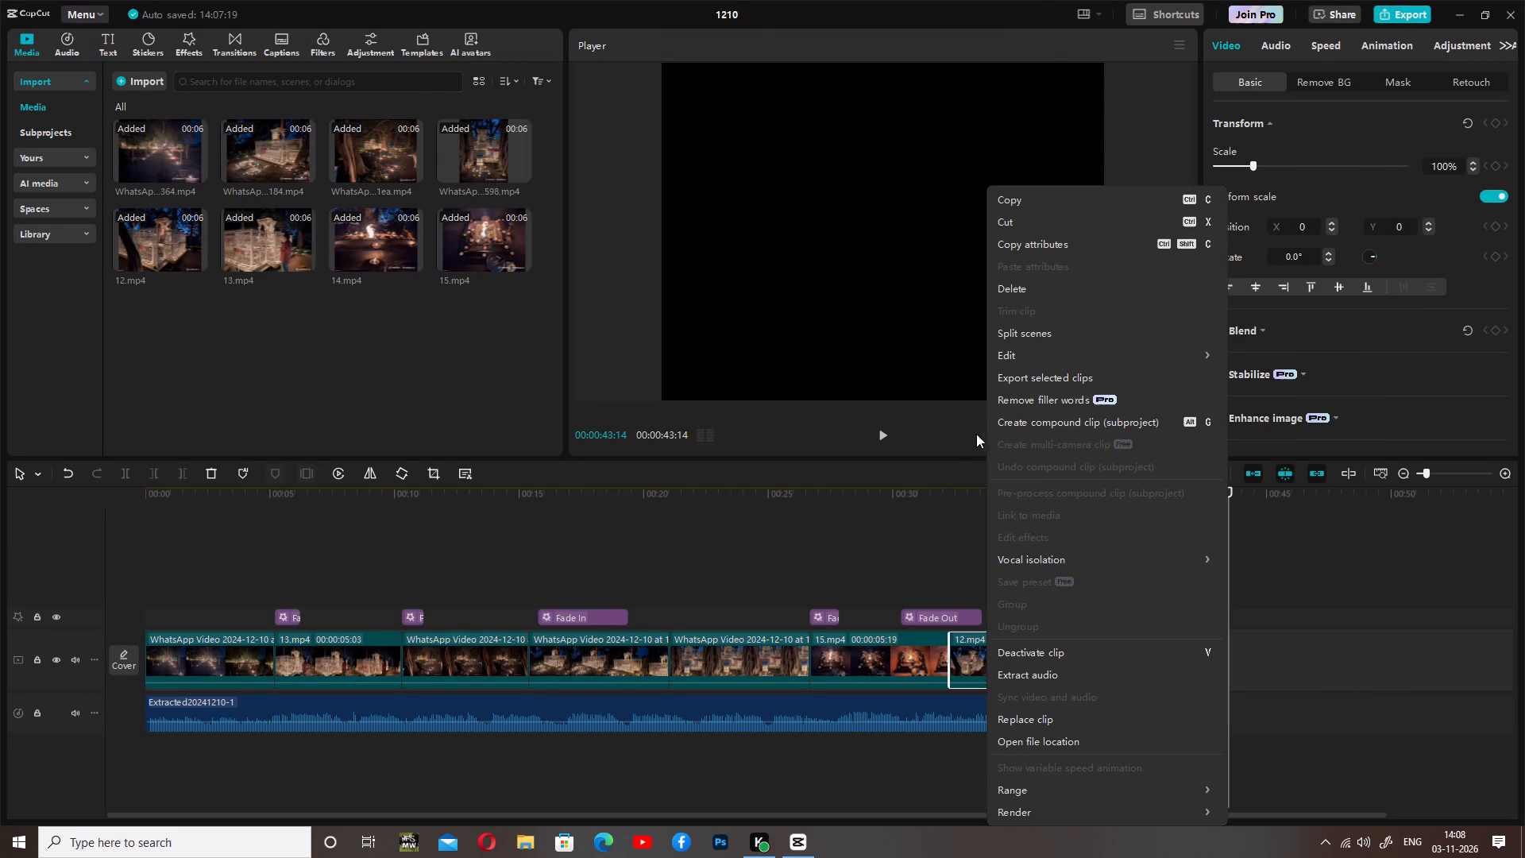
click(1031, 291)
right_click(1025, 647)
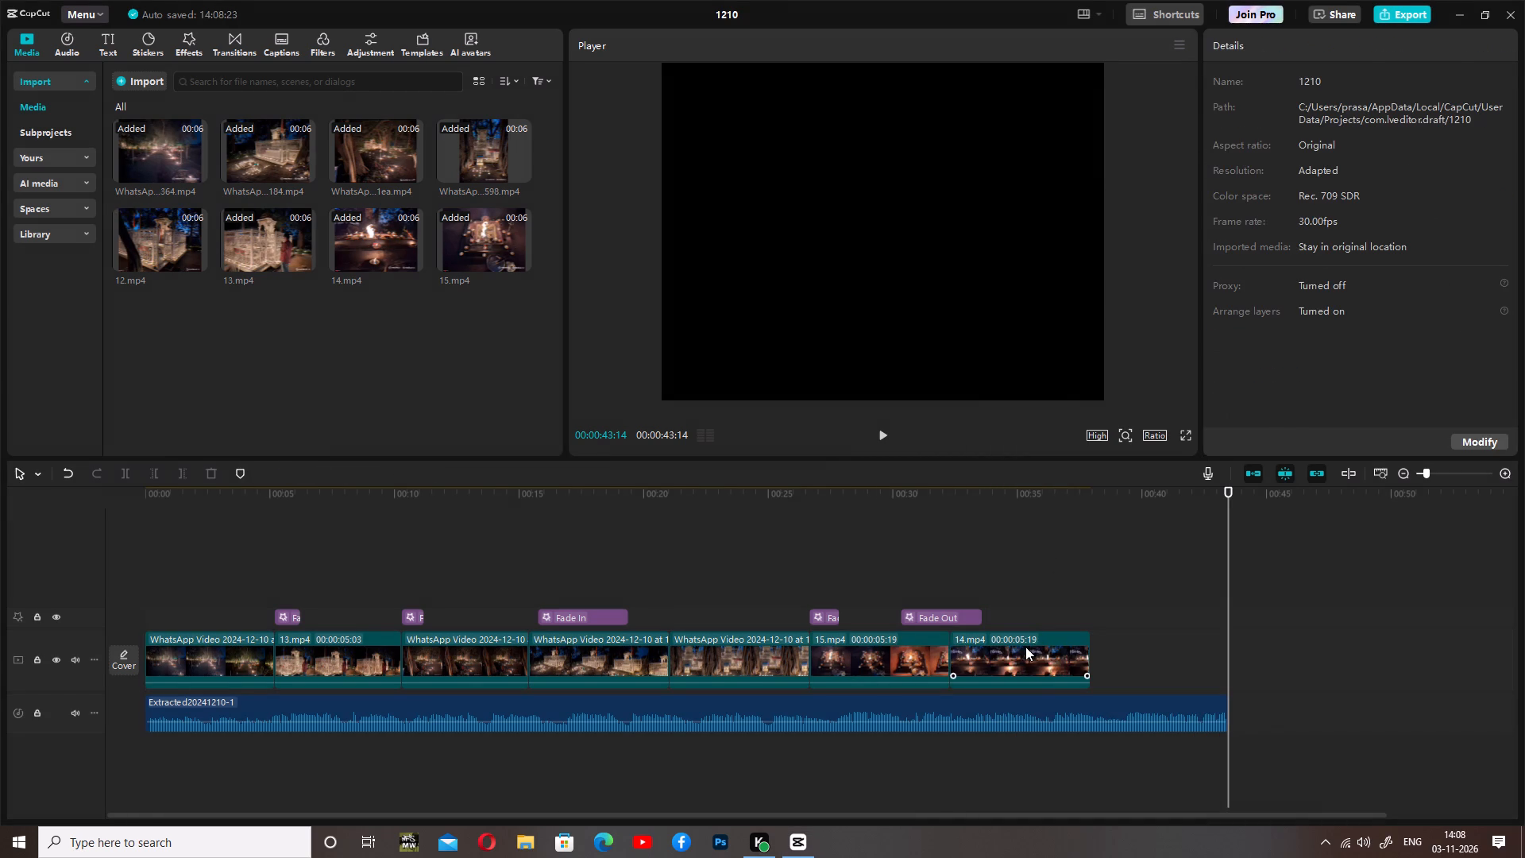
click(1068, 292)
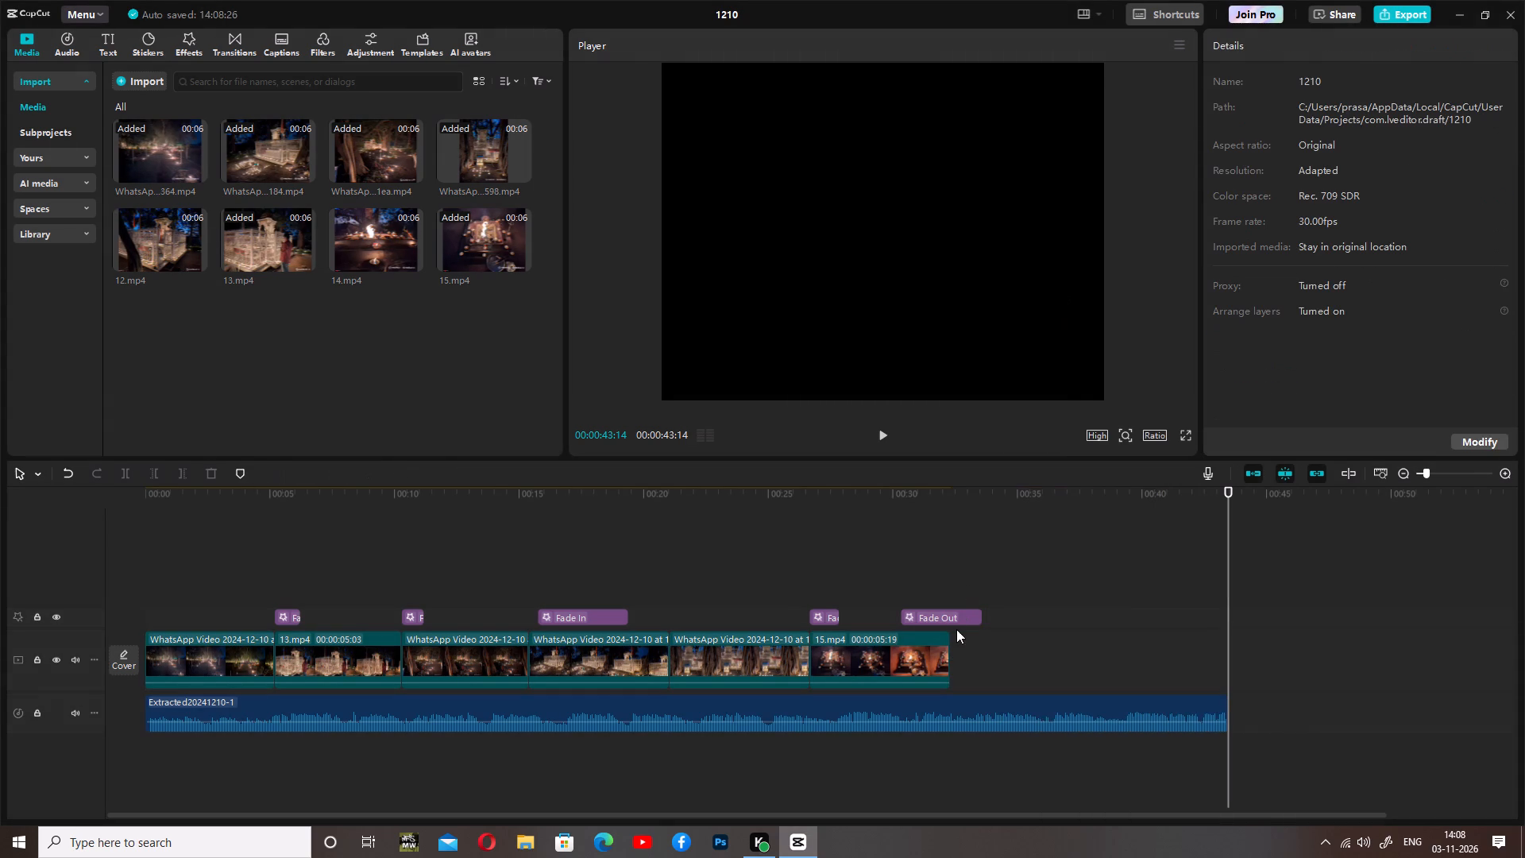
Delete the Fade Out effect and all four Fade In effects above the video track.
right_click(952, 611)
click(972, 566)
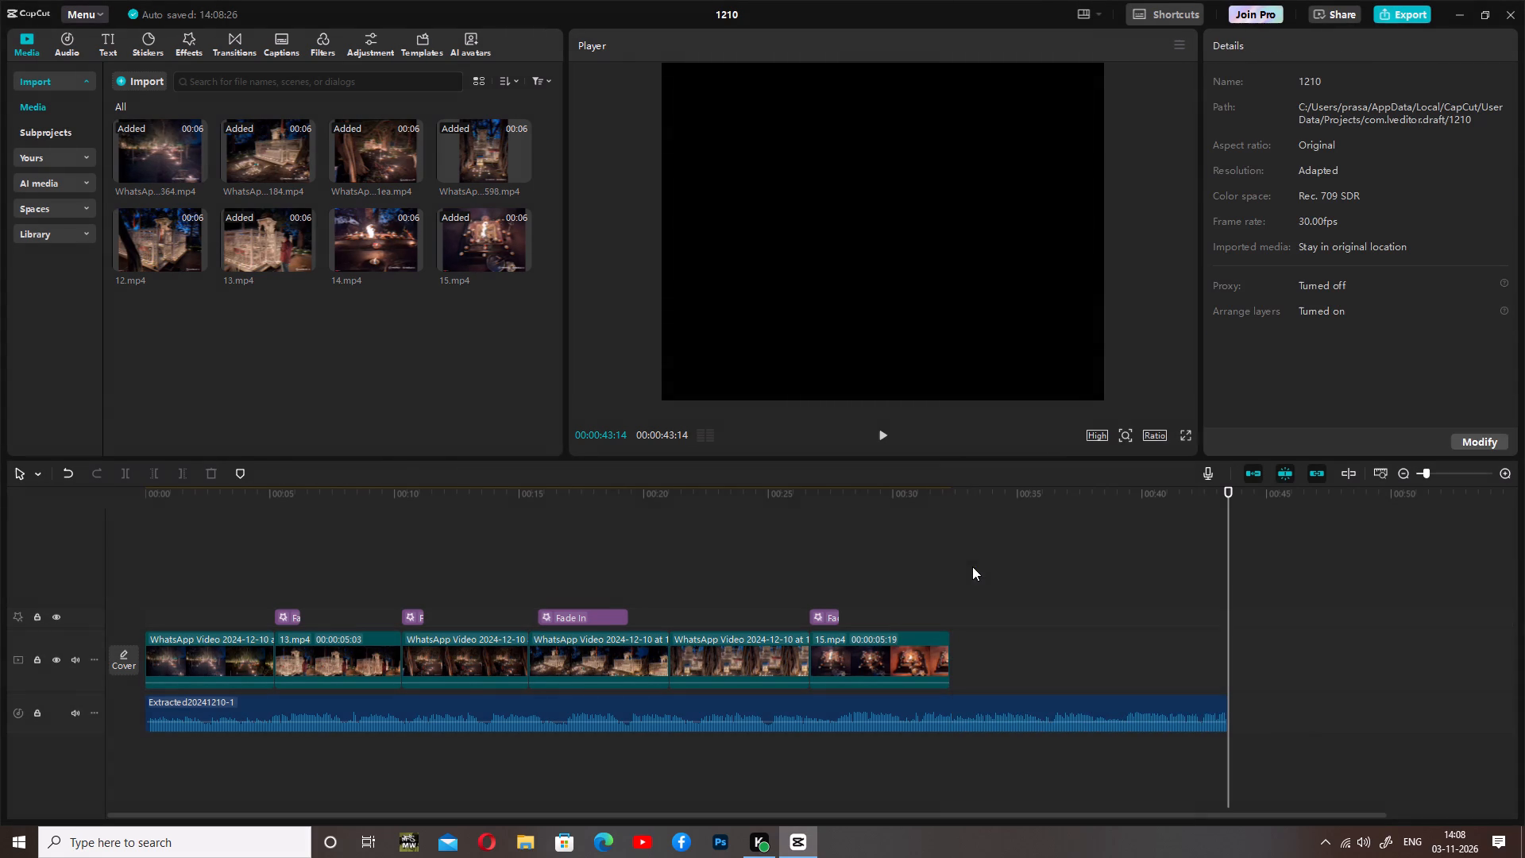
right_click(824, 618)
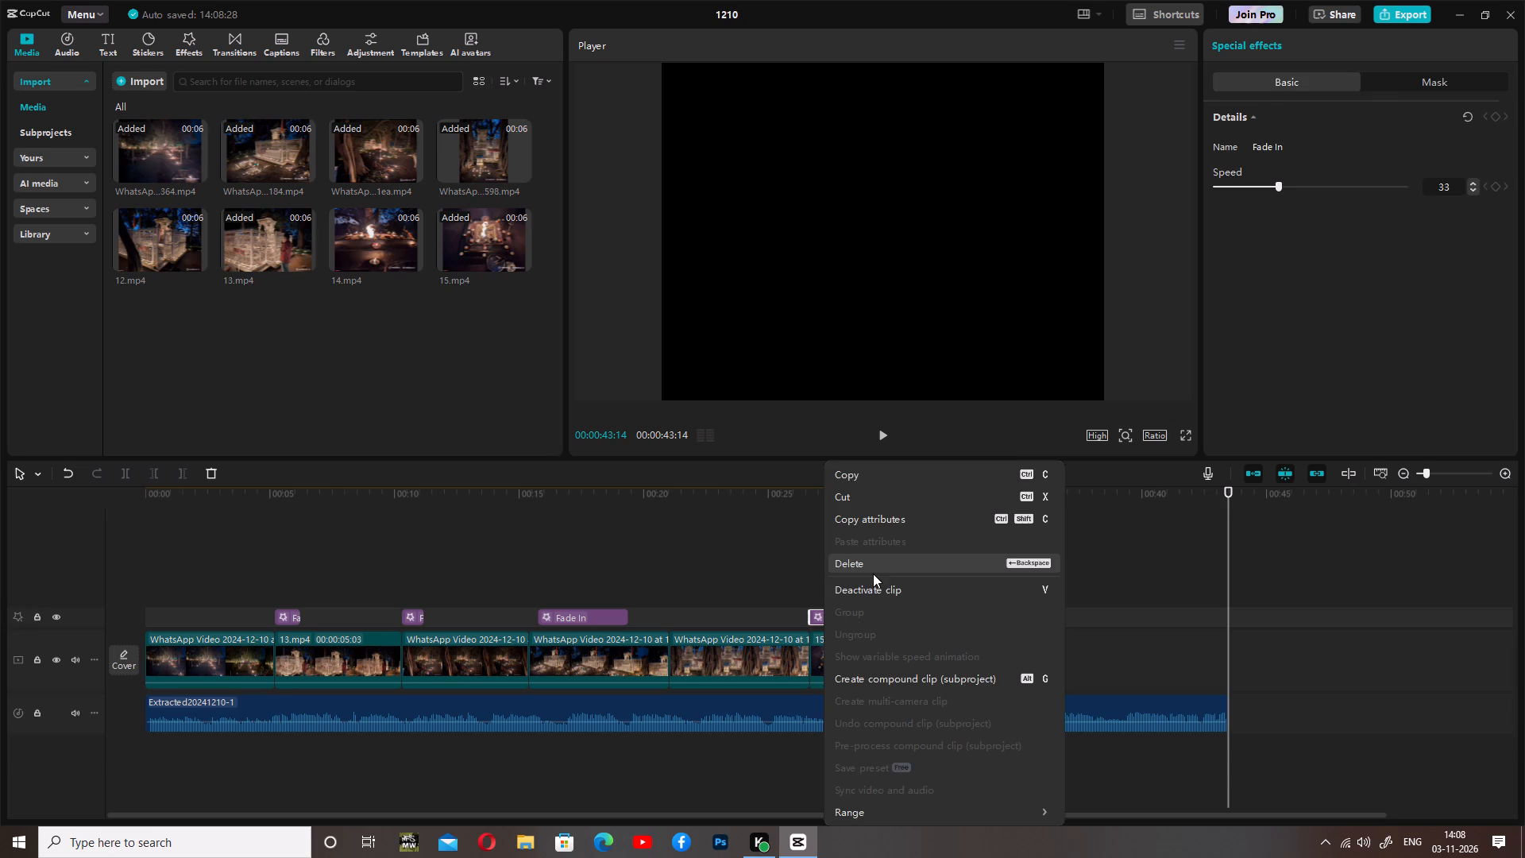
click(873, 574)
right_click(614, 613)
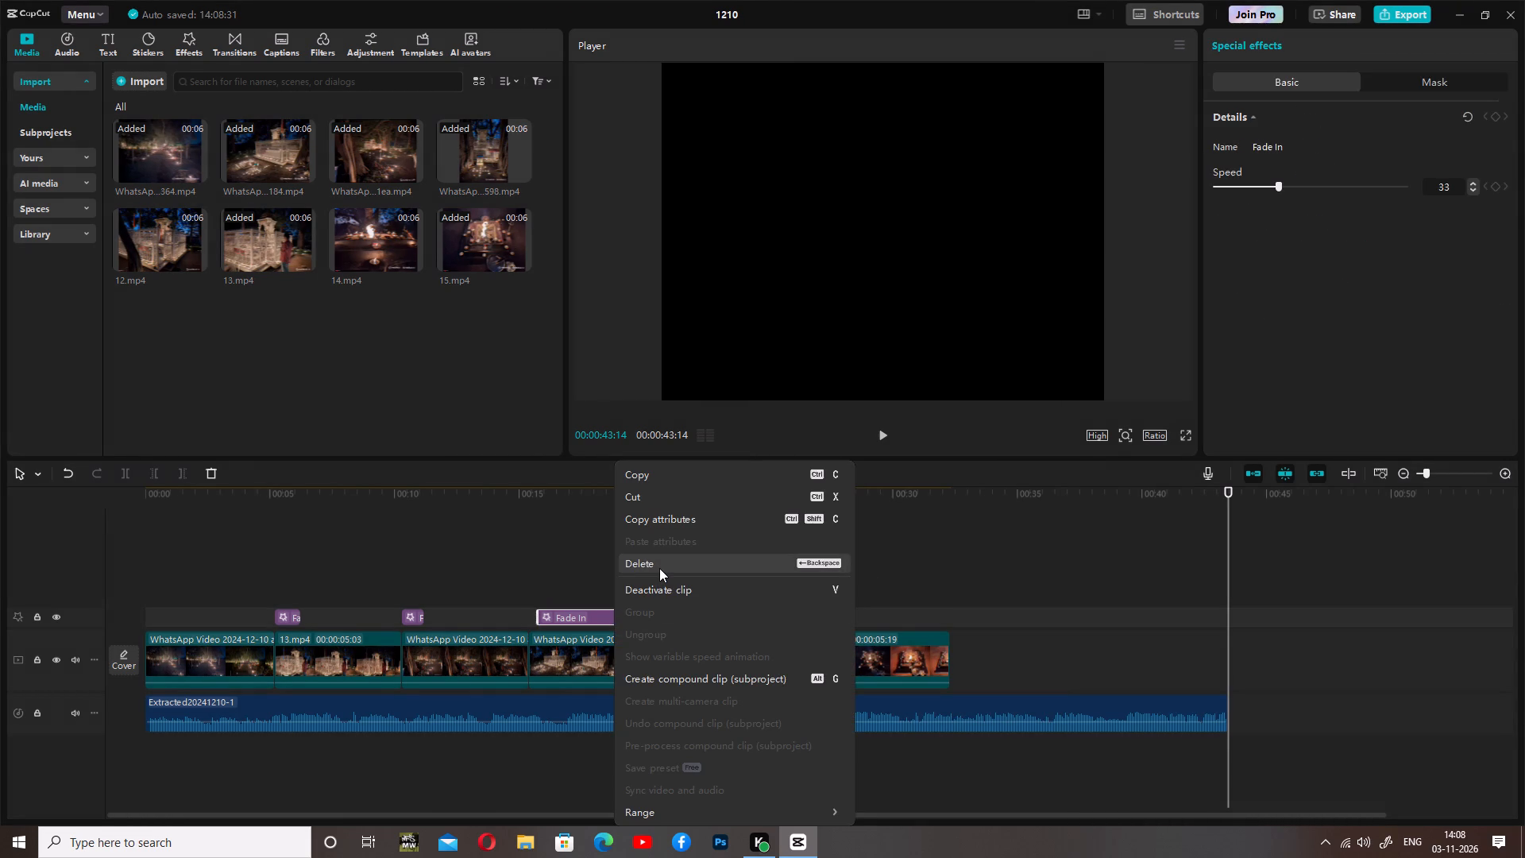
click(659, 568)
right_click(419, 614)
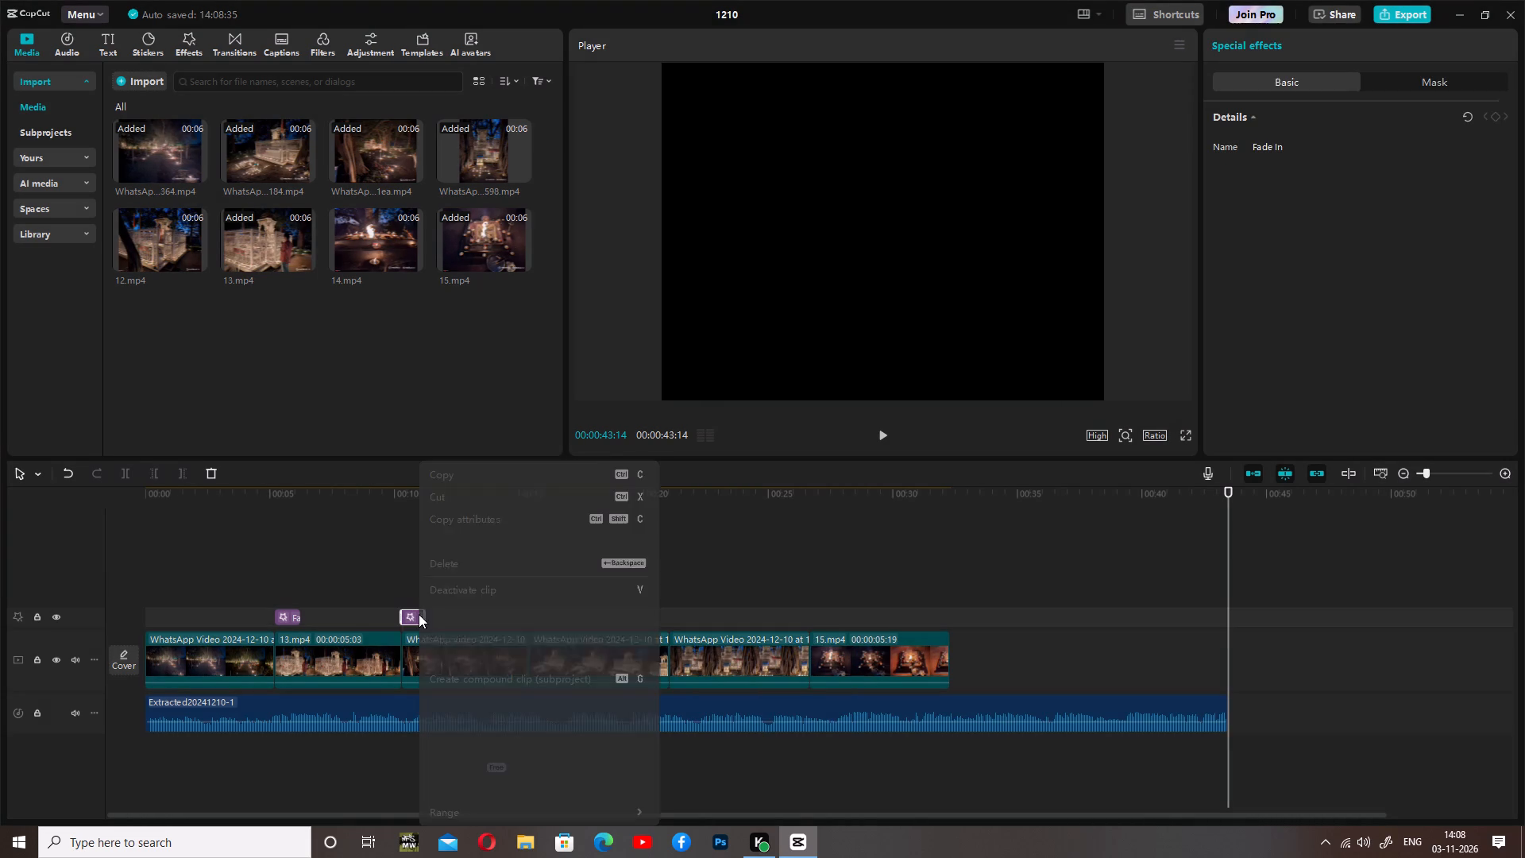
click(469, 571)
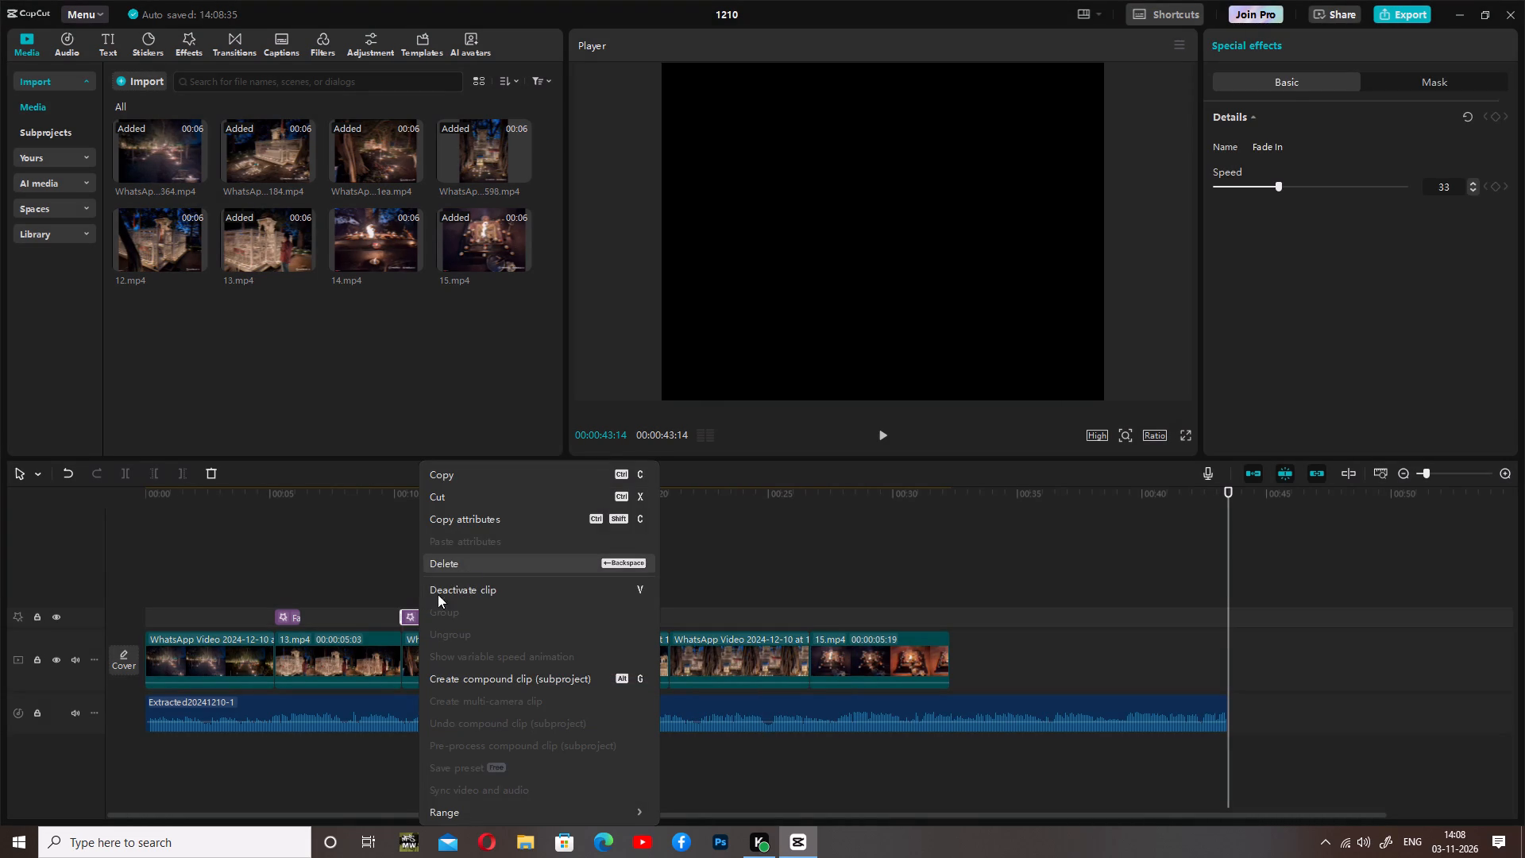
right_click(292, 613)
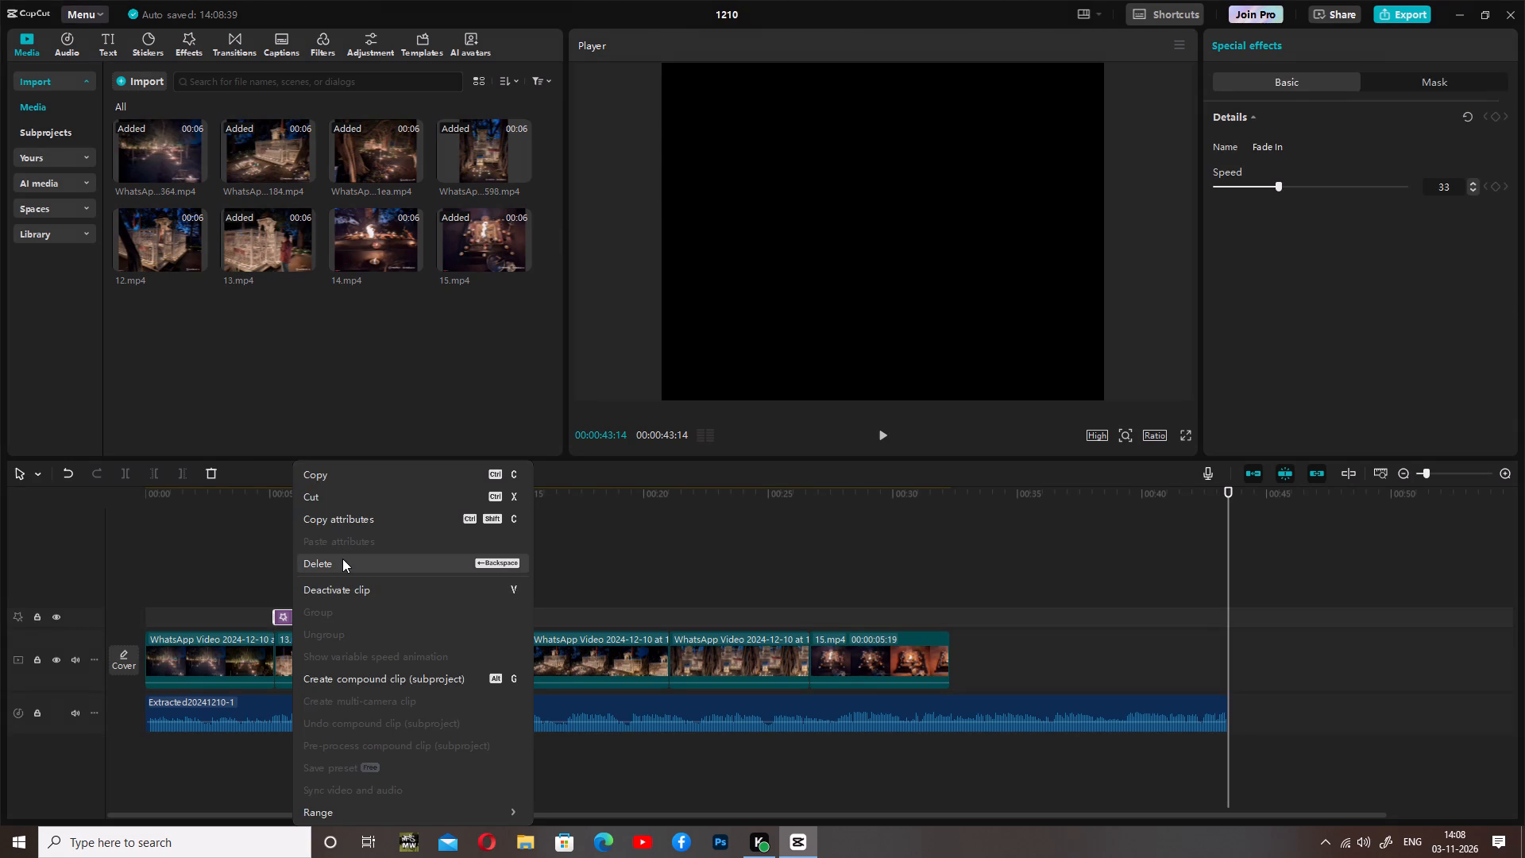
click(342, 558)
Delete the three last clips on the video track: 15.mp4 and the two WhatsApp Video clips just before it.
click(755, 671)
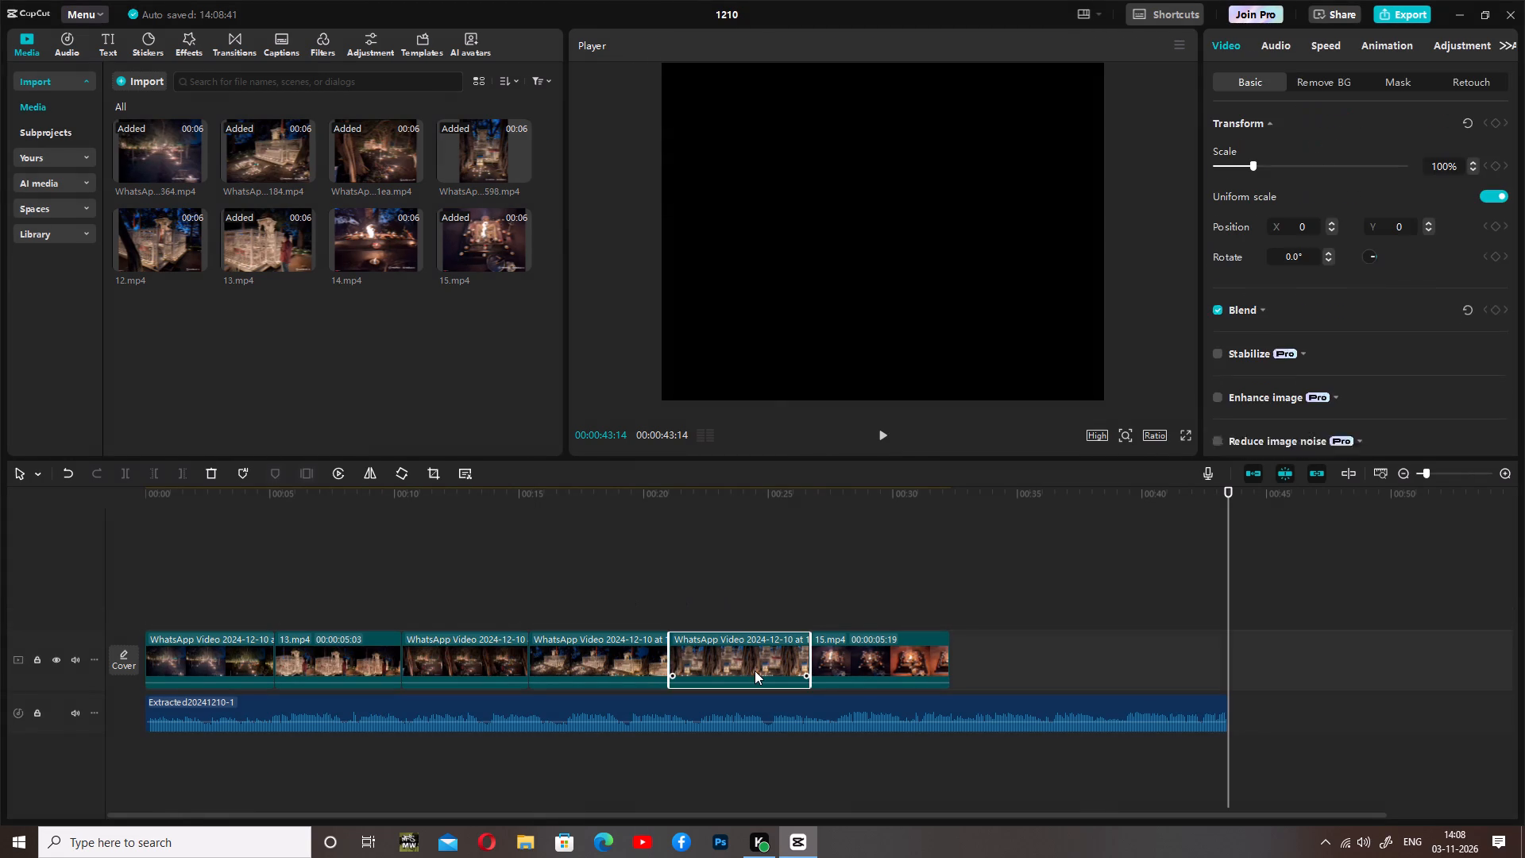
right_click(755, 671)
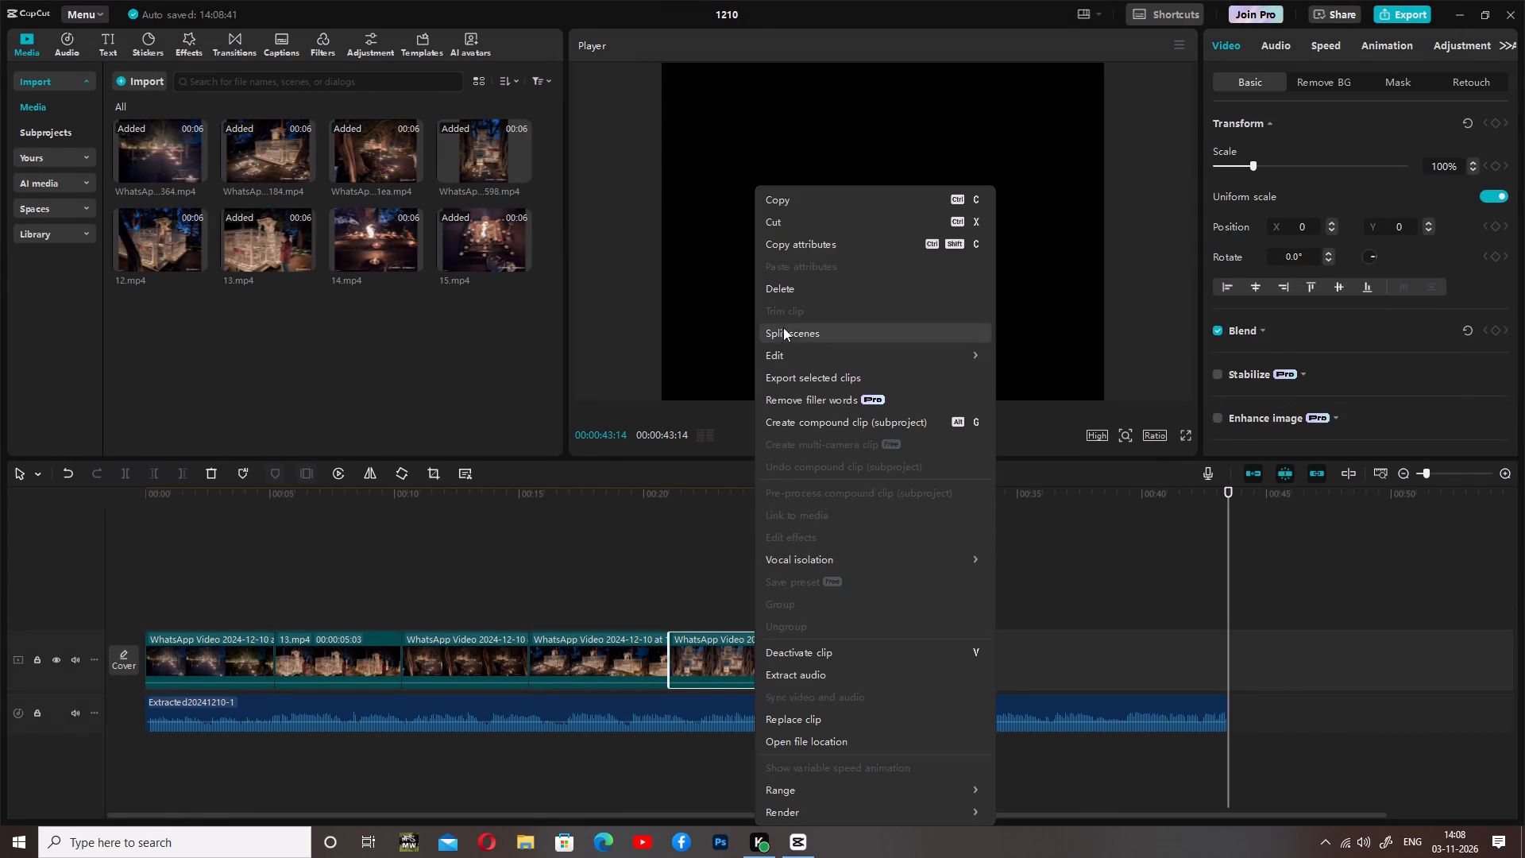
click(794, 293)
right_click(759, 647)
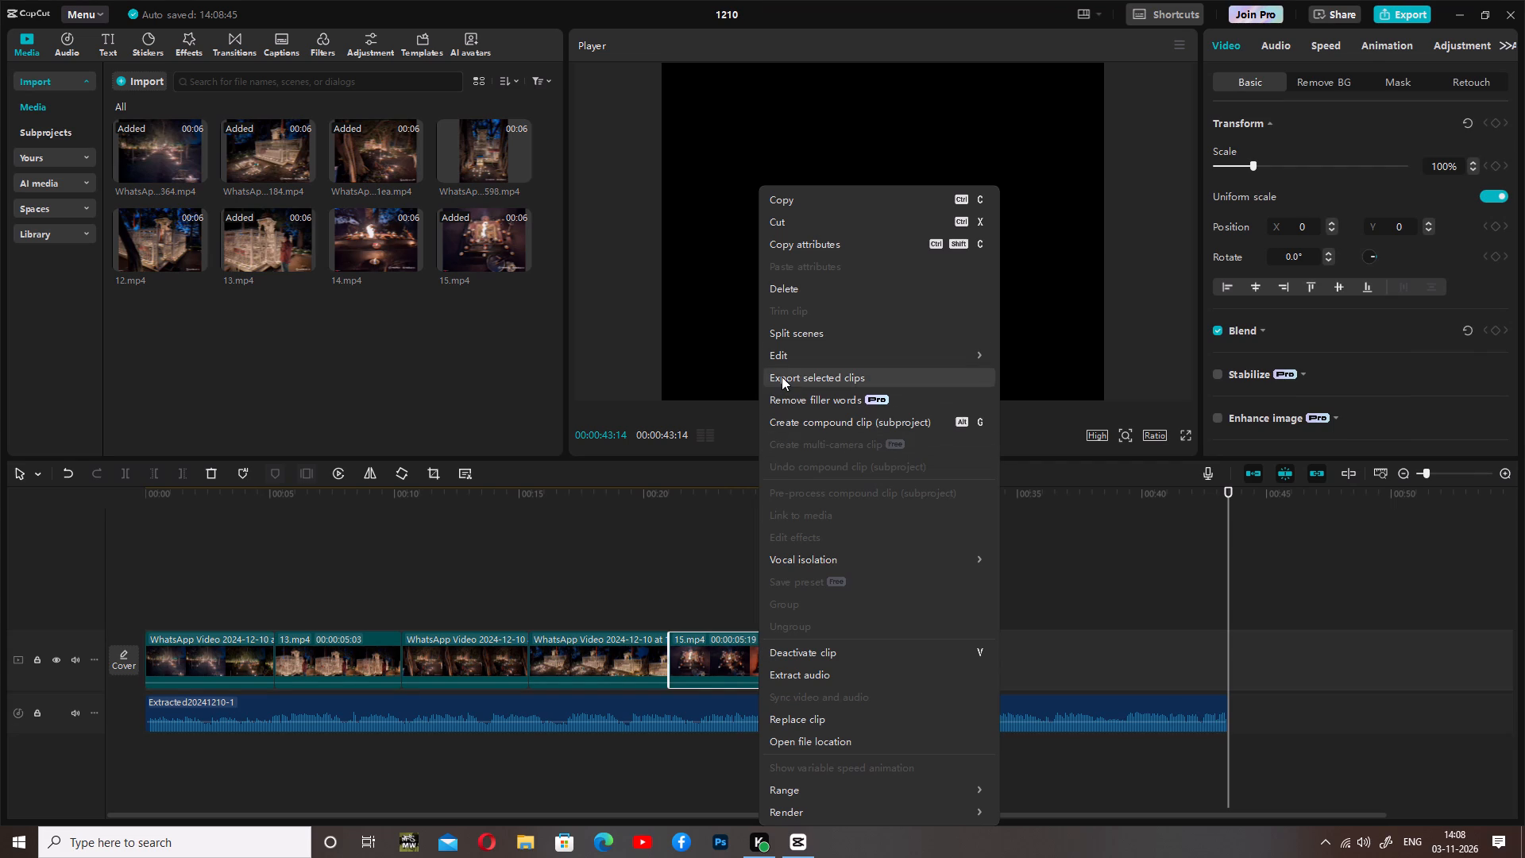
click(787, 295)
right_click(606, 659)
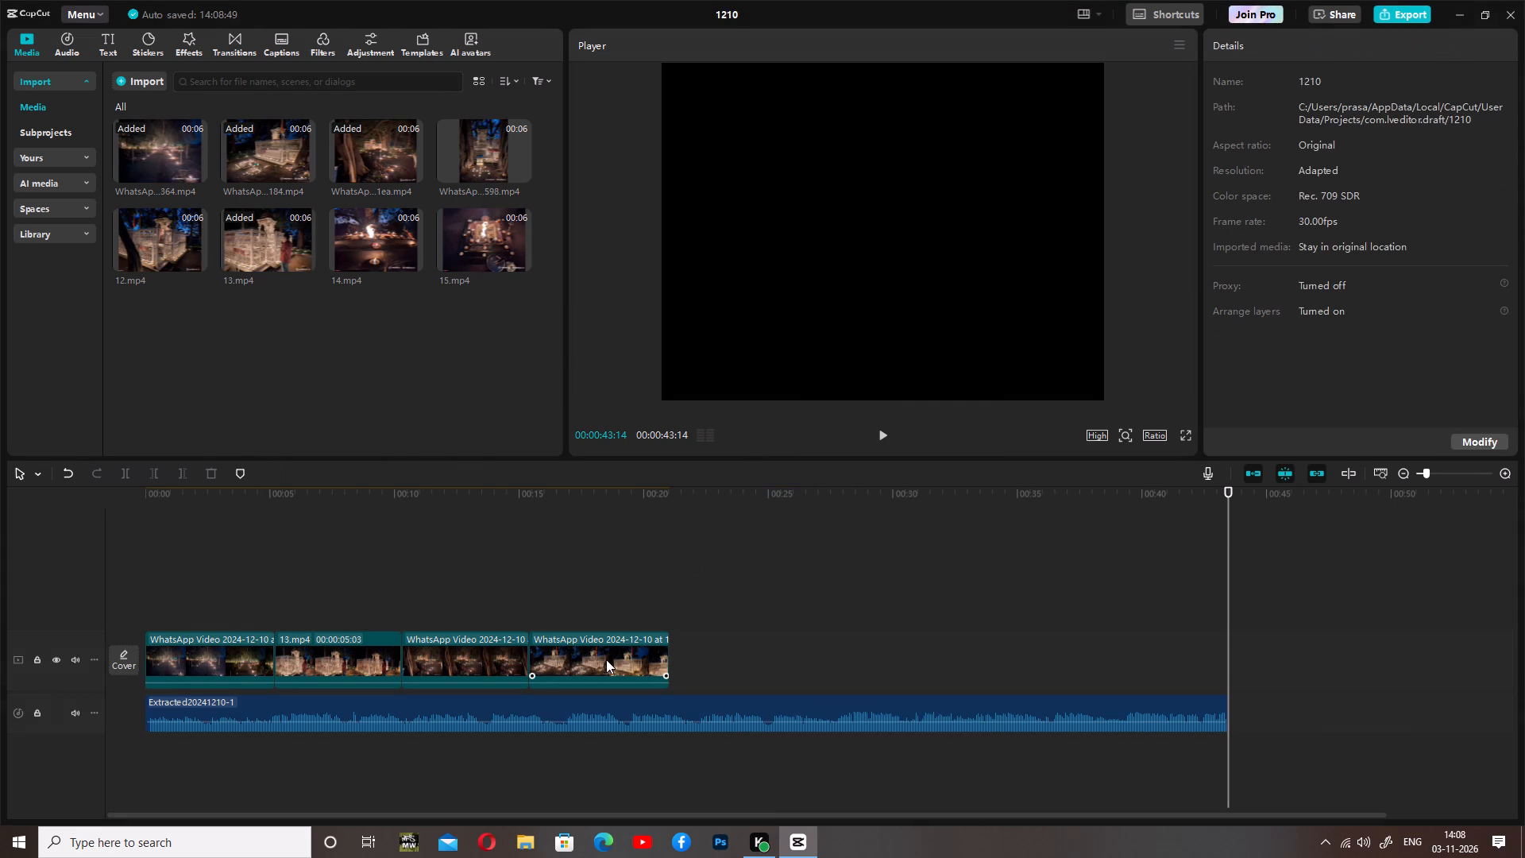
click(651, 293)
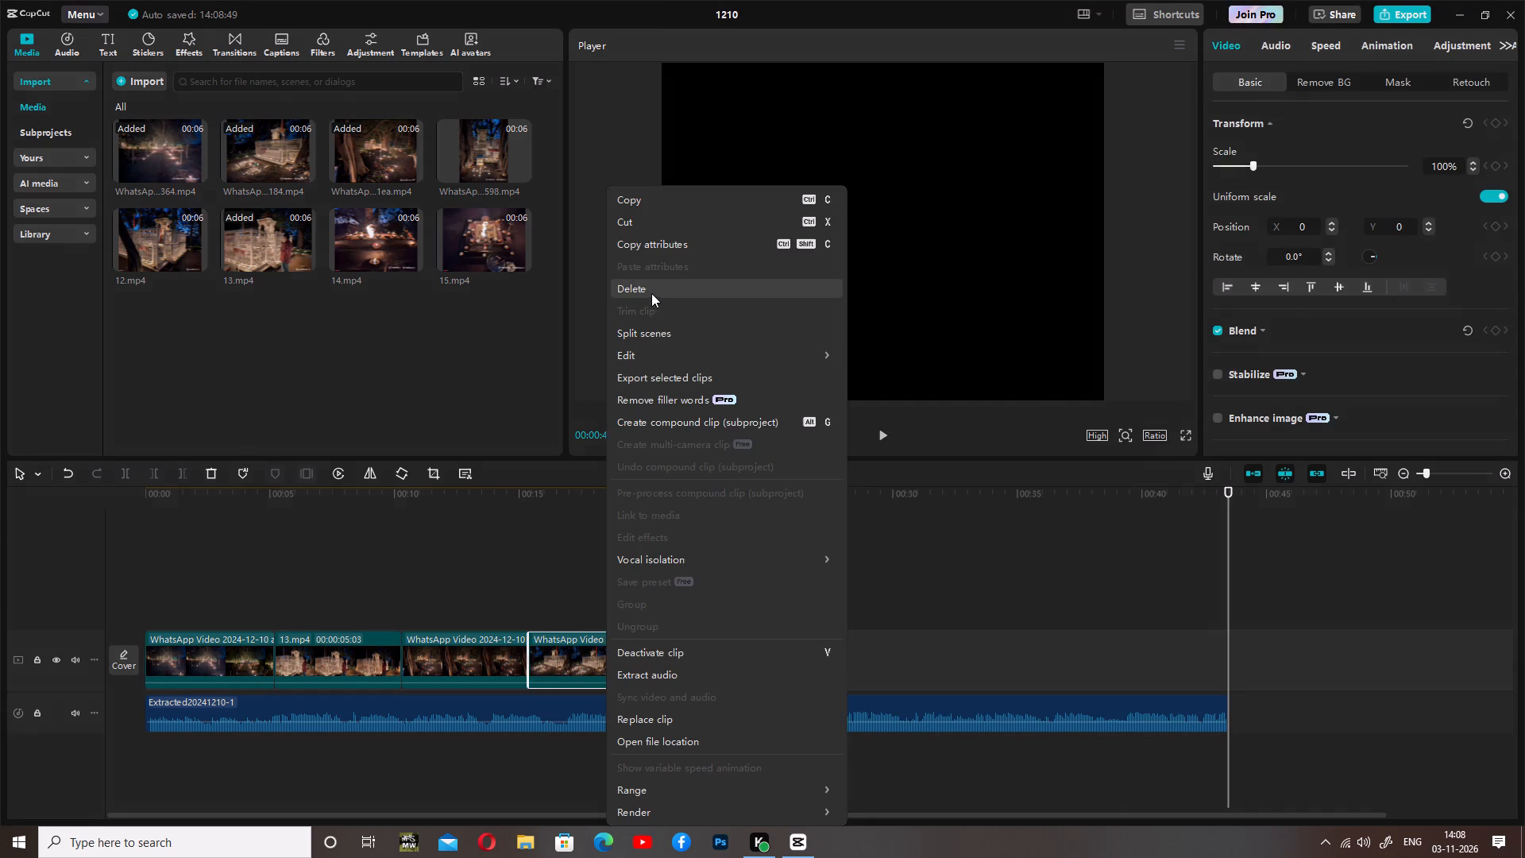
Delete the three remaining clips from the video track: the third WhatsApp clip, 13.mp4 and the opening WhatsApp clip.
right_click(471, 671)
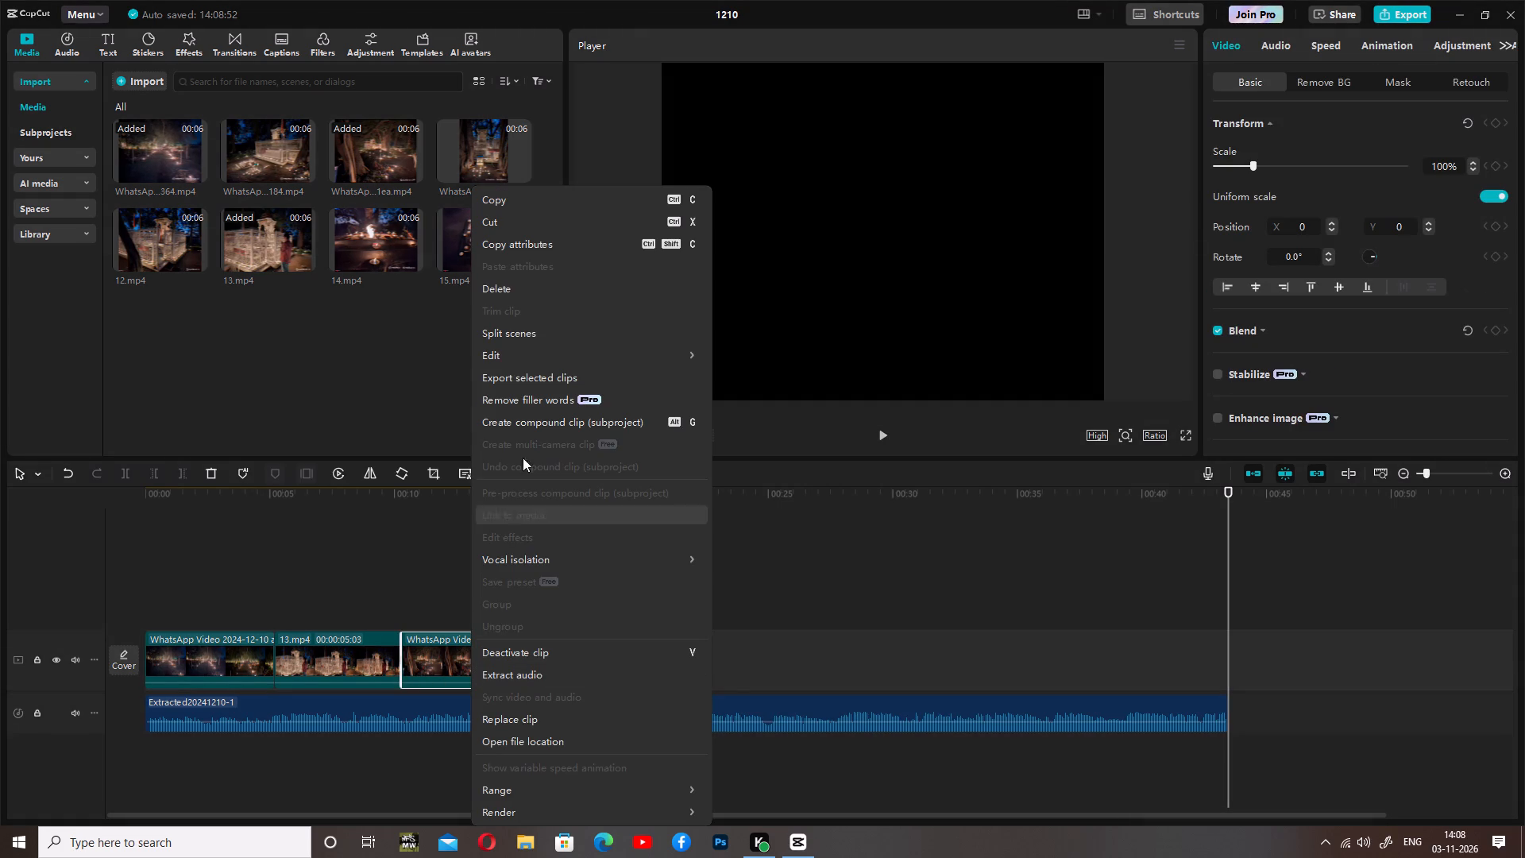
click(550, 282)
right_click(327, 654)
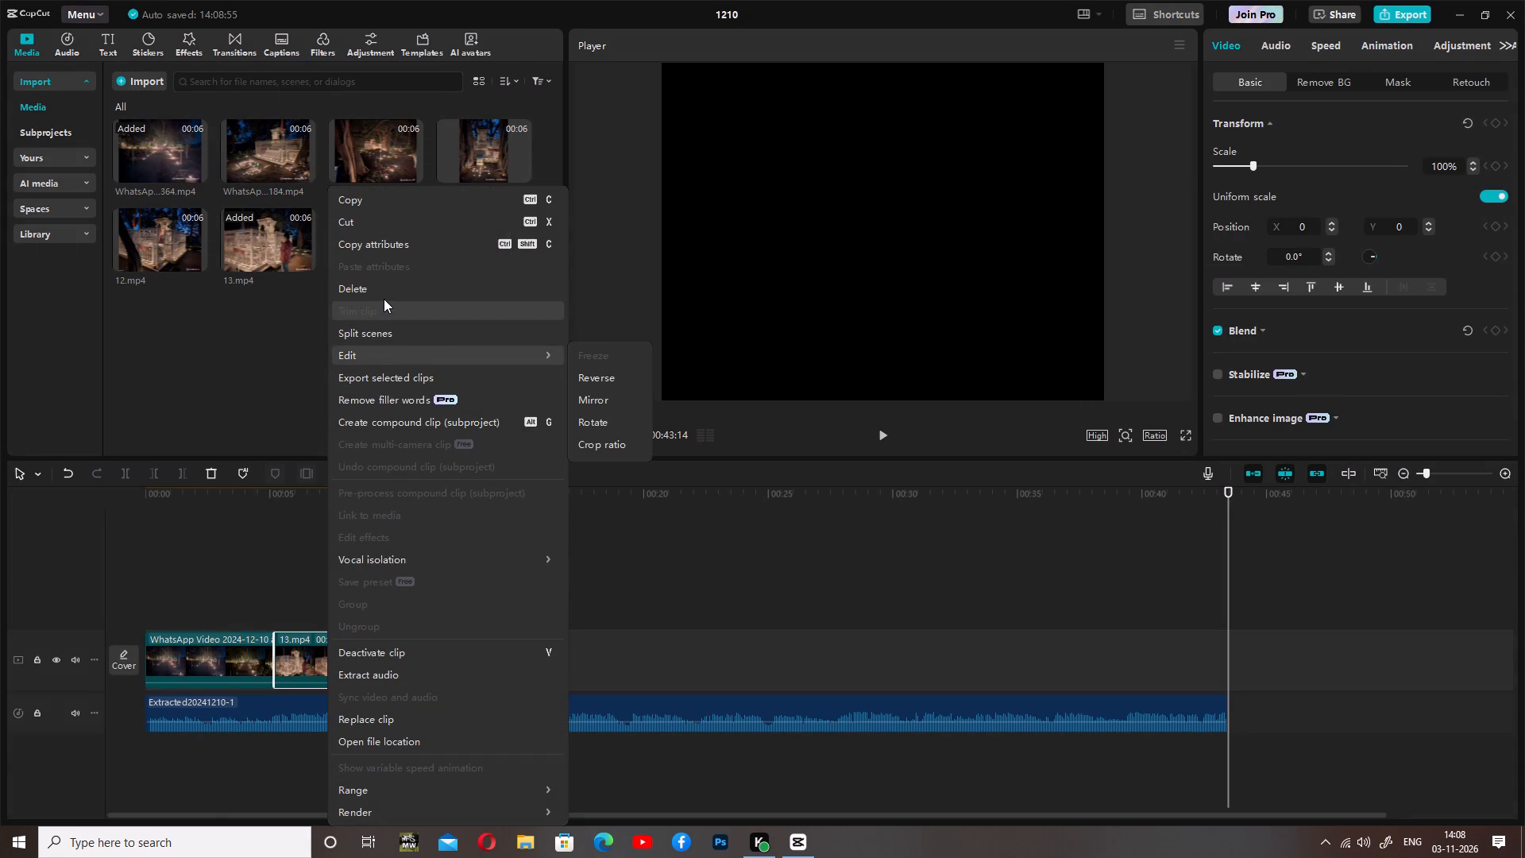
click(388, 292)
right_click(232, 656)
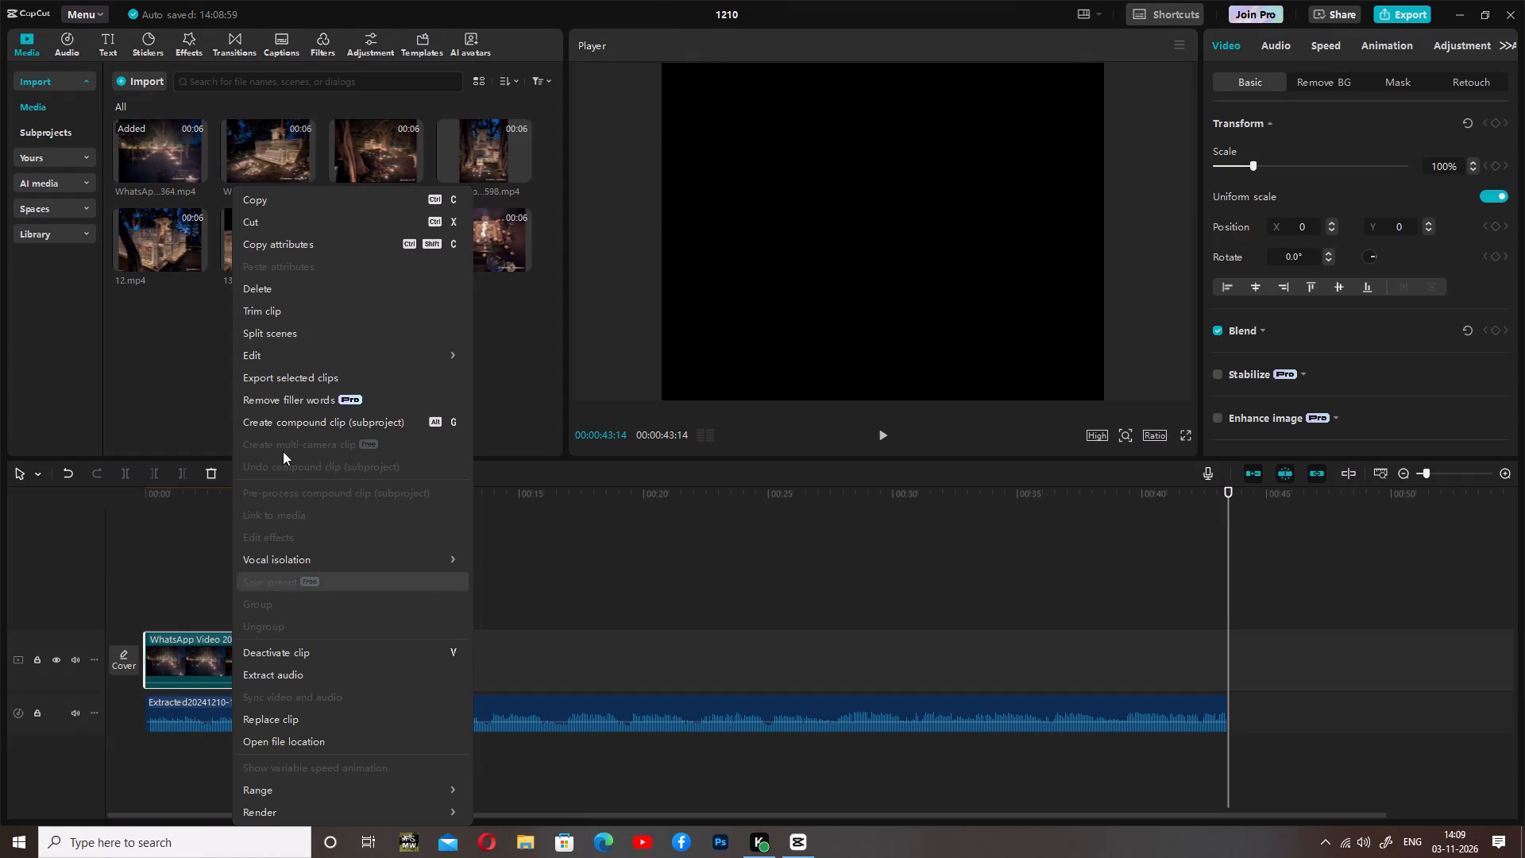
click(310, 298)
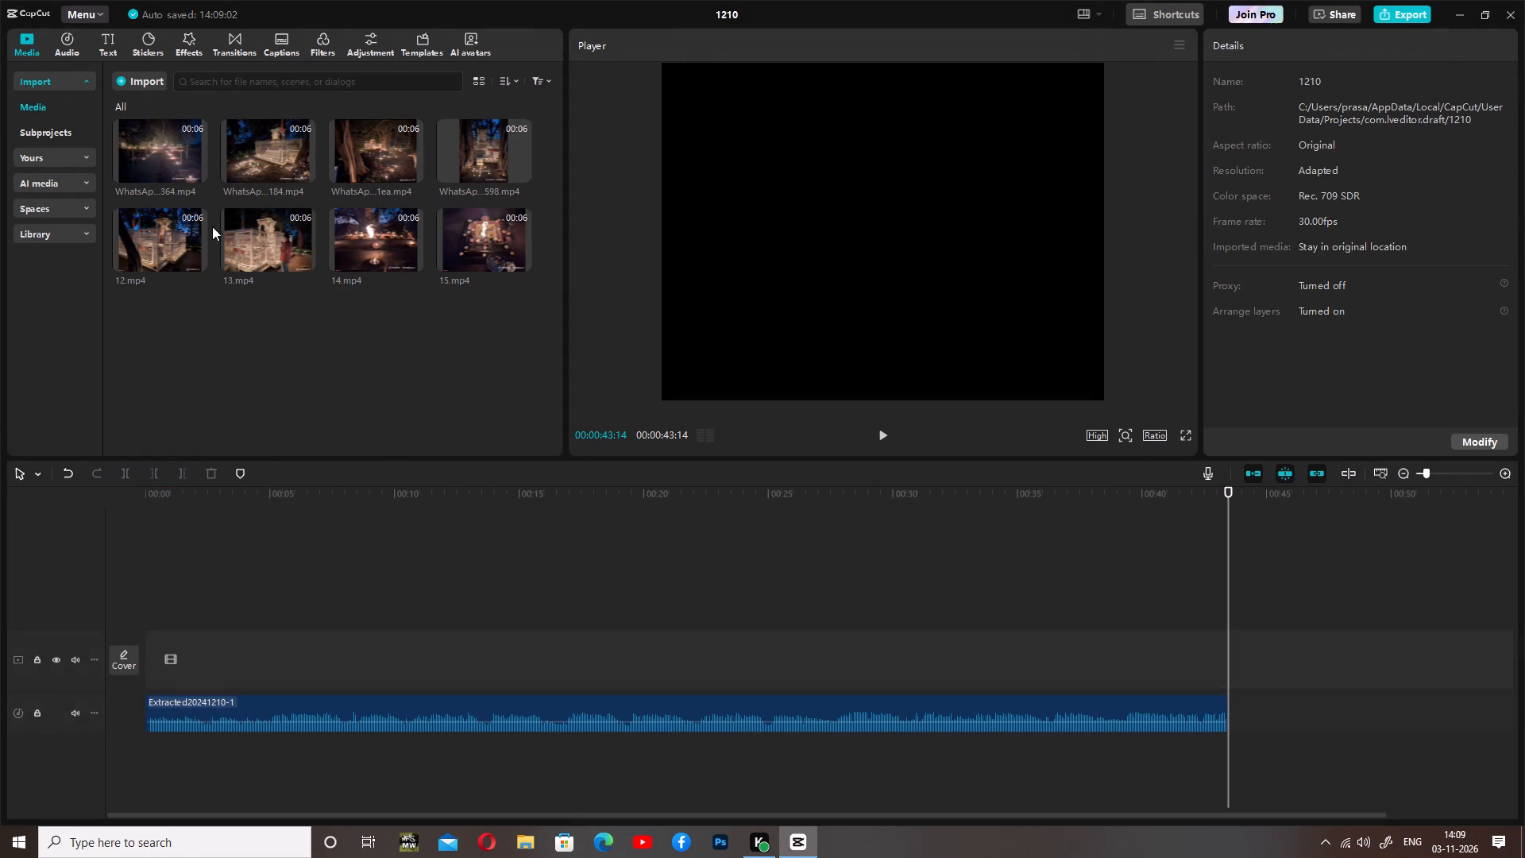
Place the WhatsApp clips ending in 364, 1ea and 184 back to back, in that order, from the start of the video track.
click(137, 153)
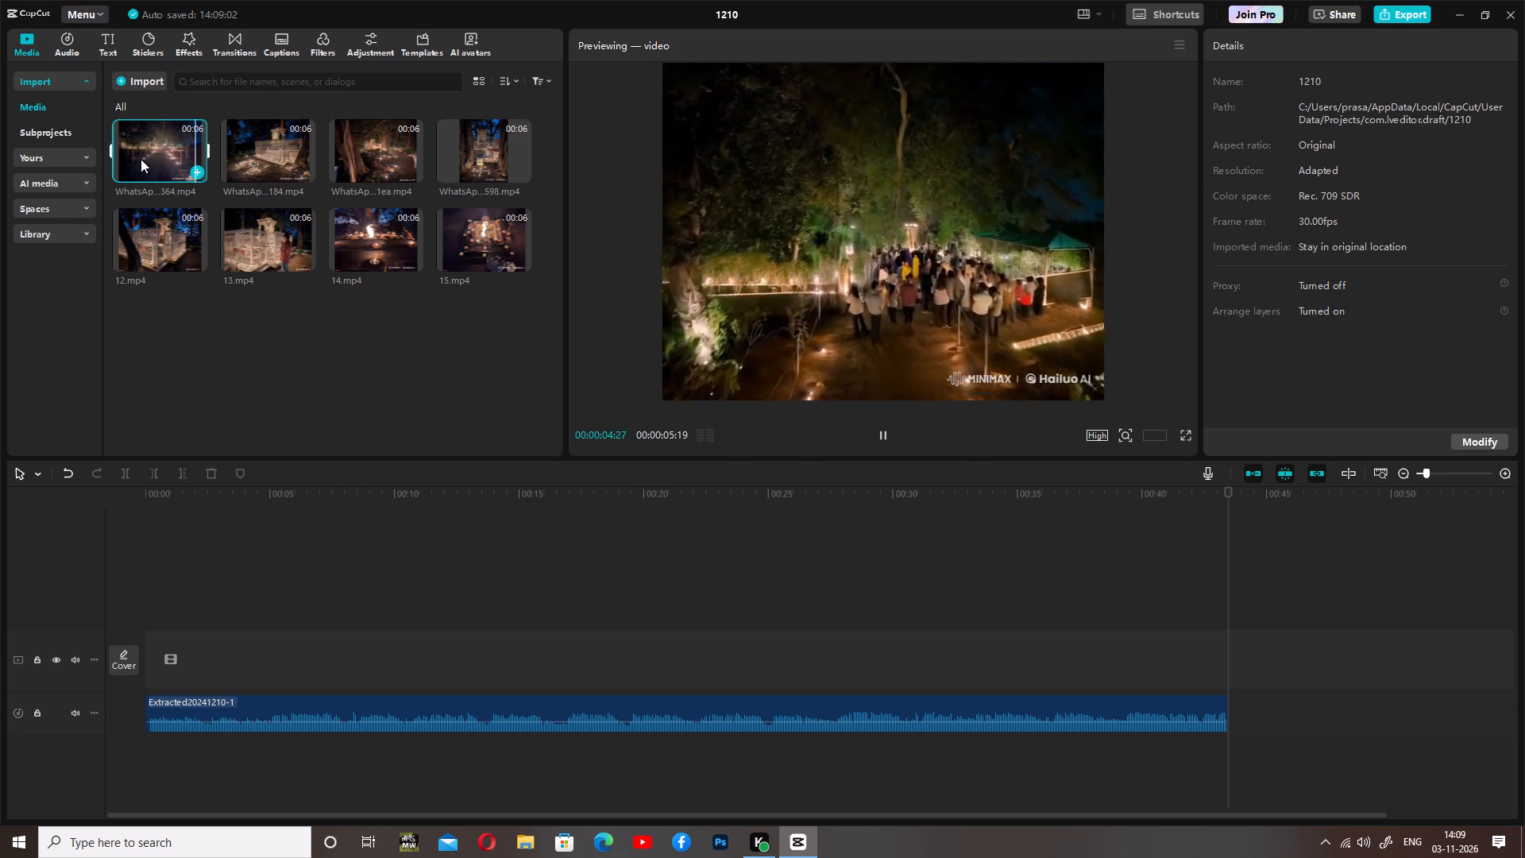
drag(143, 140, 149, 661)
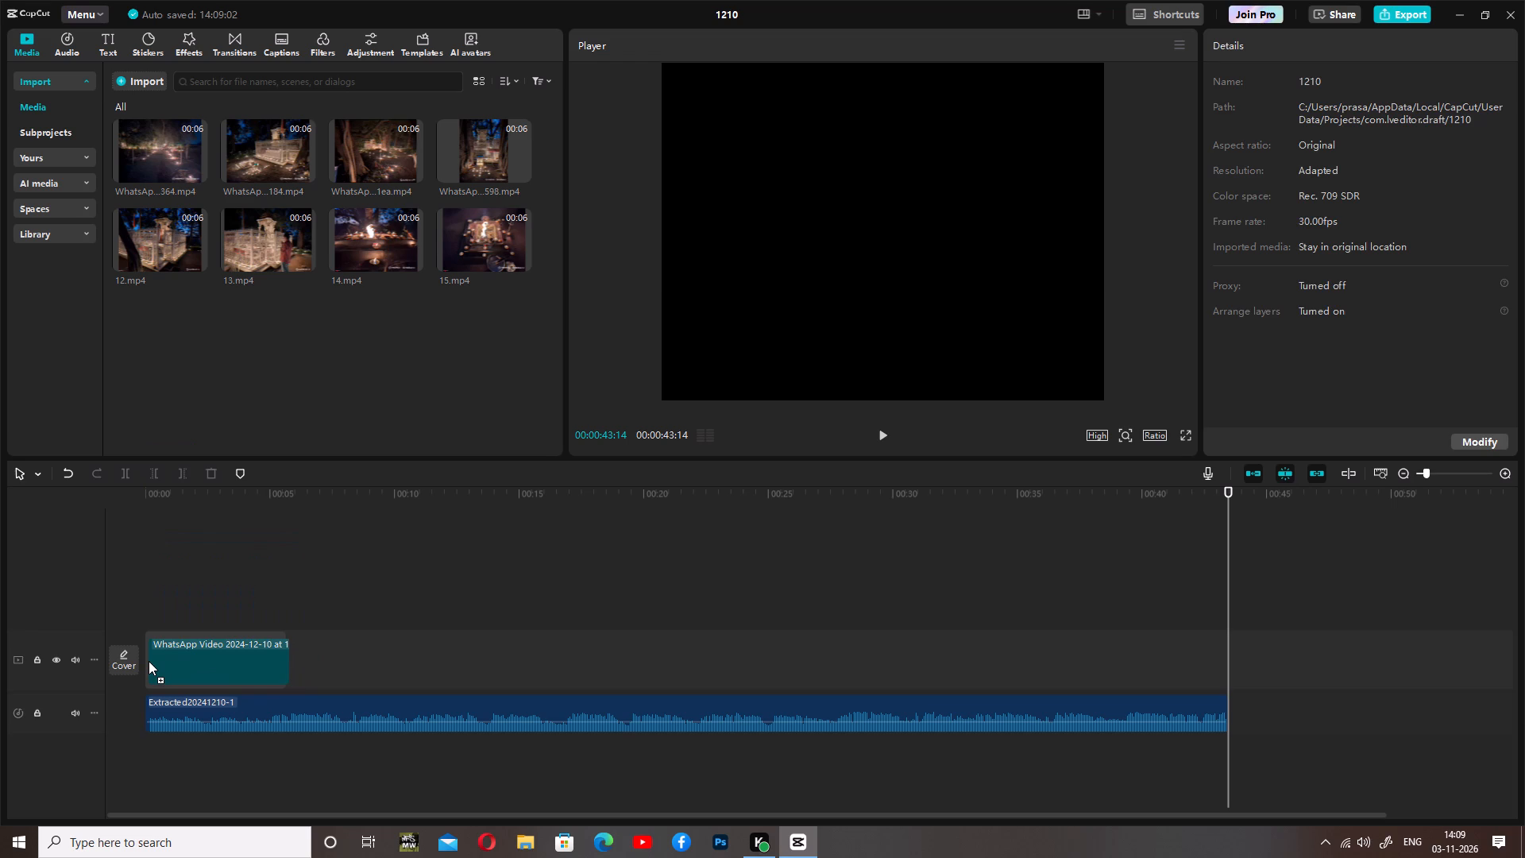
click(271, 161)
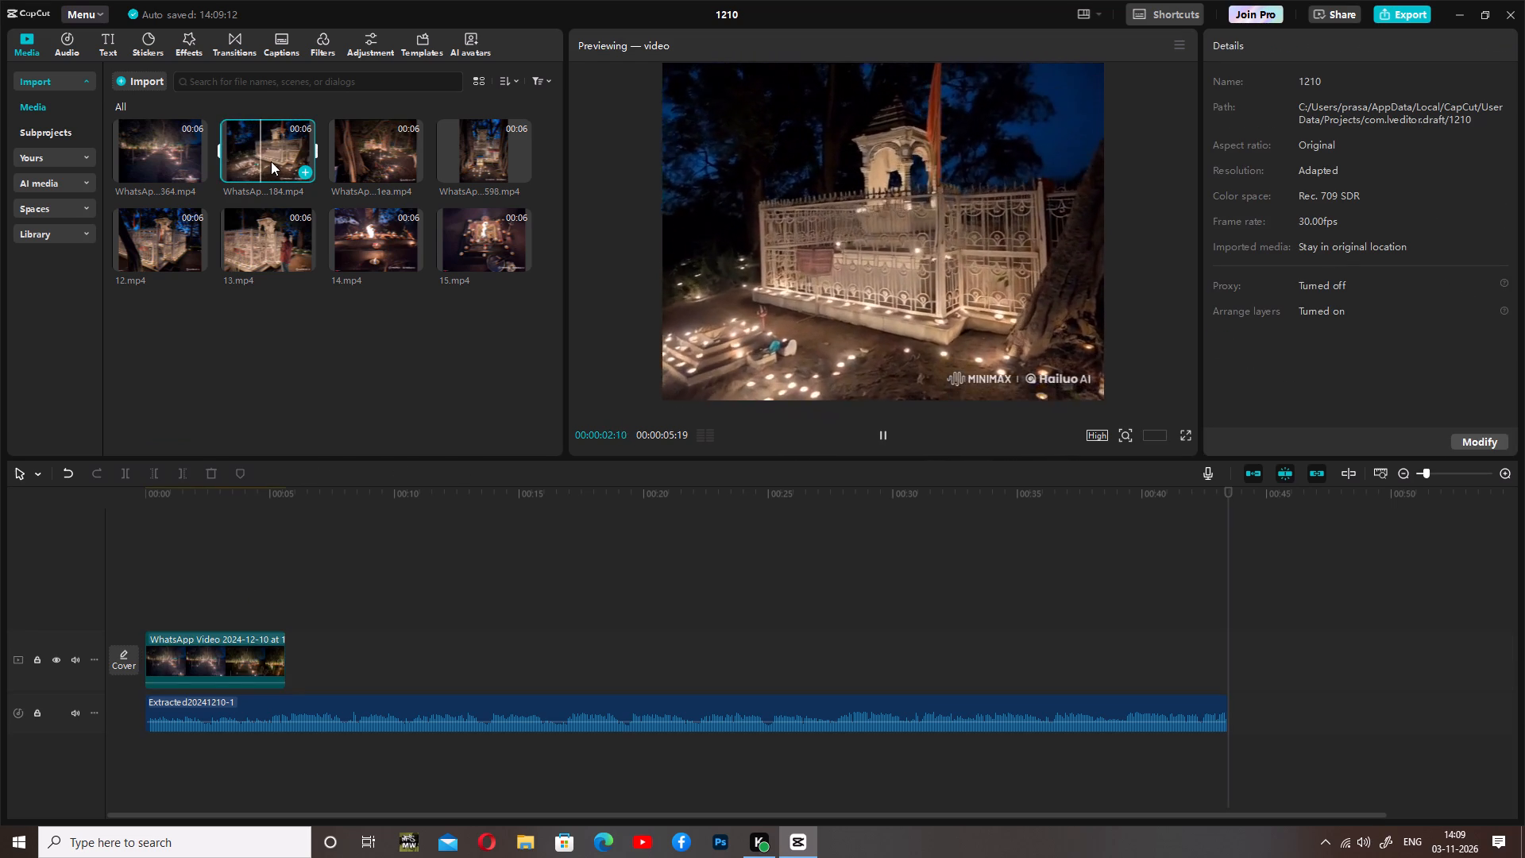
click(376, 160)
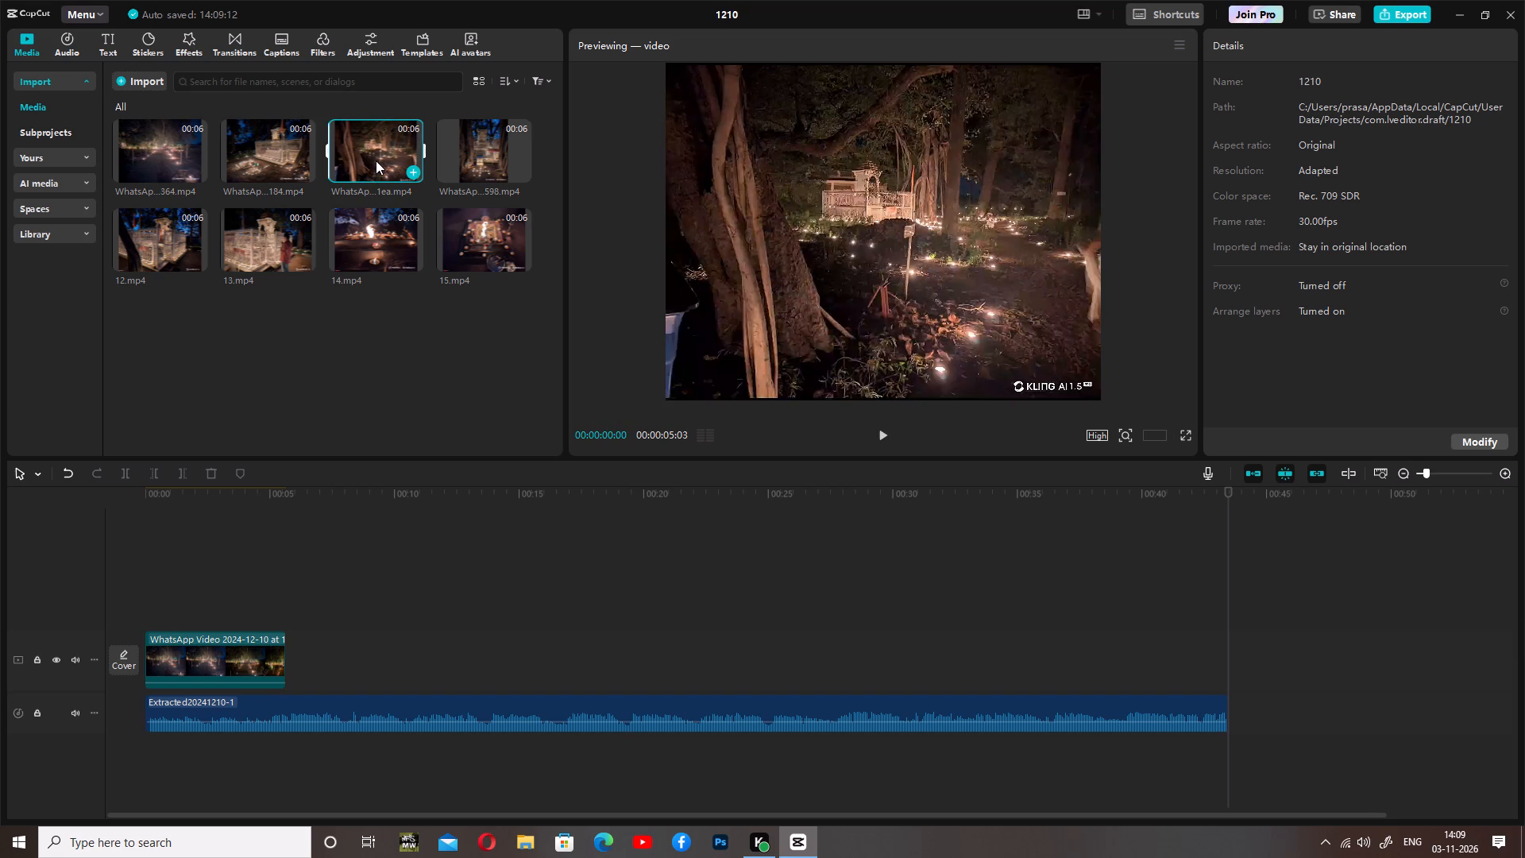
drag(376, 149, 277, 675)
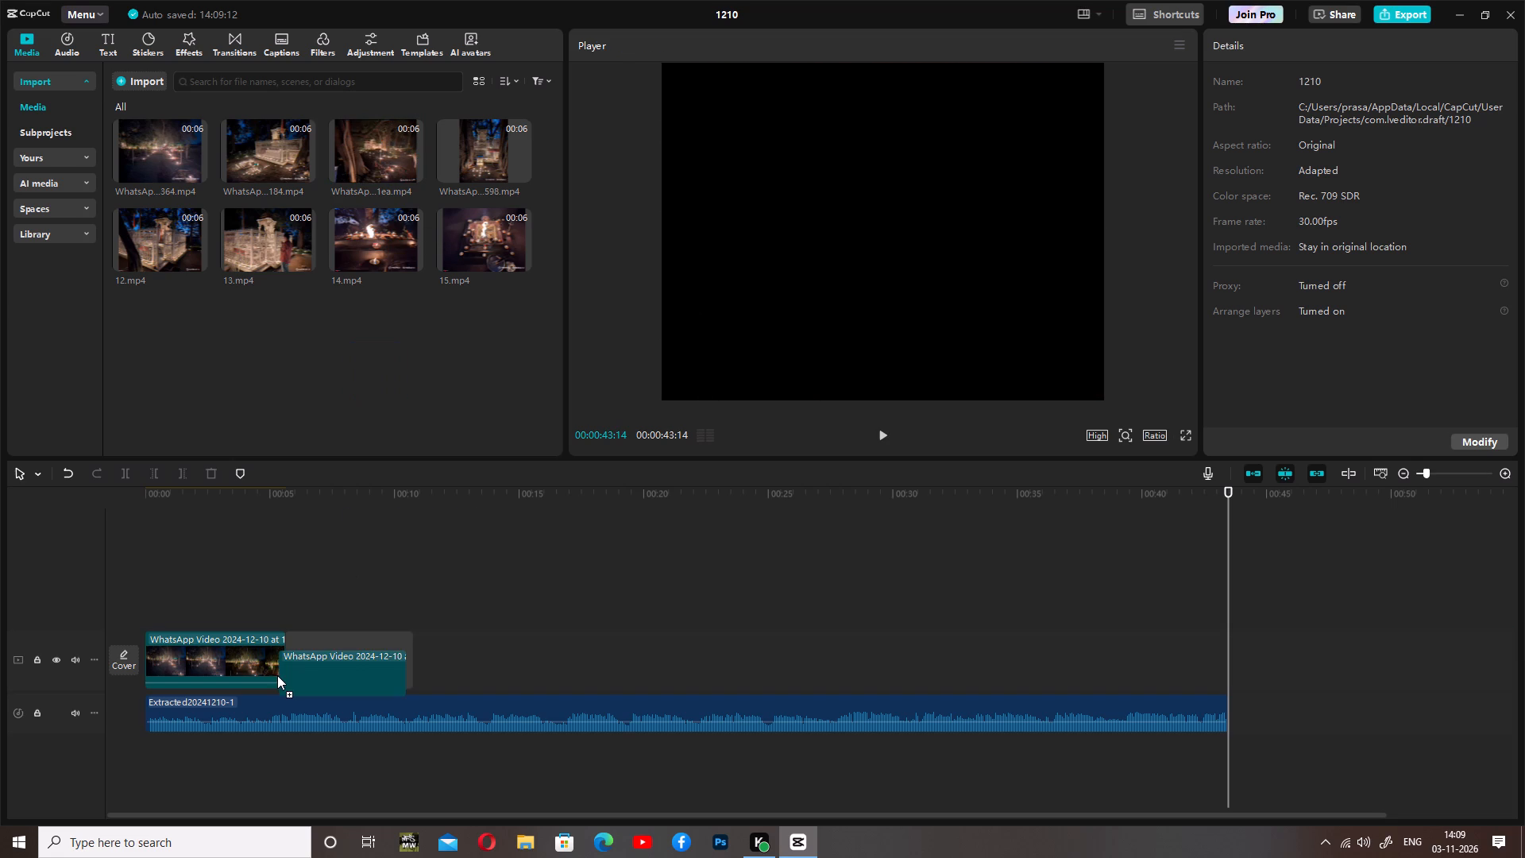
drag(277, 675, 288, 659)
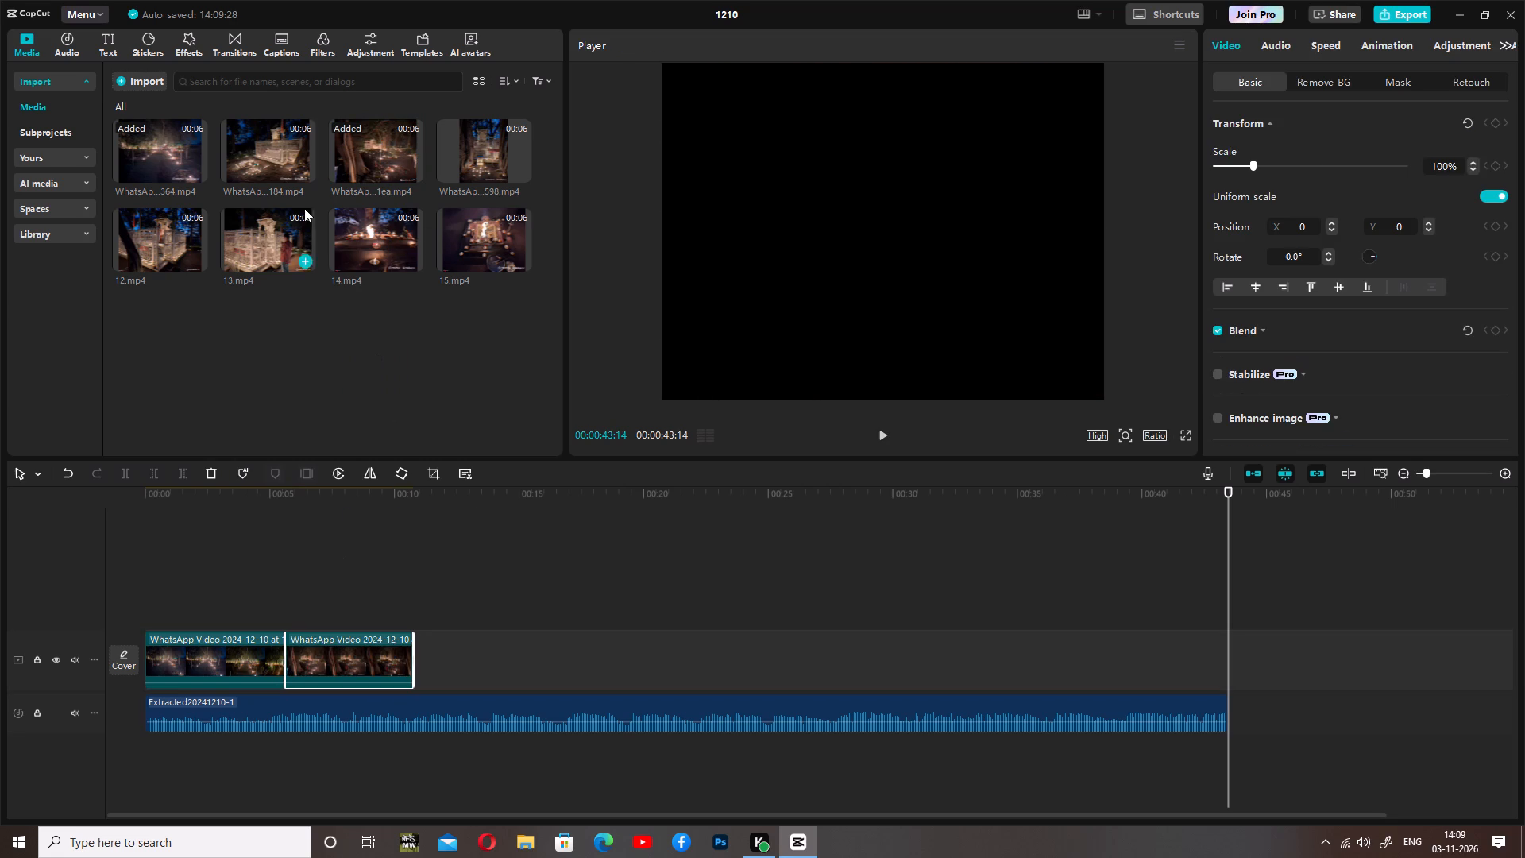
click(288, 157)
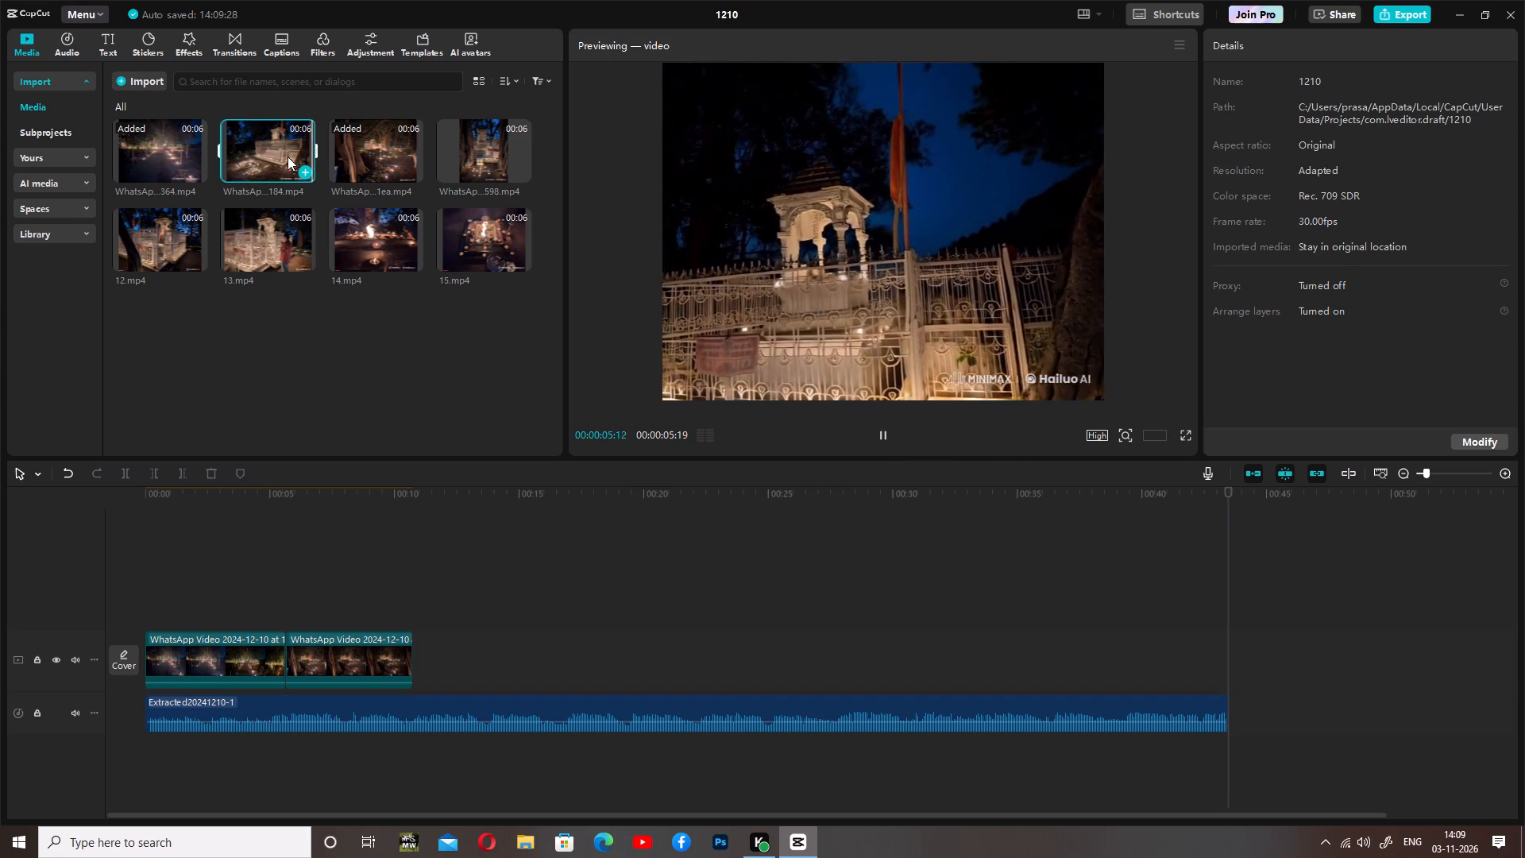
drag(266, 138, 356, 323)
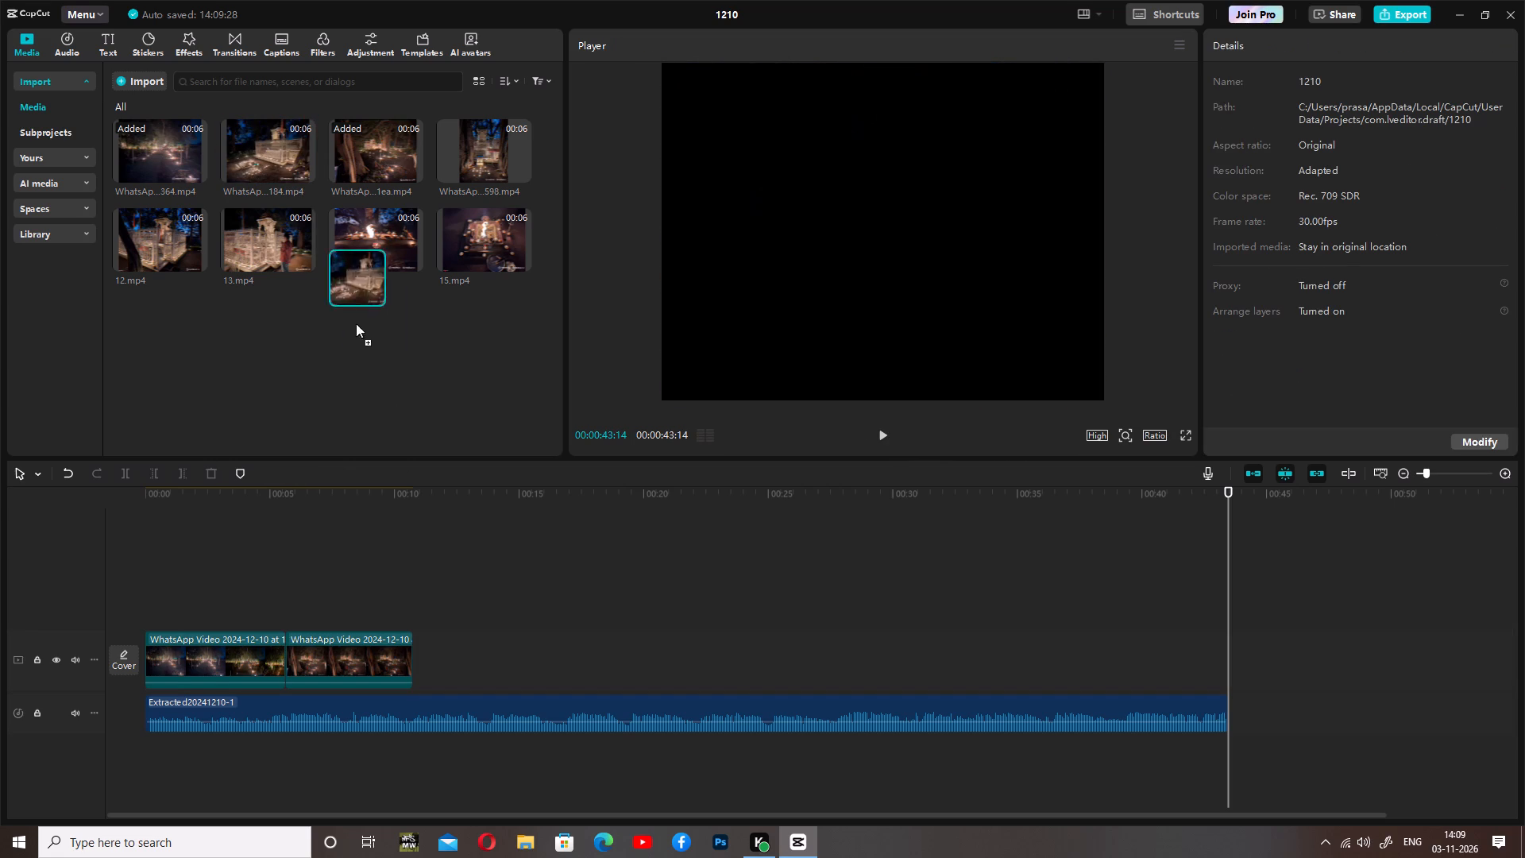
drag(356, 323, 421, 657)
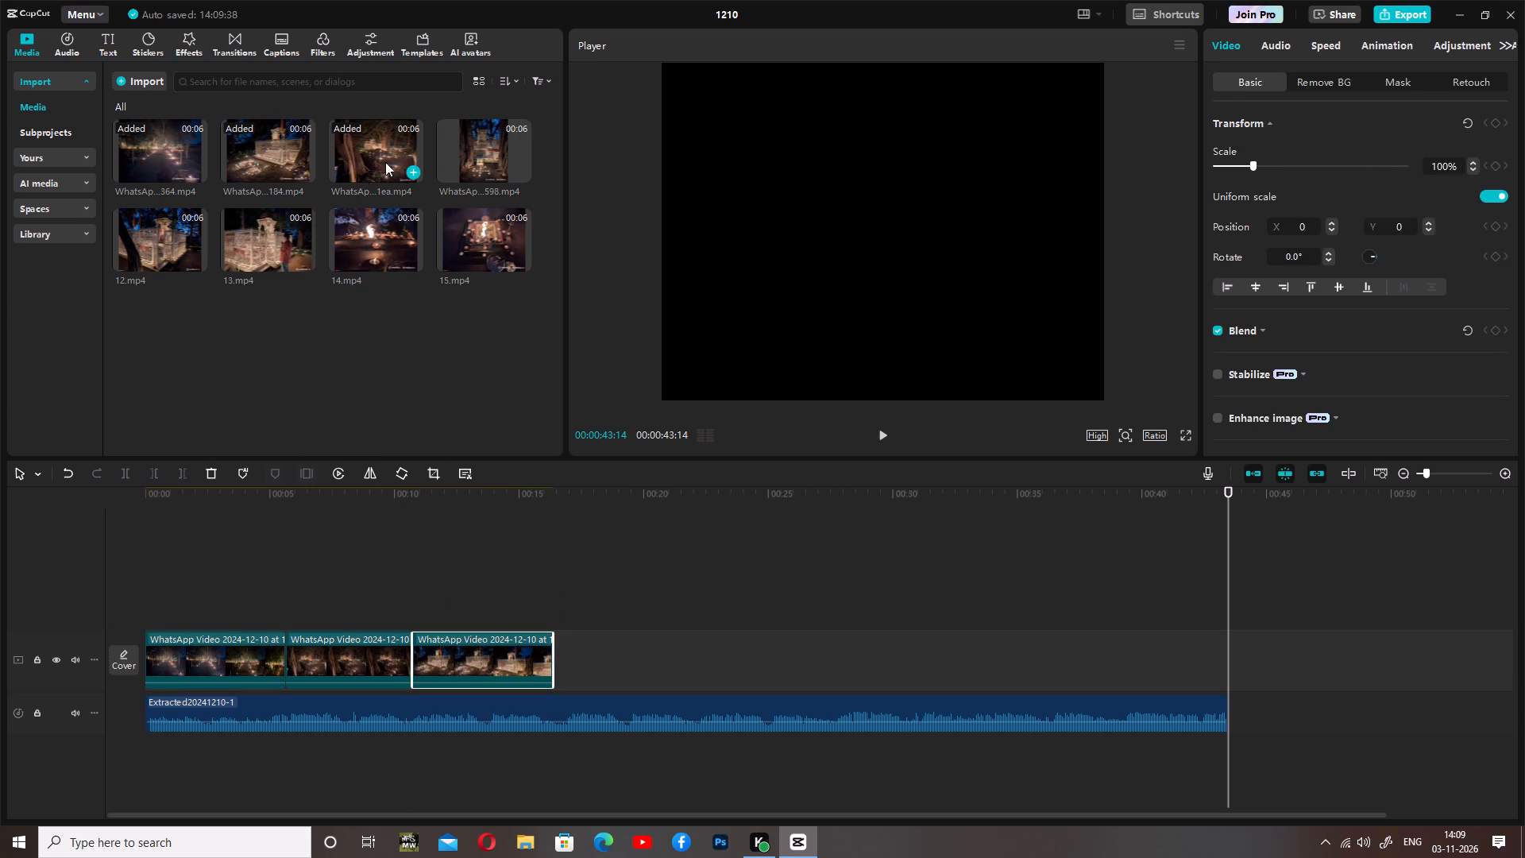
Preview the candidate media clips and append 15.mp4 followed by 14.mp4 after the three WhatsApp clips.
click(465, 234)
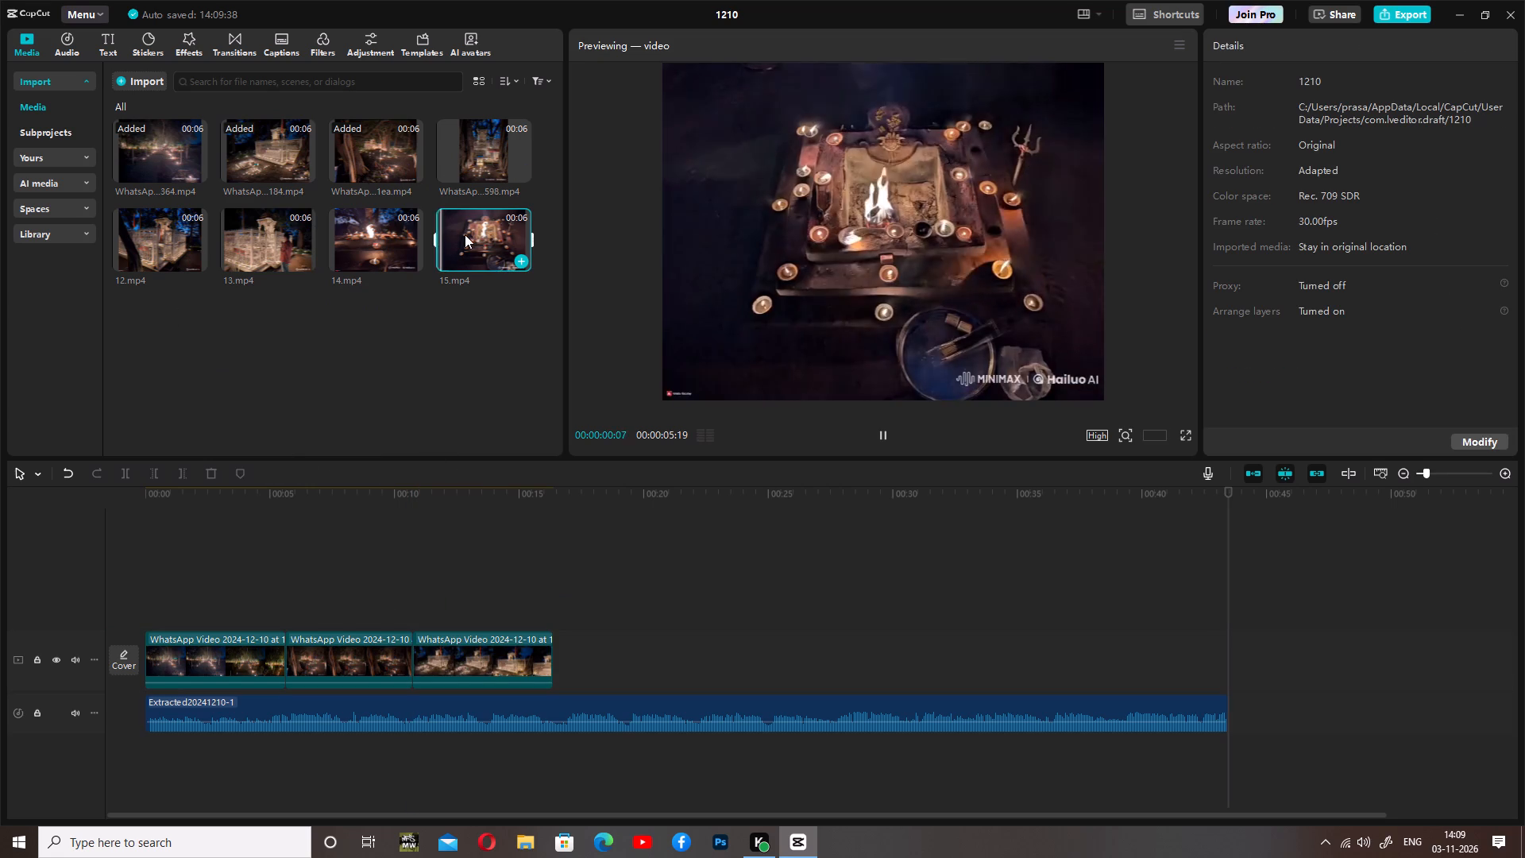
click(381, 234)
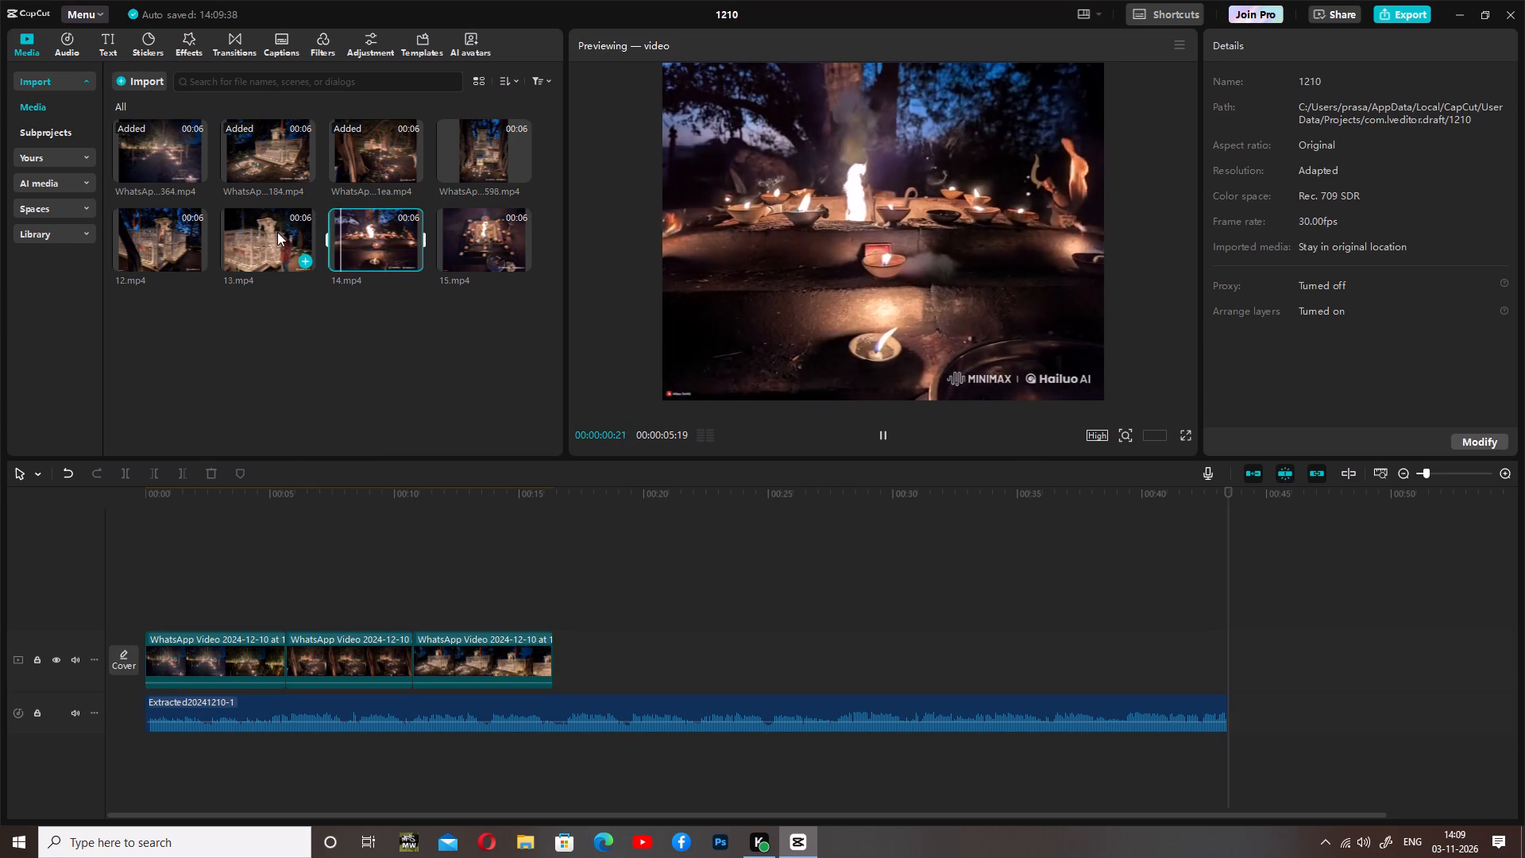
click(183, 253)
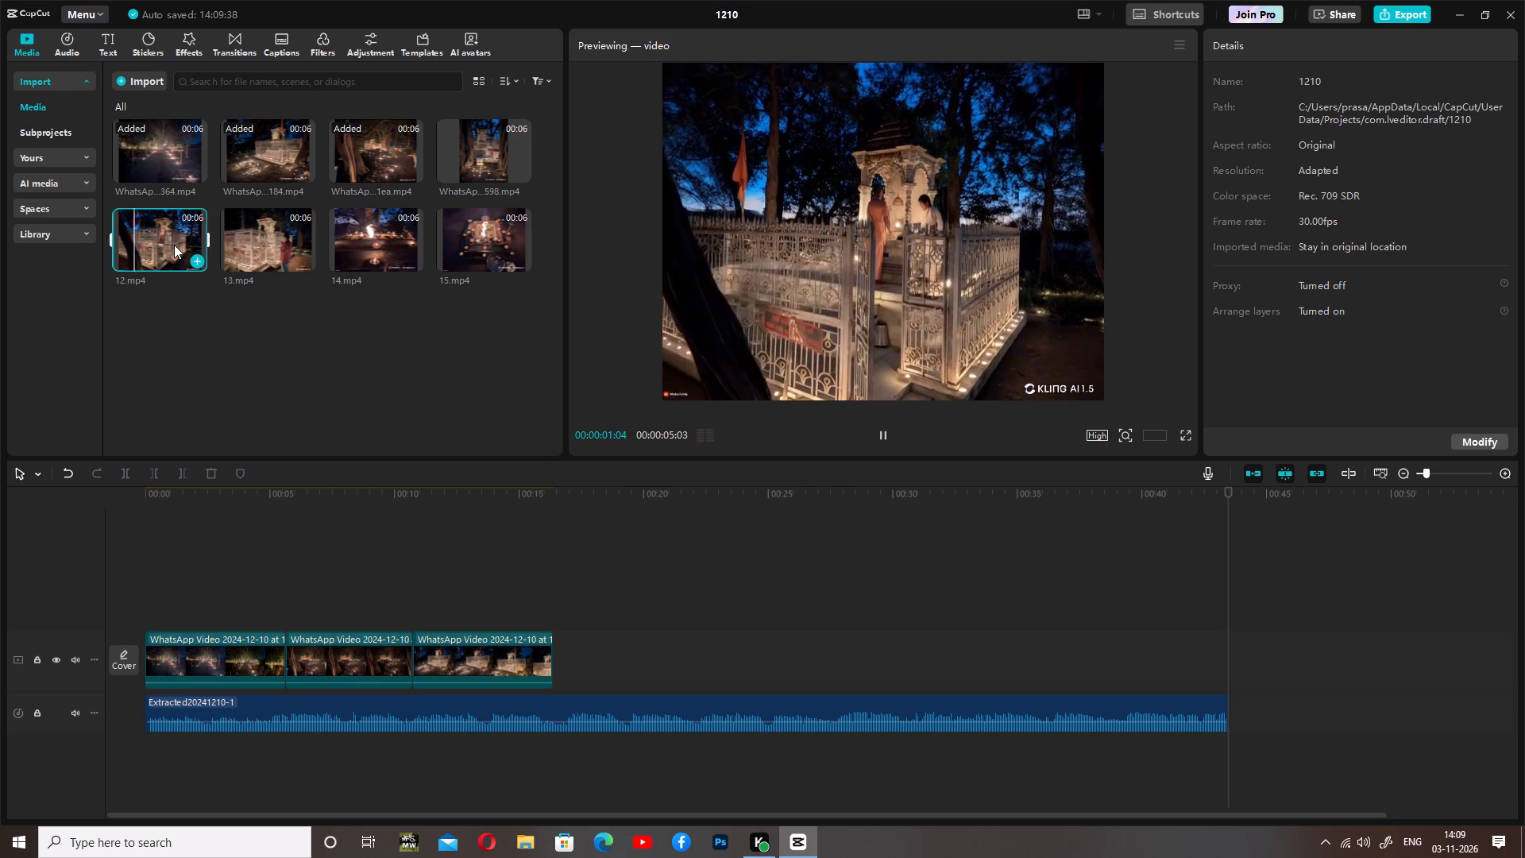
click(255, 161)
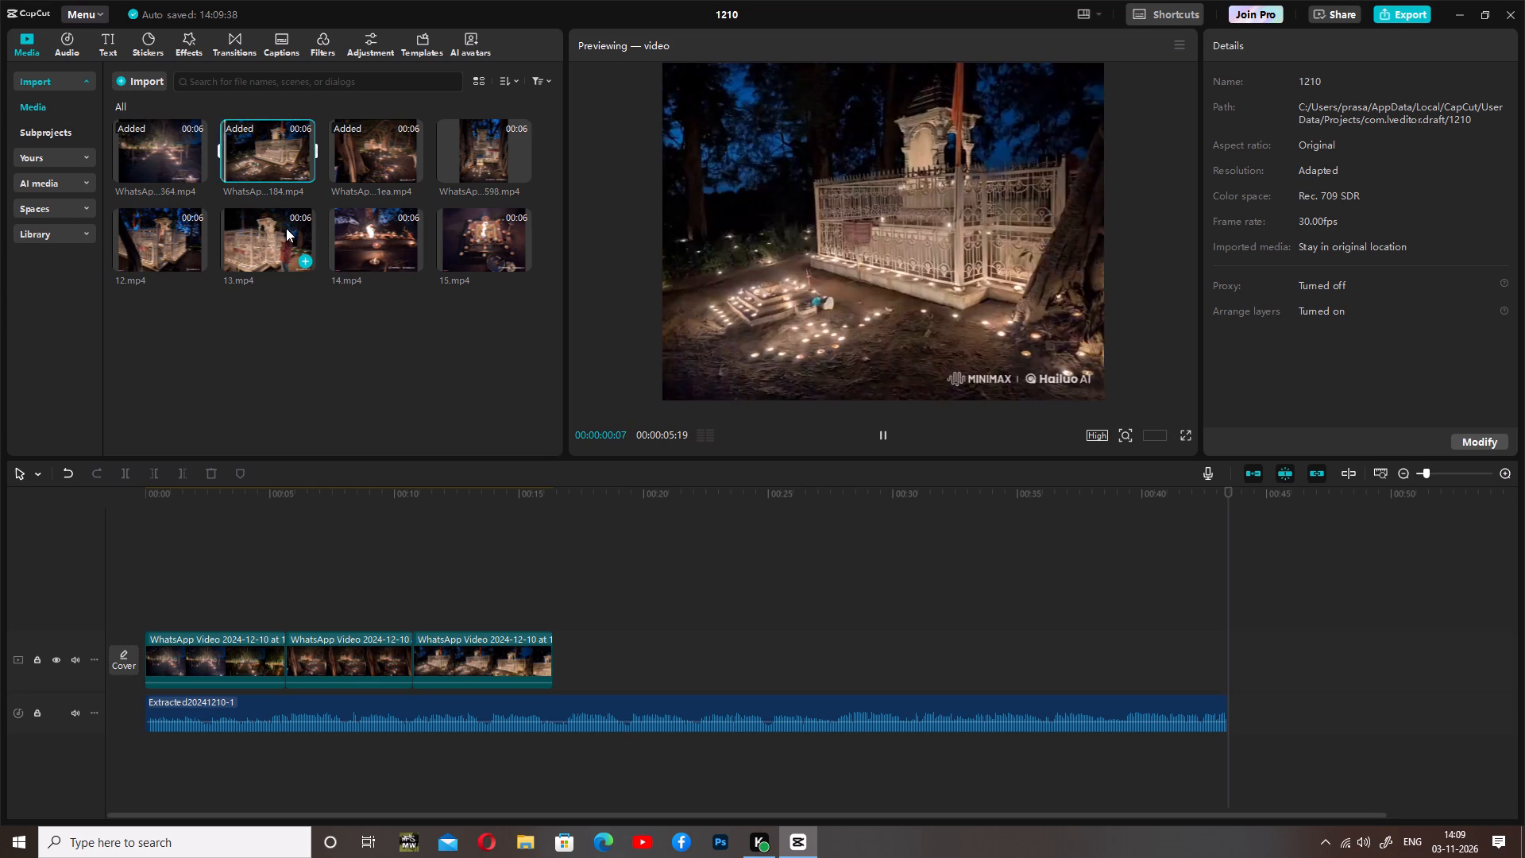
click(286, 228)
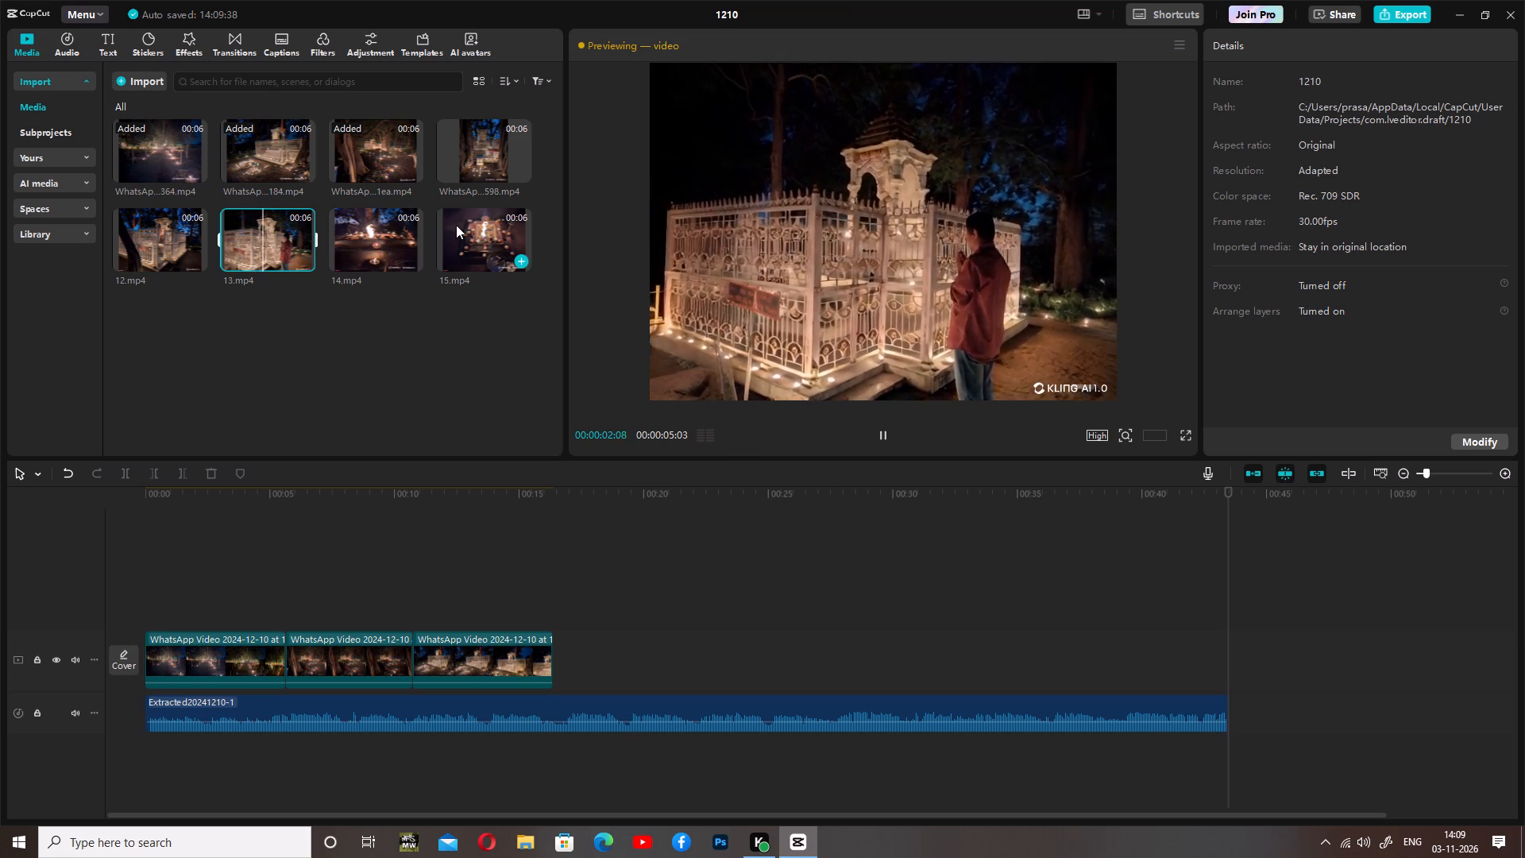
drag(456, 225, 569, 655)
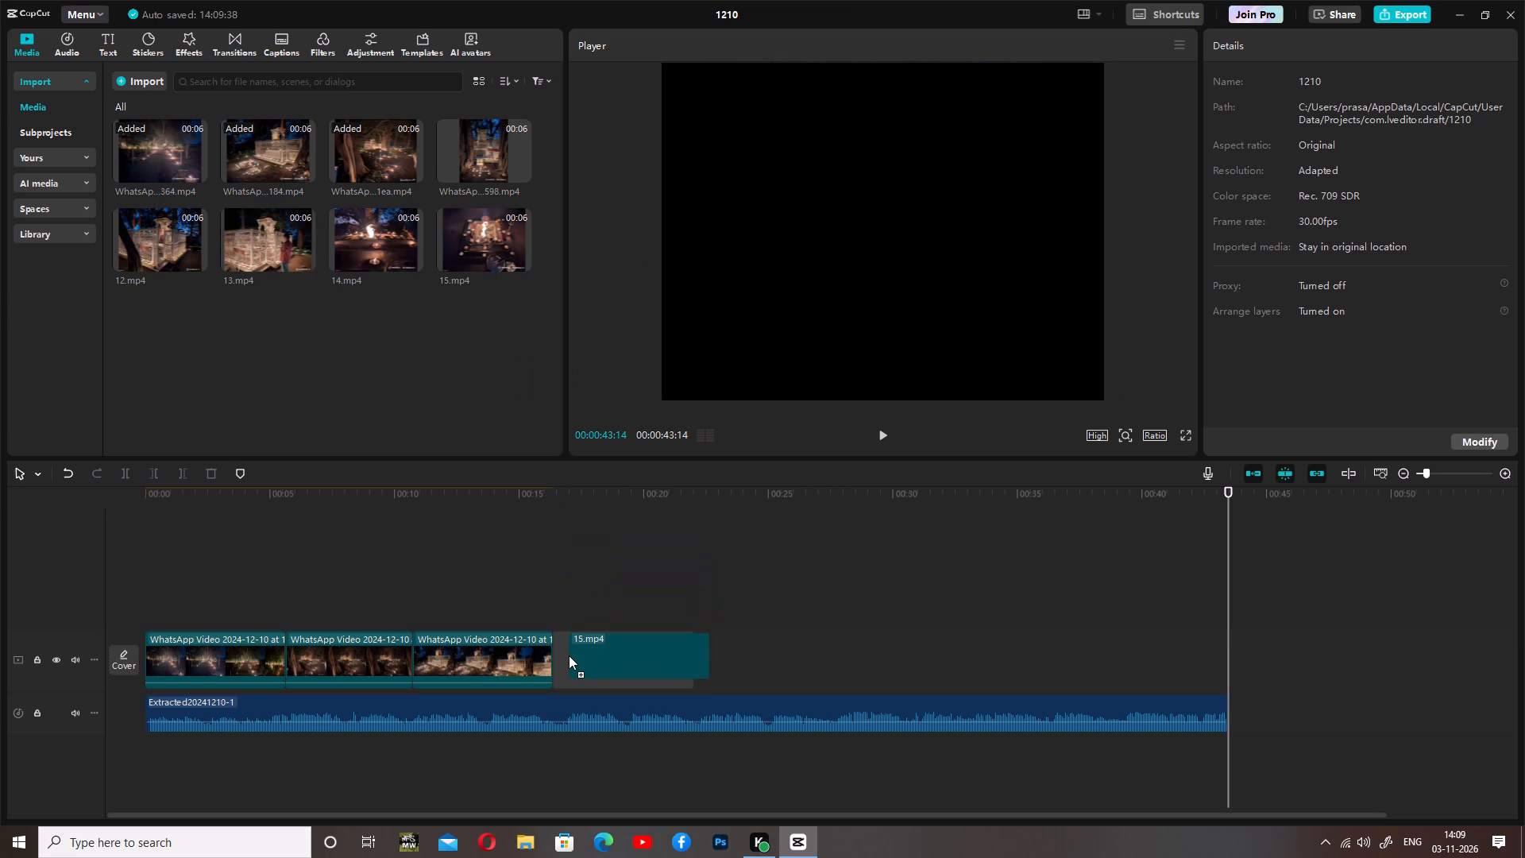
drag(569, 655, 568, 657)
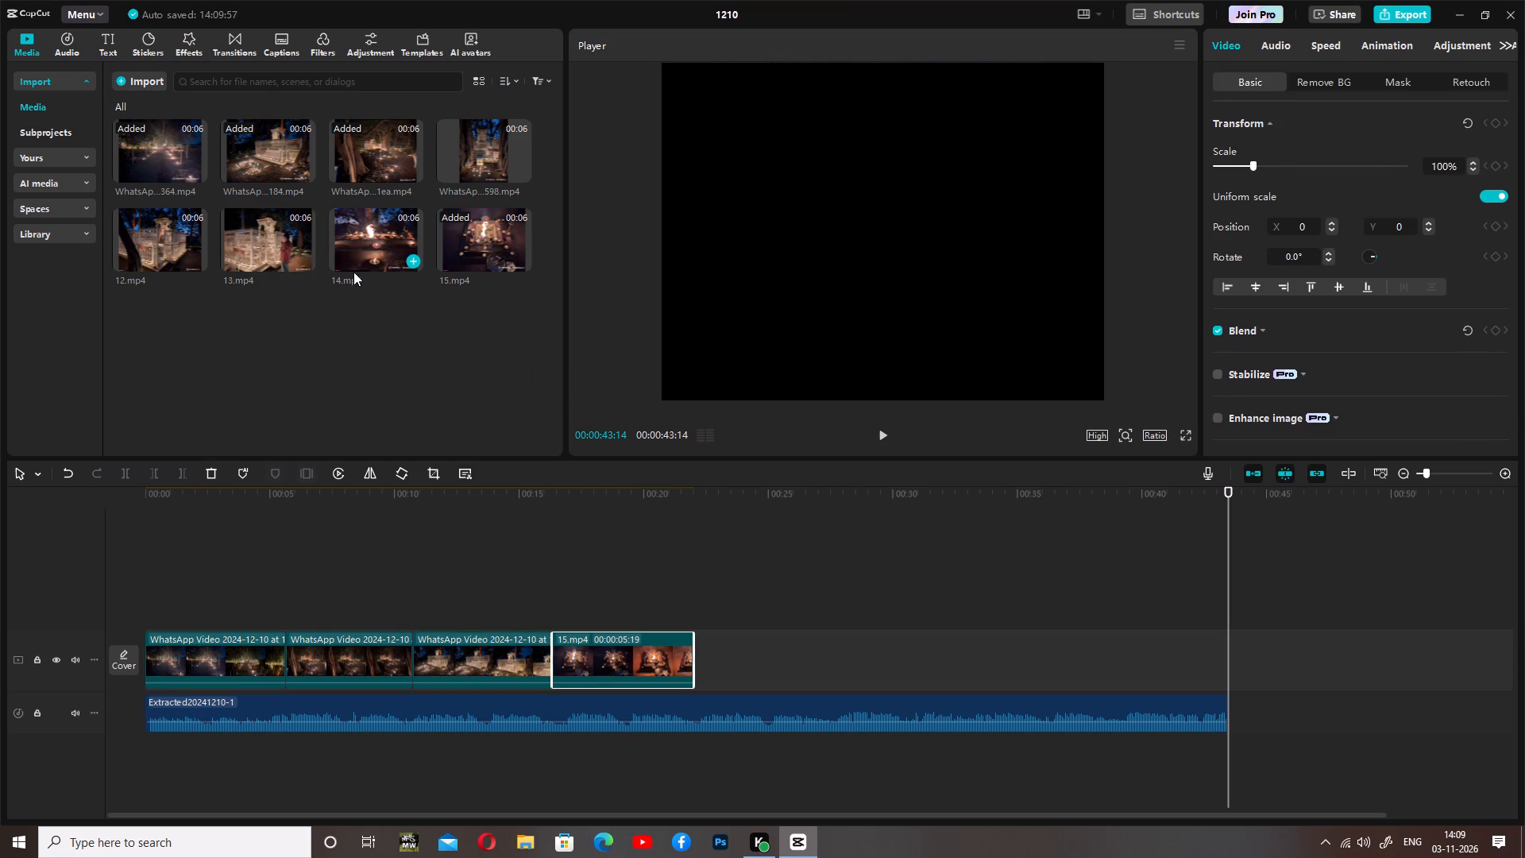
drag(361, 242, 714, 557)
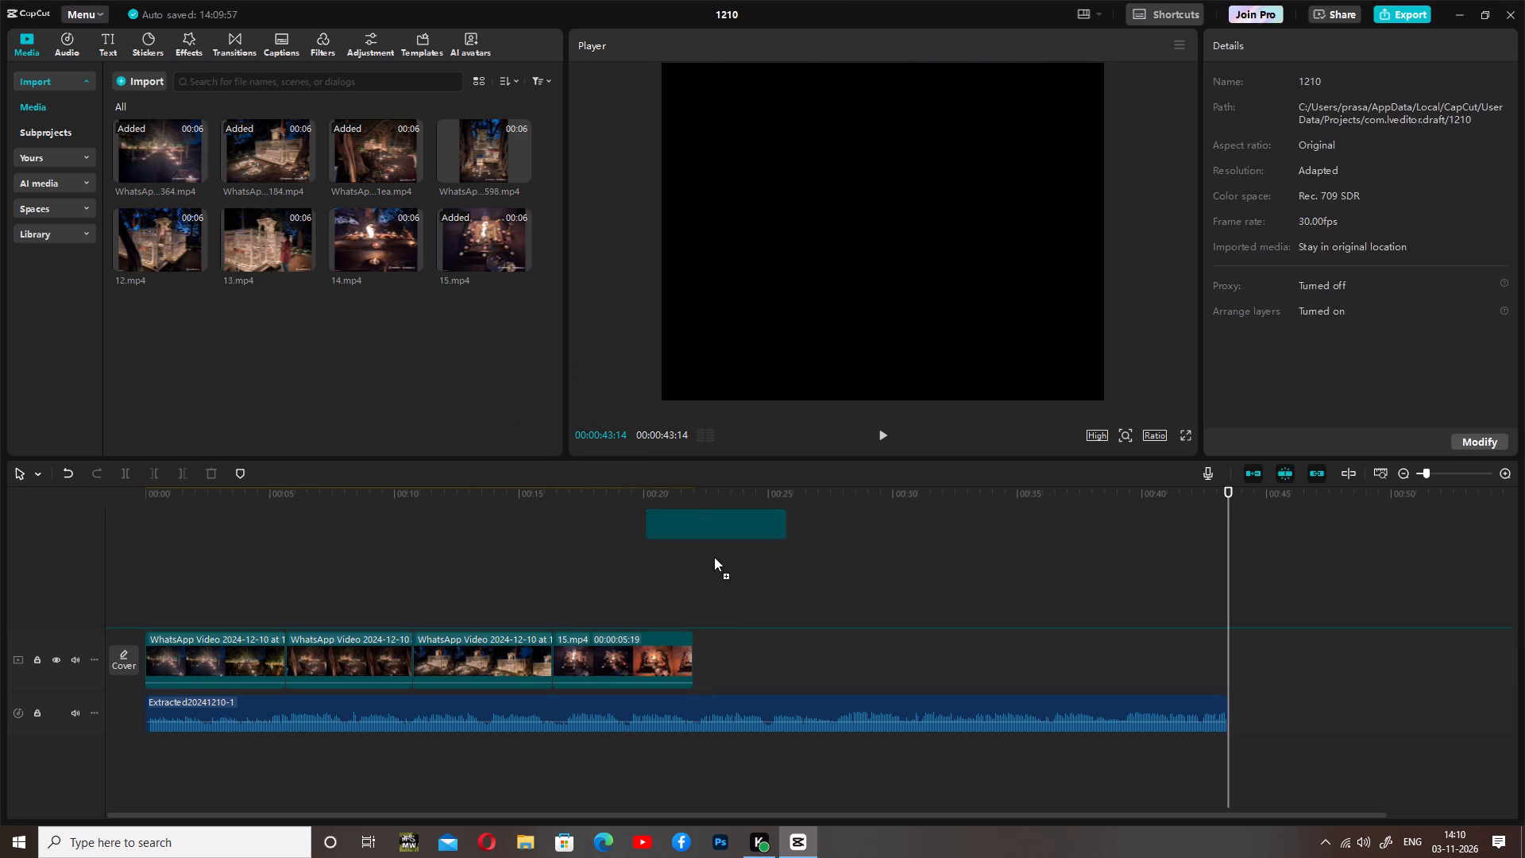
drag(714, 557, 697, 659)
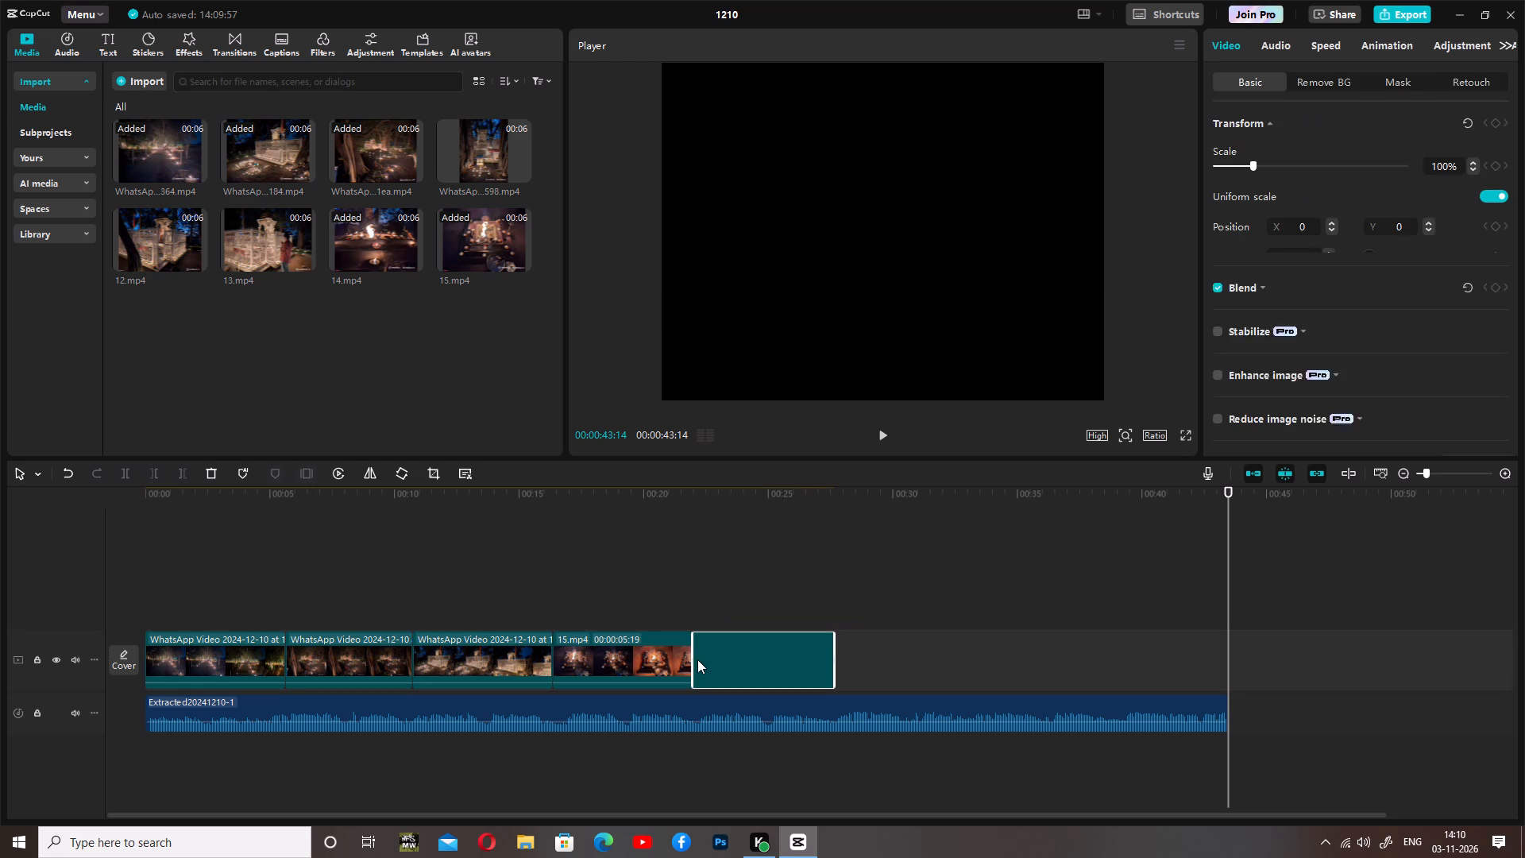
Append 13.mp4, 12.mp4 and the WhatsApp clip ending in 598, in that order, after 14.mp4 on the video track.
click(449, 390)
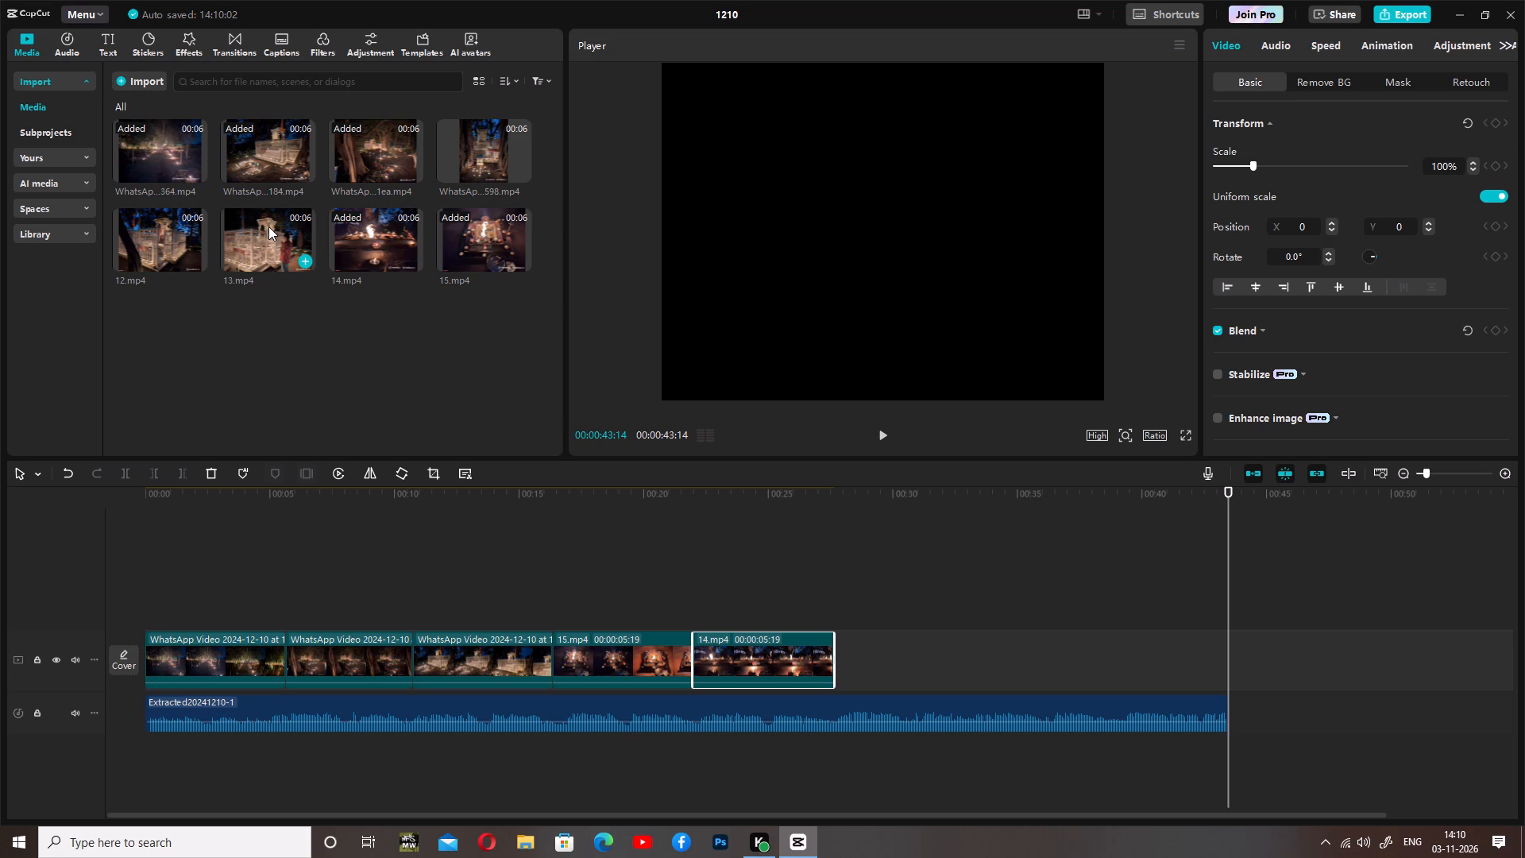
drag(268, 226, 268, 226)
drag(268, 226, 838, 667)
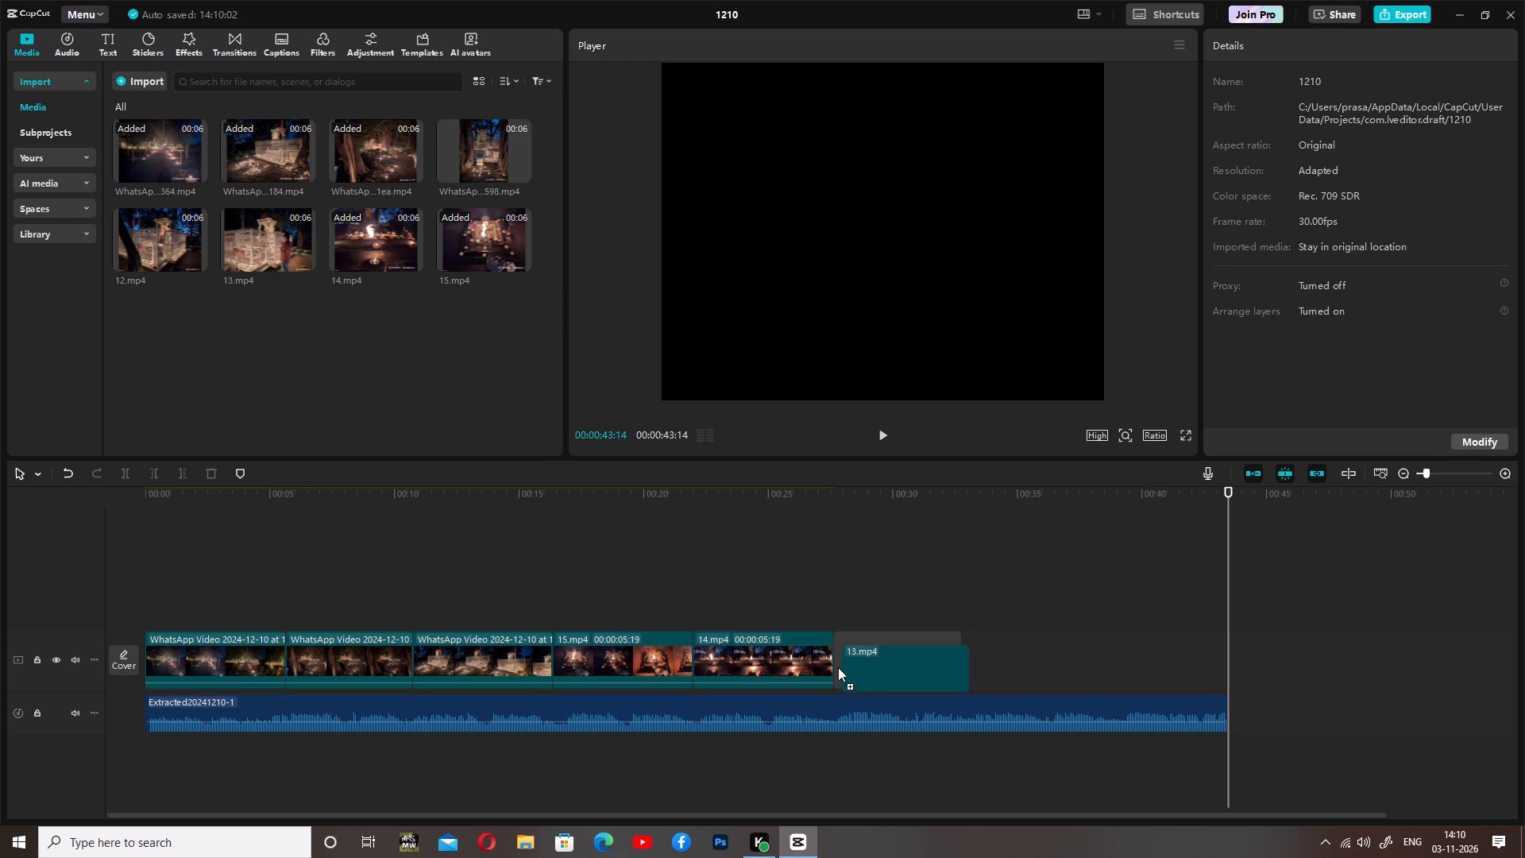
drag(838, 667, 836, 660)
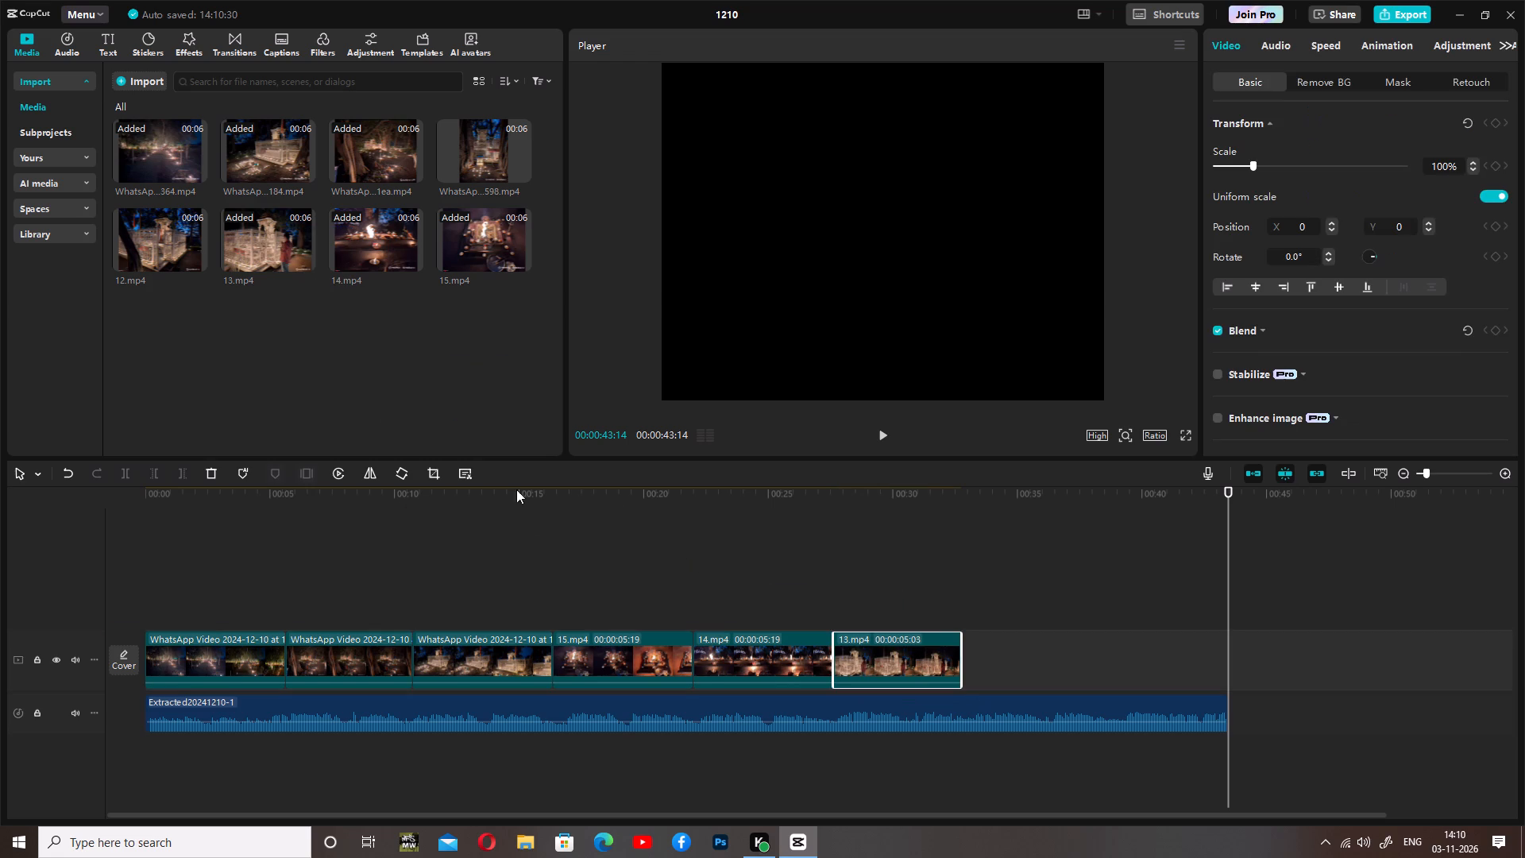
click(239, 376)
click(152, 232)
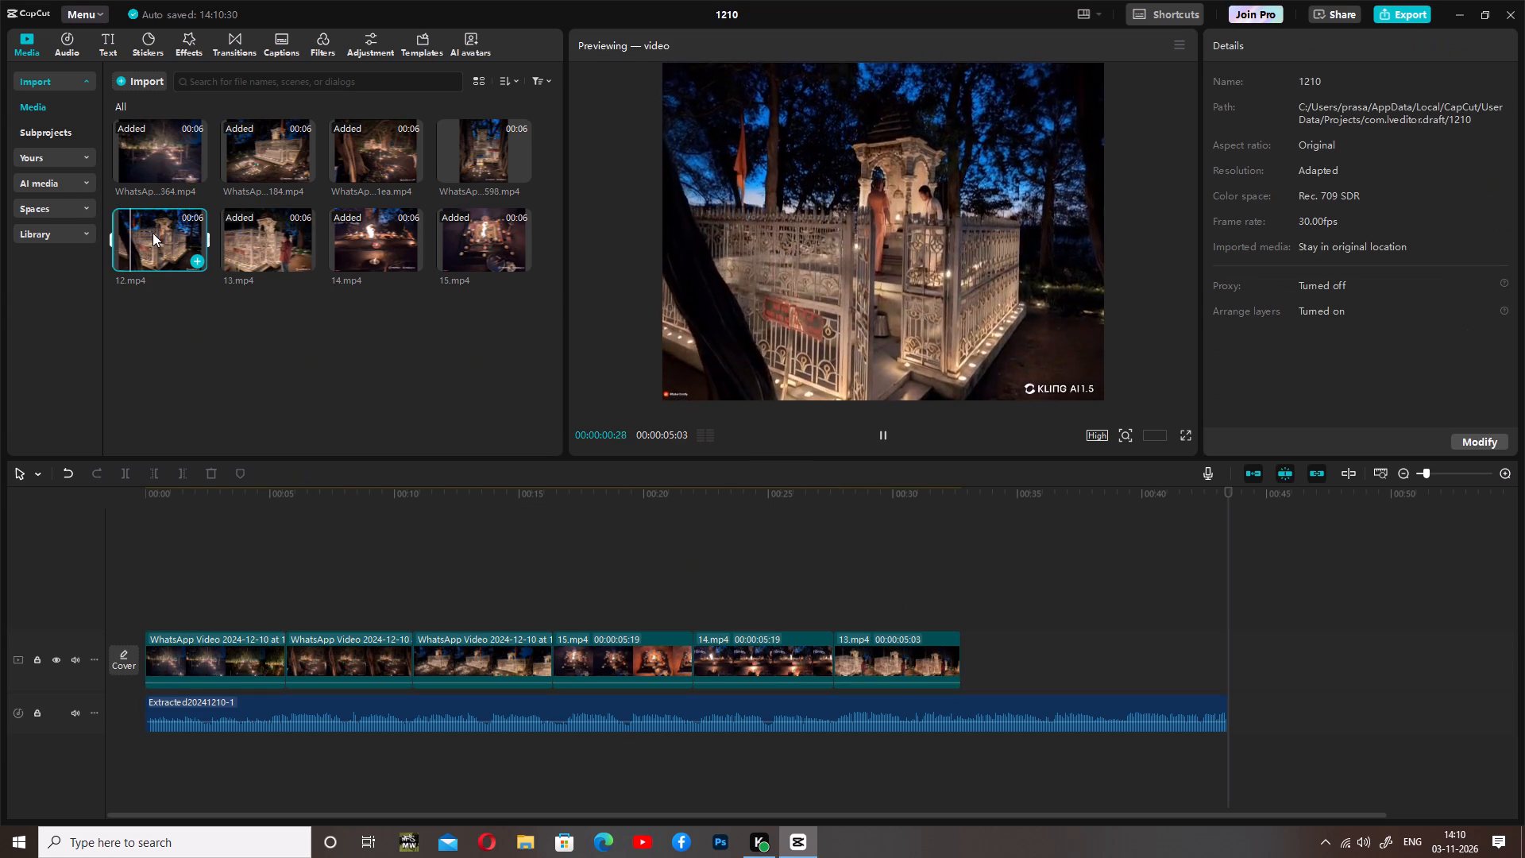
drag(152, 233, 686, 530)
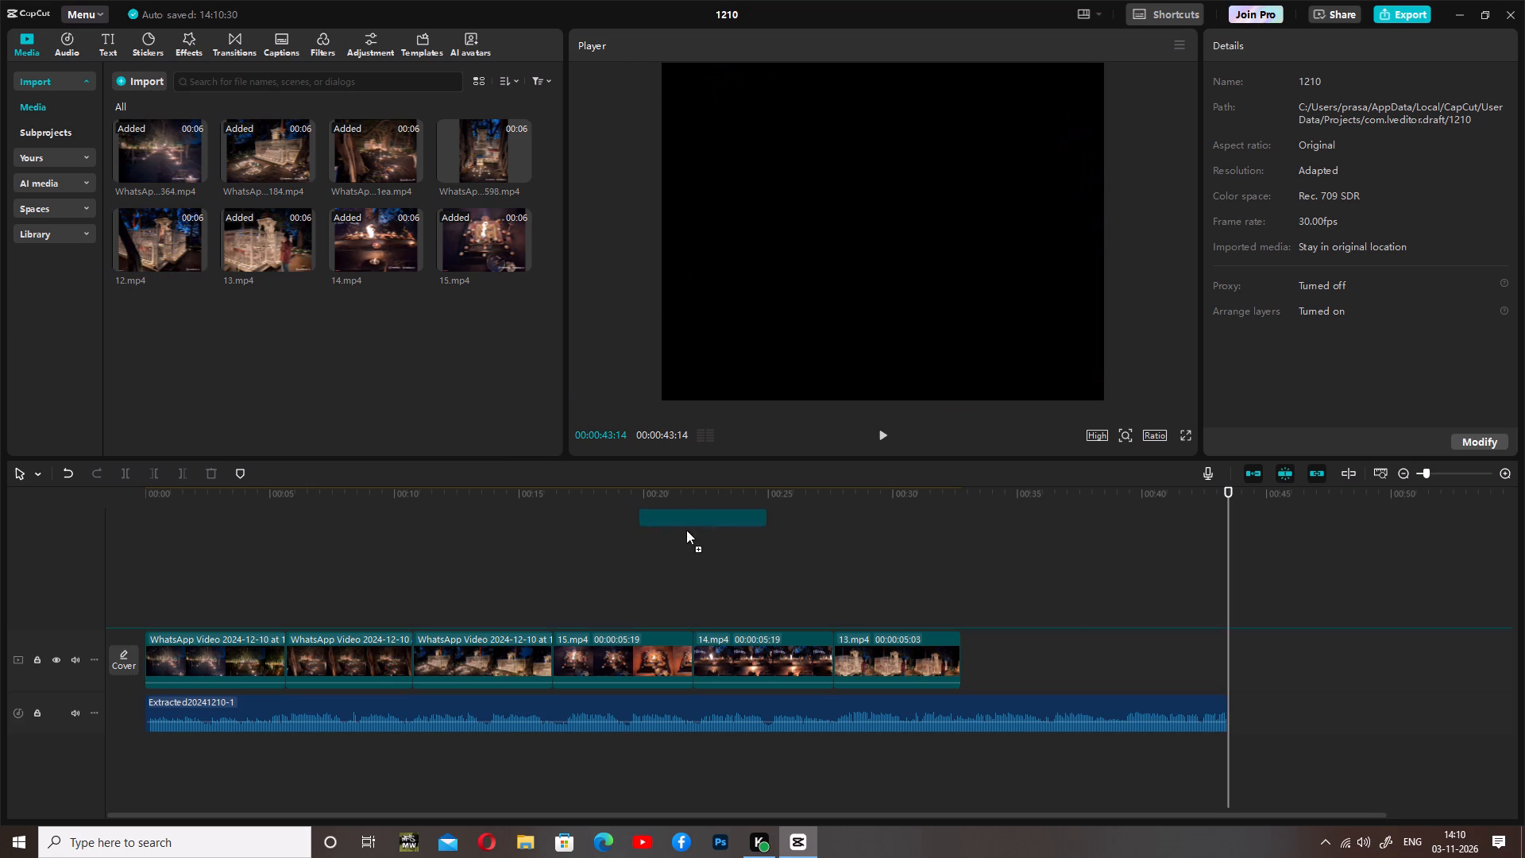
drag(686, 530, 958, 663)
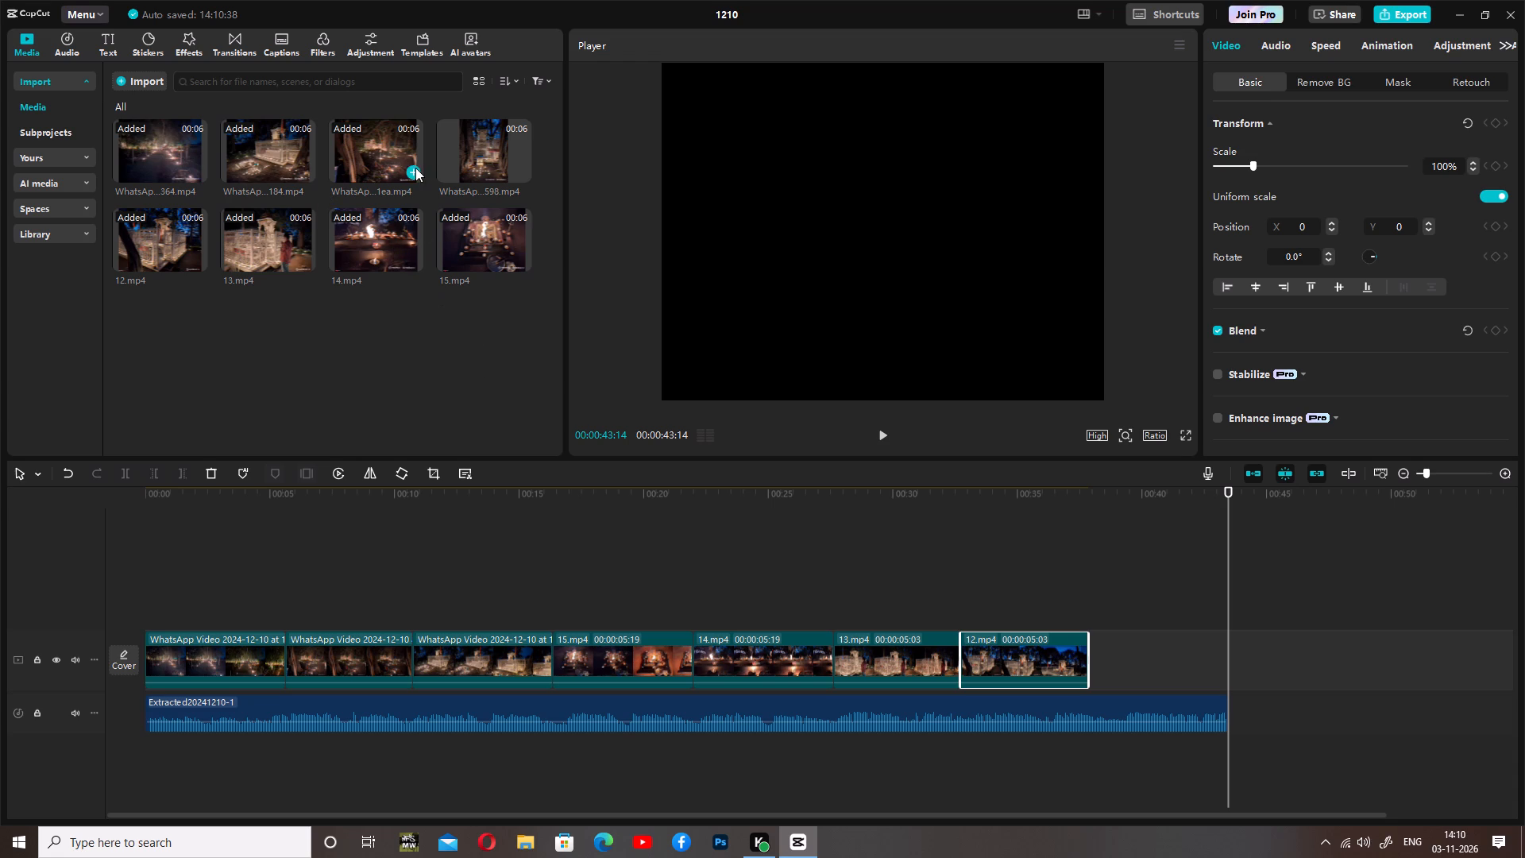
drag(448, 162, 954, 553)
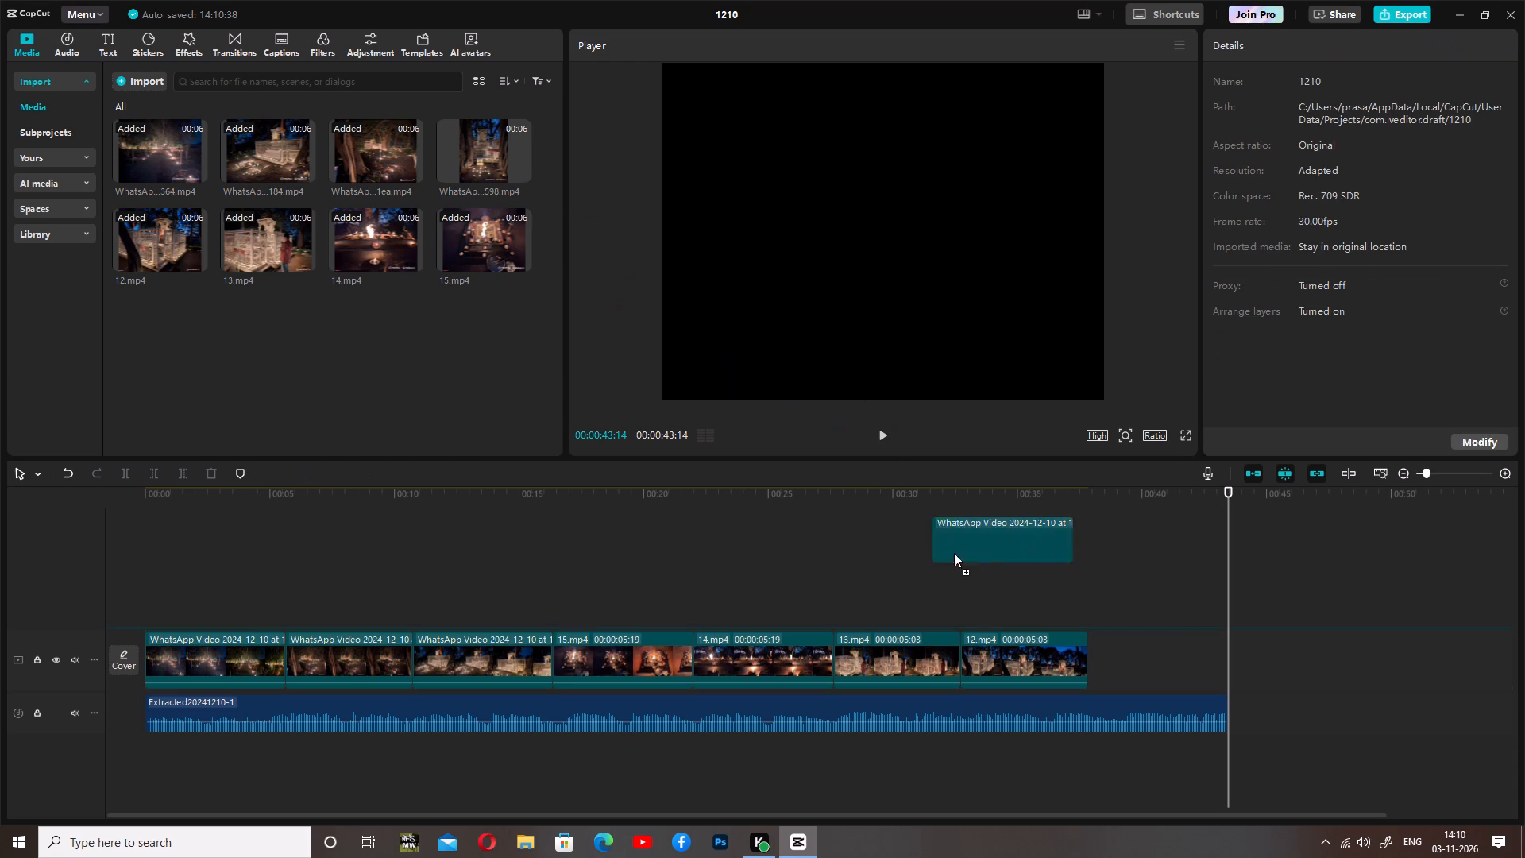
drag(954, 553, 1090, 660)
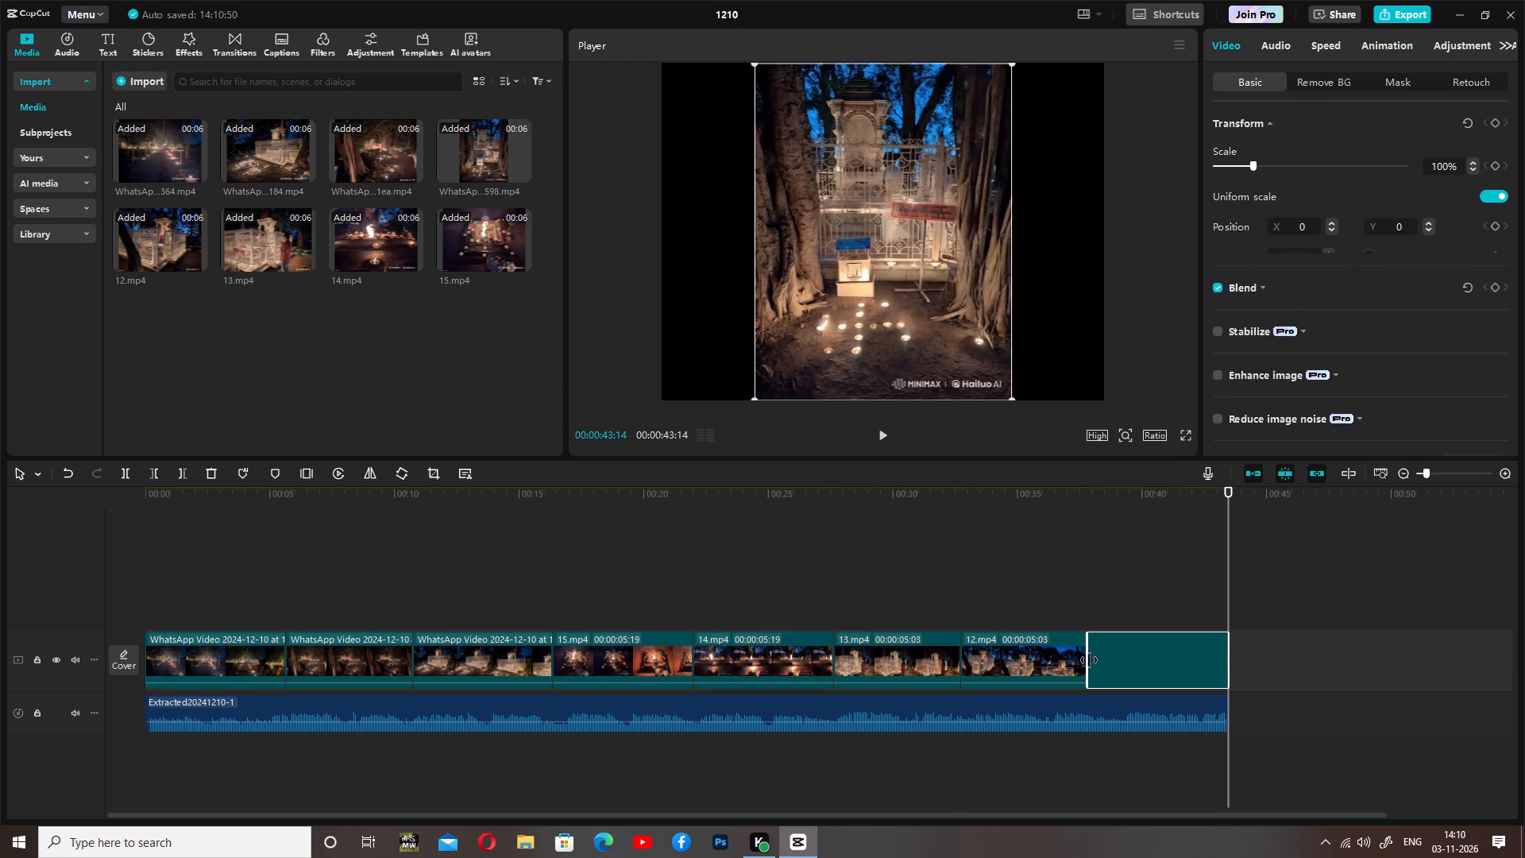
Play the reordered montage from the start to the end to review it, and return the playhead to the beginning.
click(812, 522)
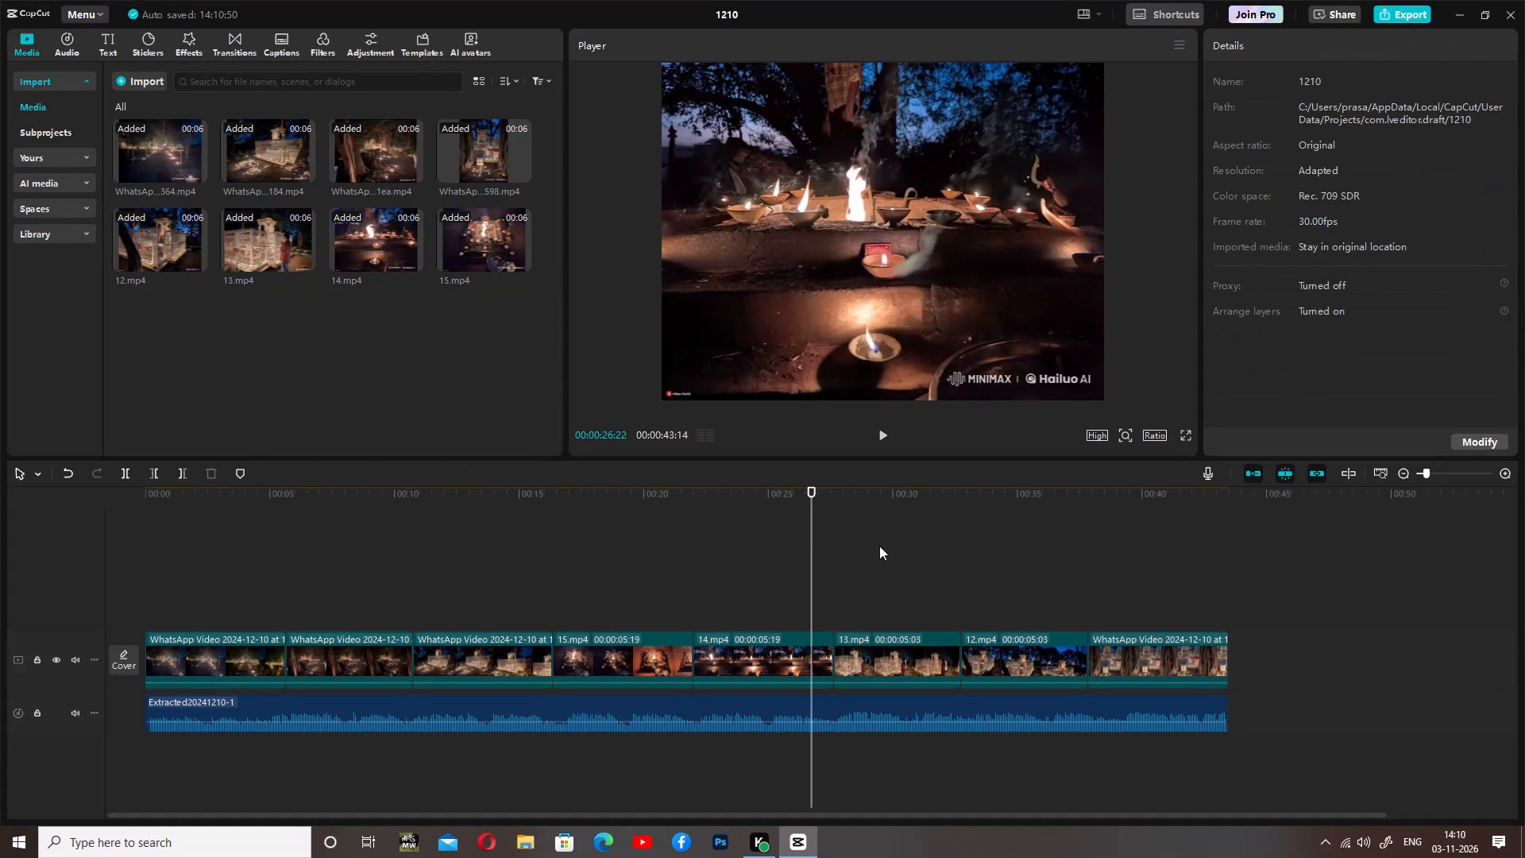
drag(813, 539, 325, 539)
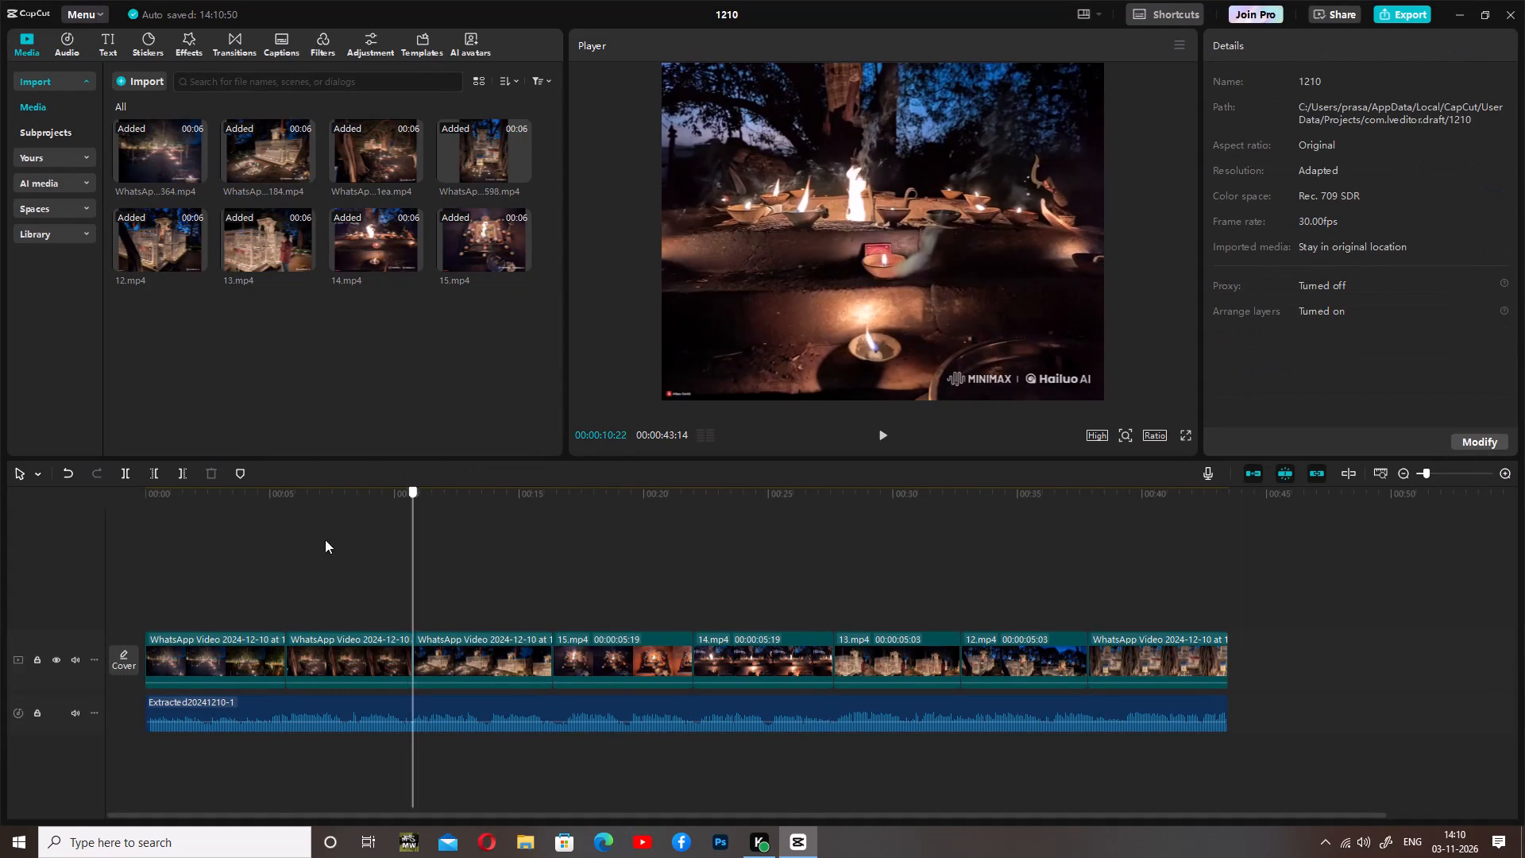
drag(325, 539, 98, 554)
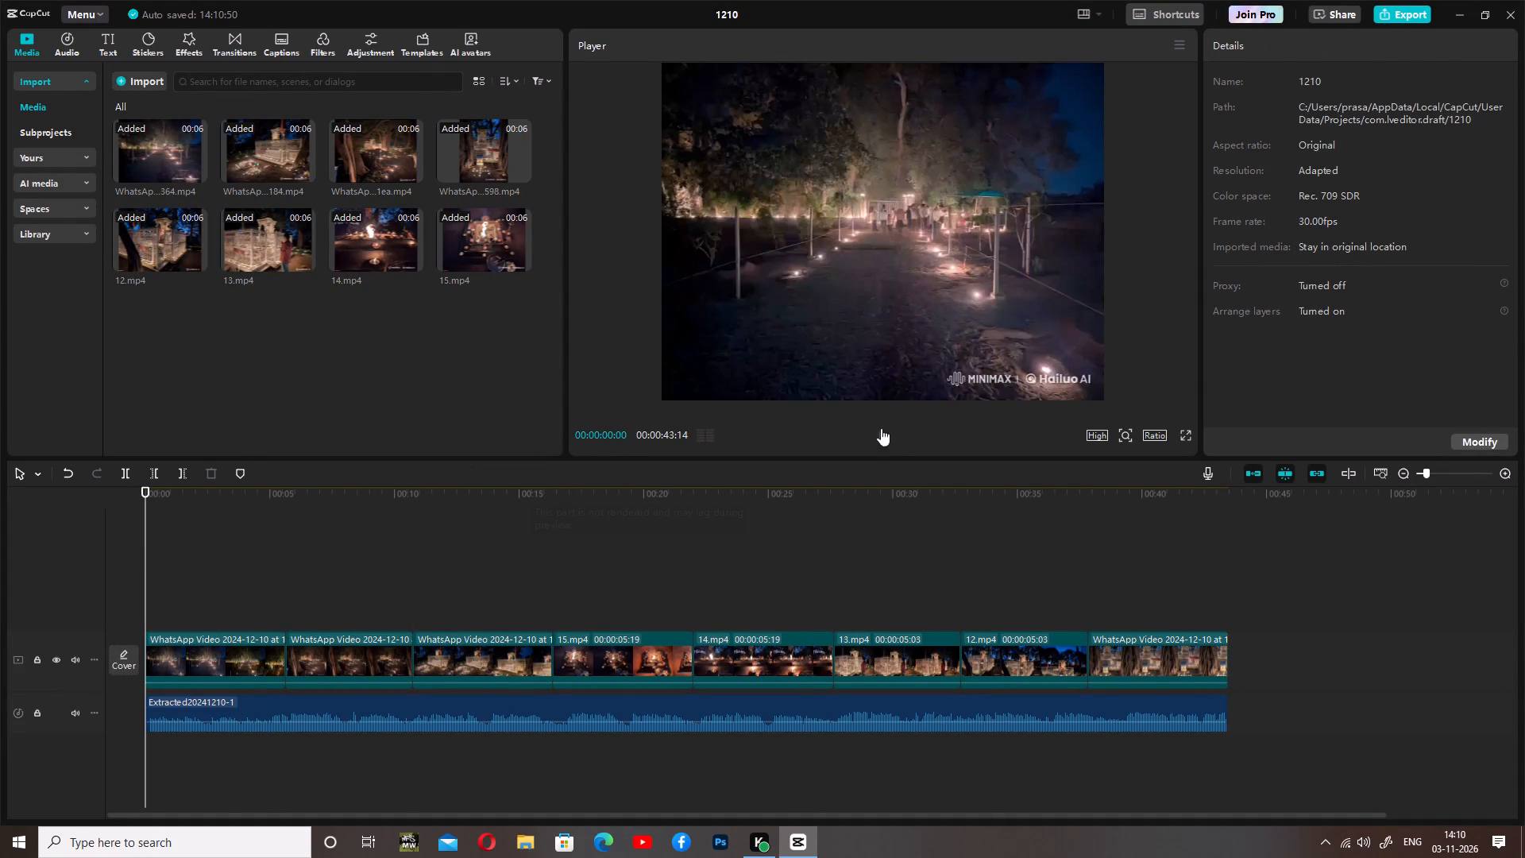
click(891, 434)
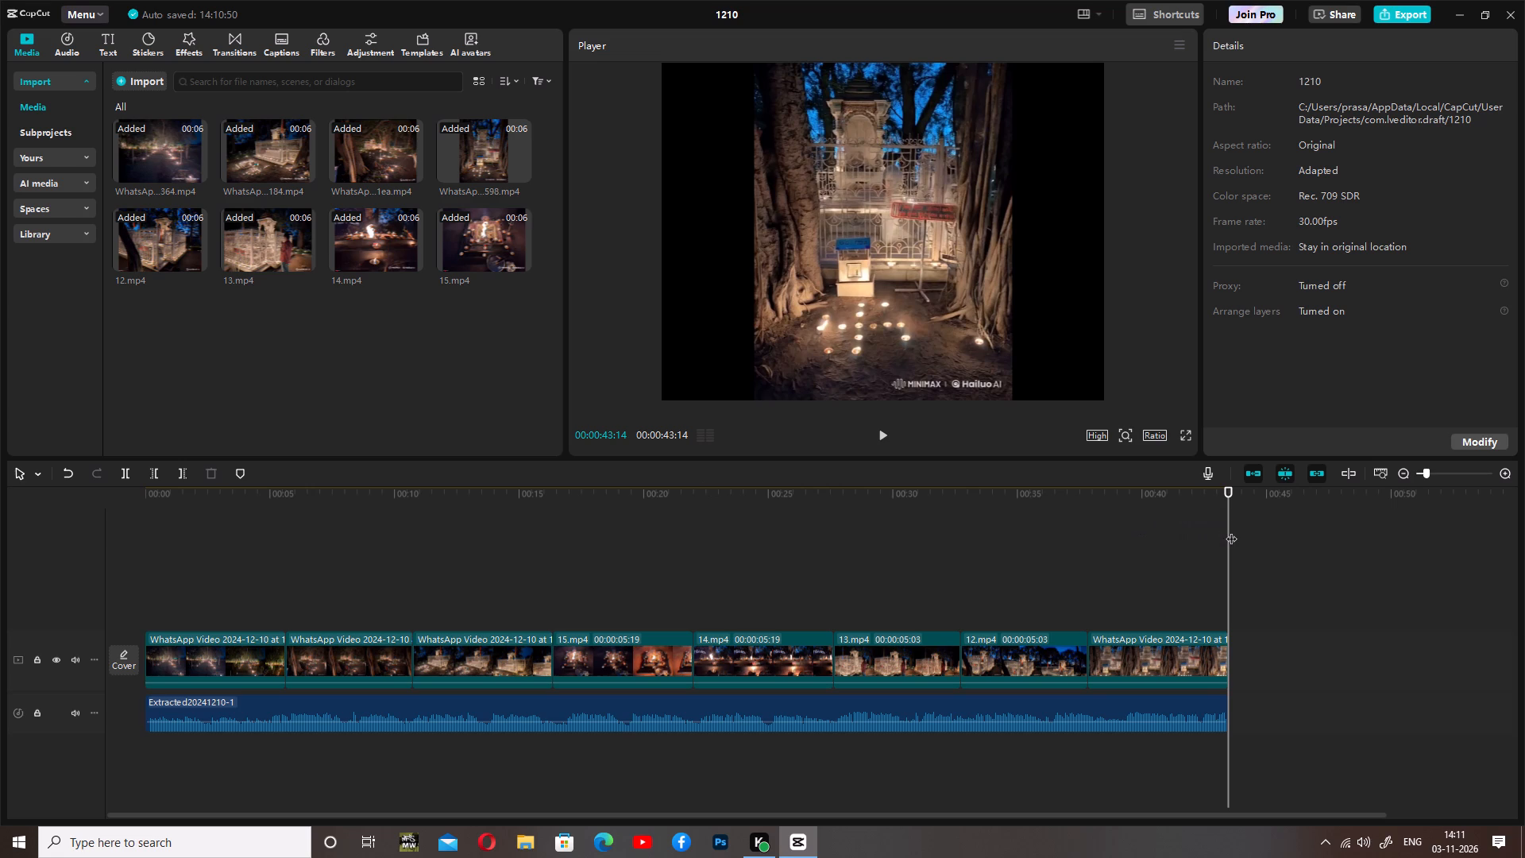
drag(1232, 531, 348, 620)
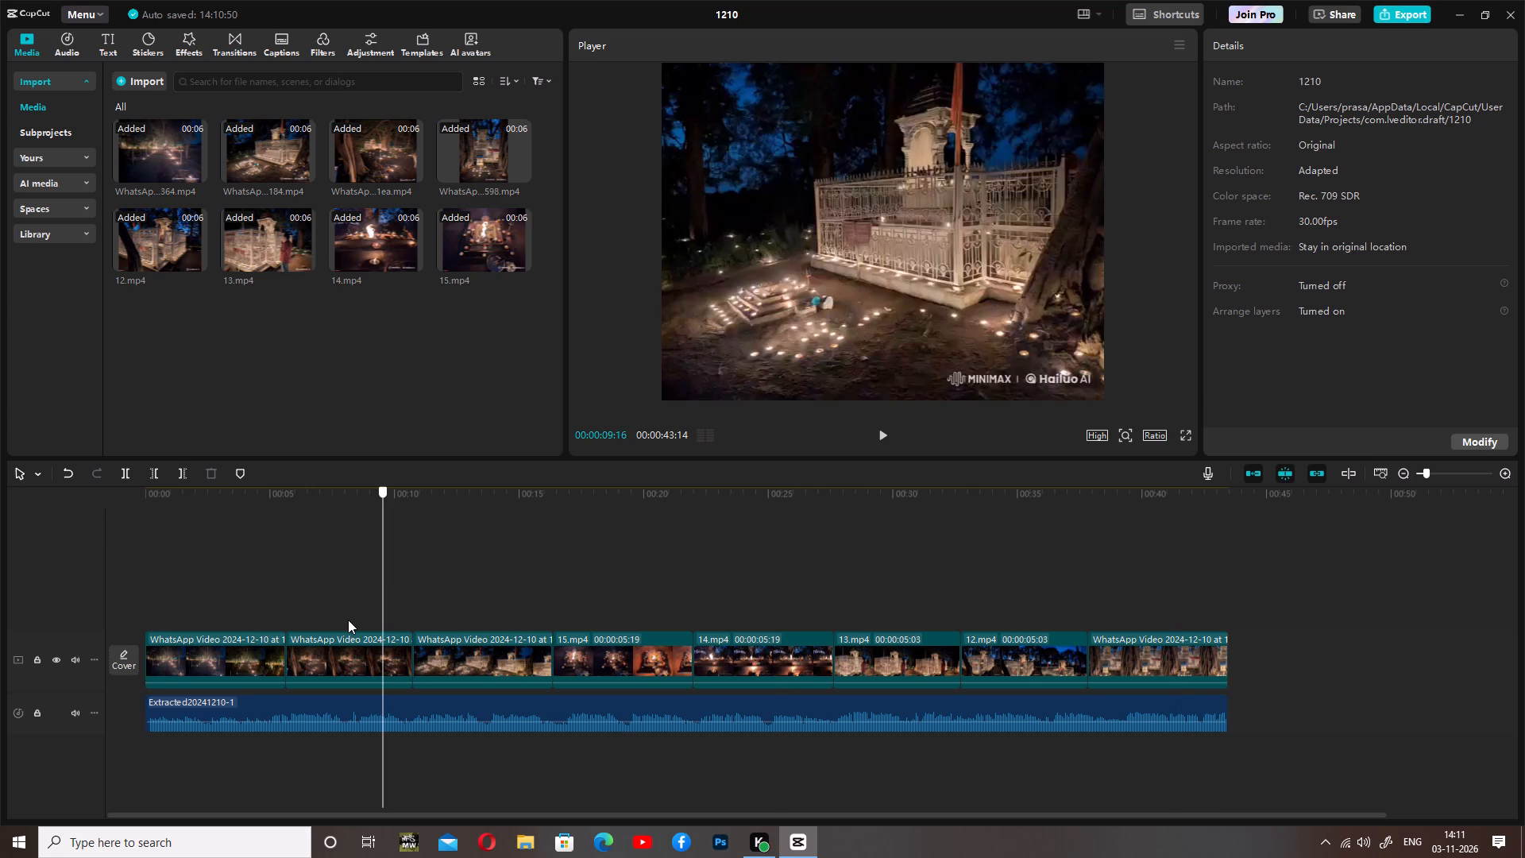
drag(348, 620, 124, 614)
click(392, 552)
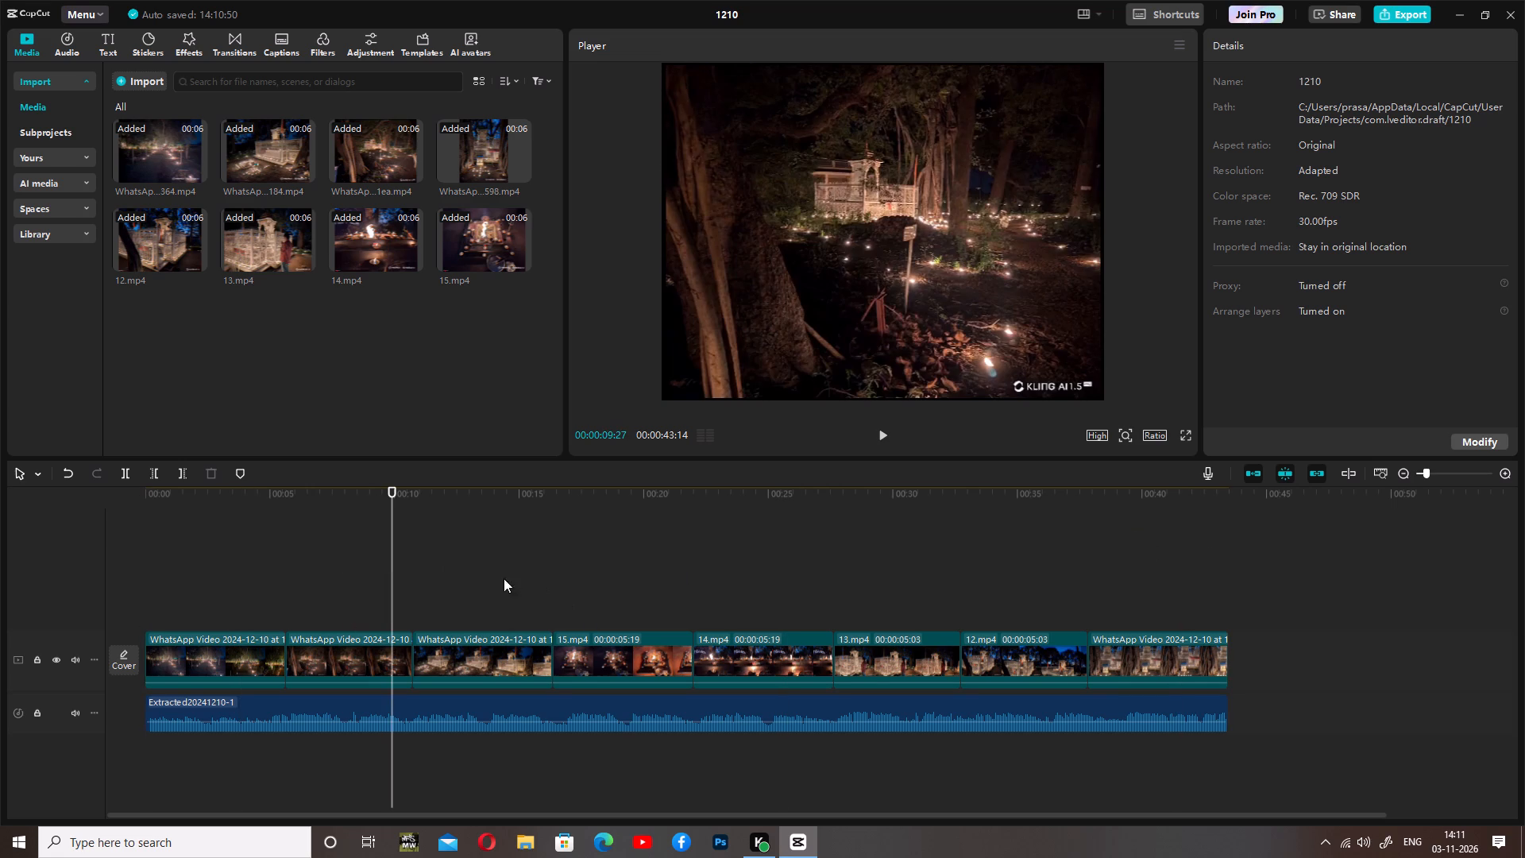
drag(392, 553, 176, 552)
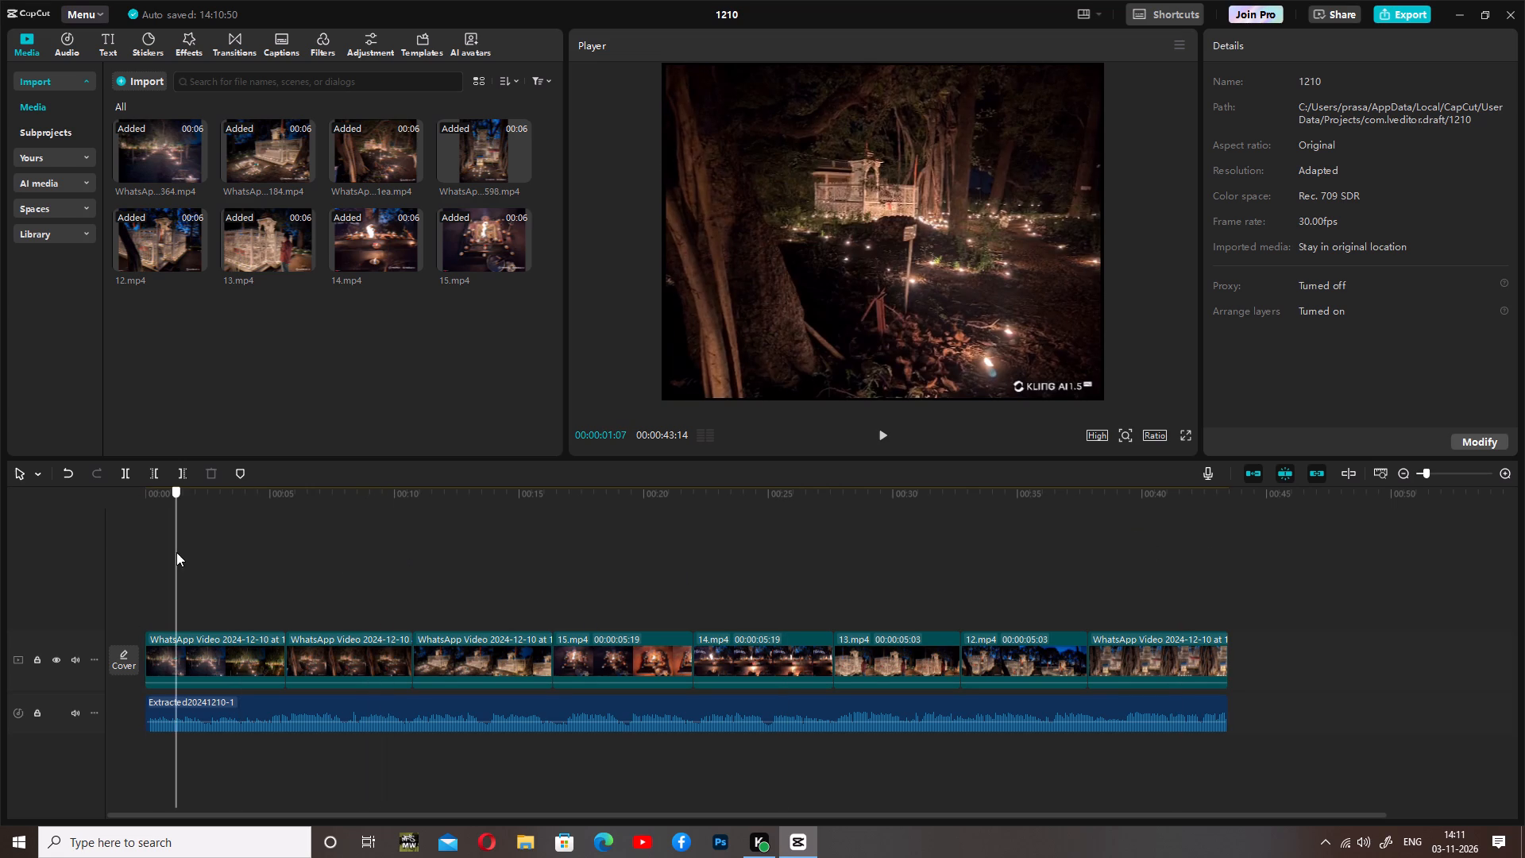
drag(176, 552, 146, 541)
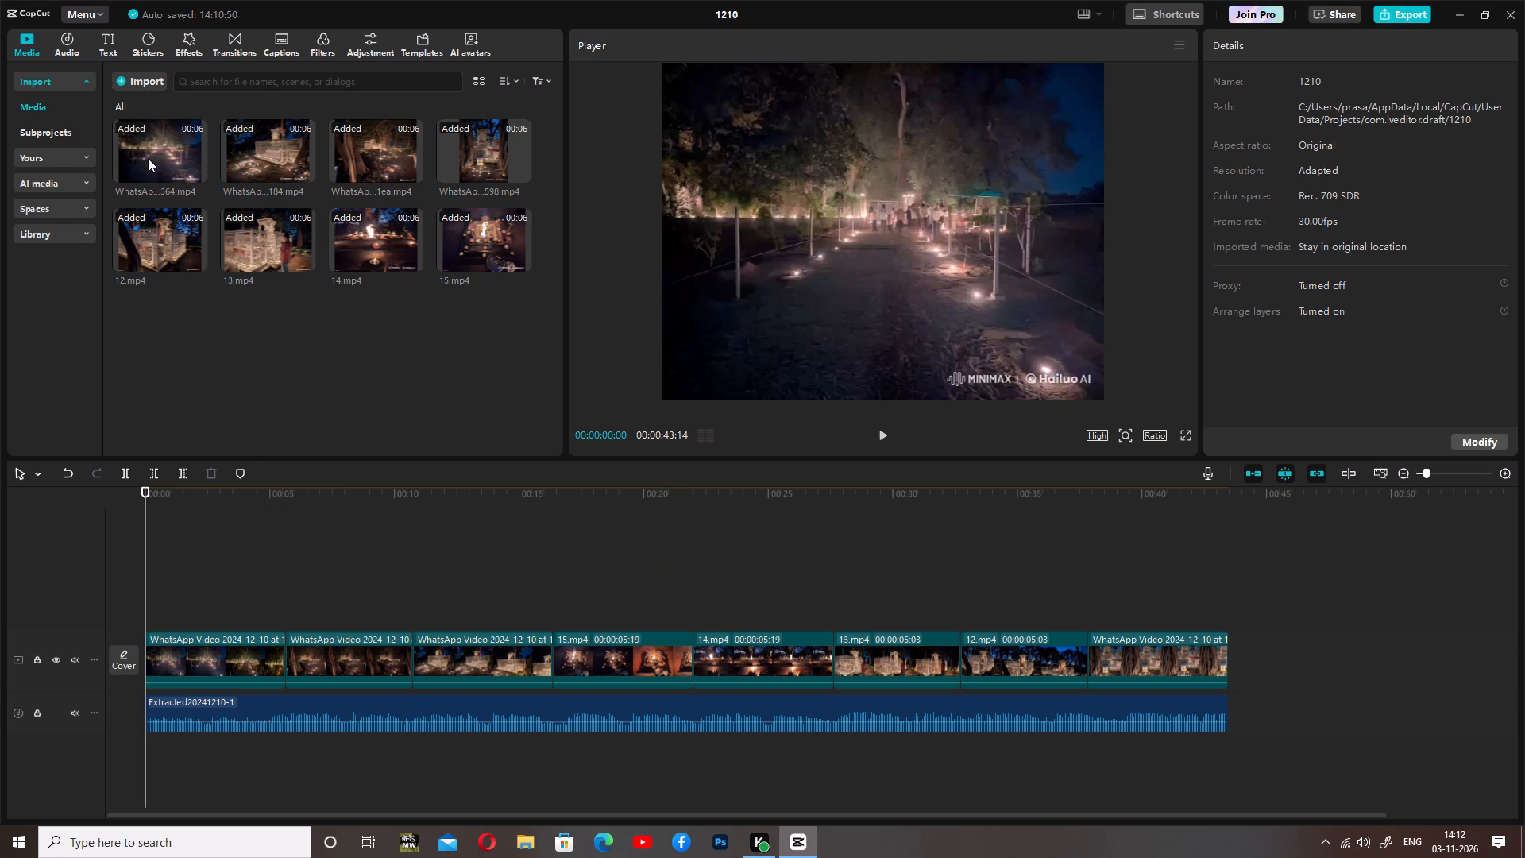
Start a media import and look for source files in 3D Objects, Documents, Downloads, Music, Pictures and Videos.
click(130, 86)
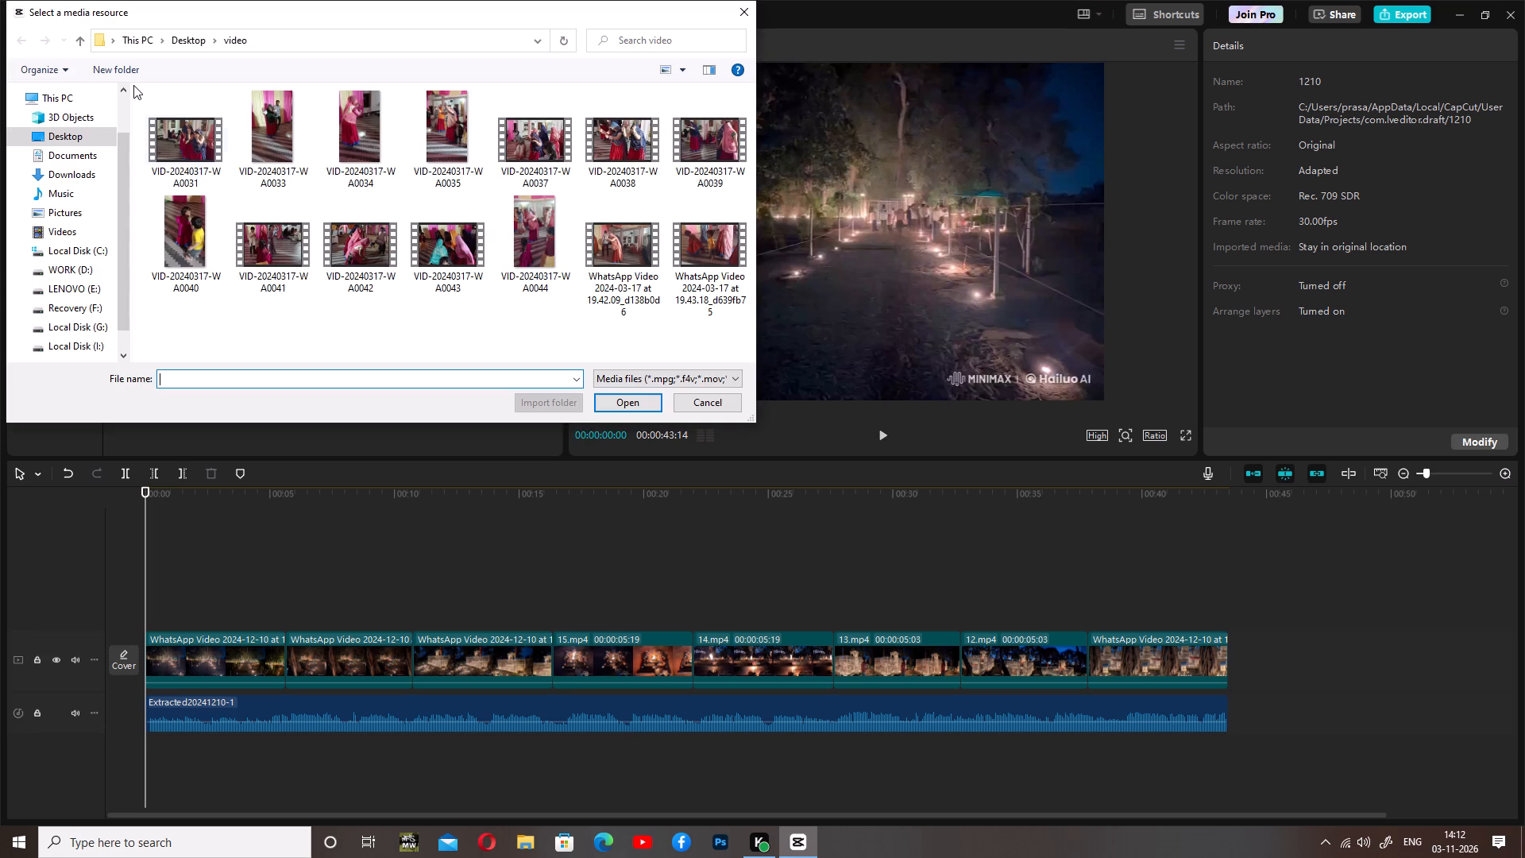
click(57, 118)
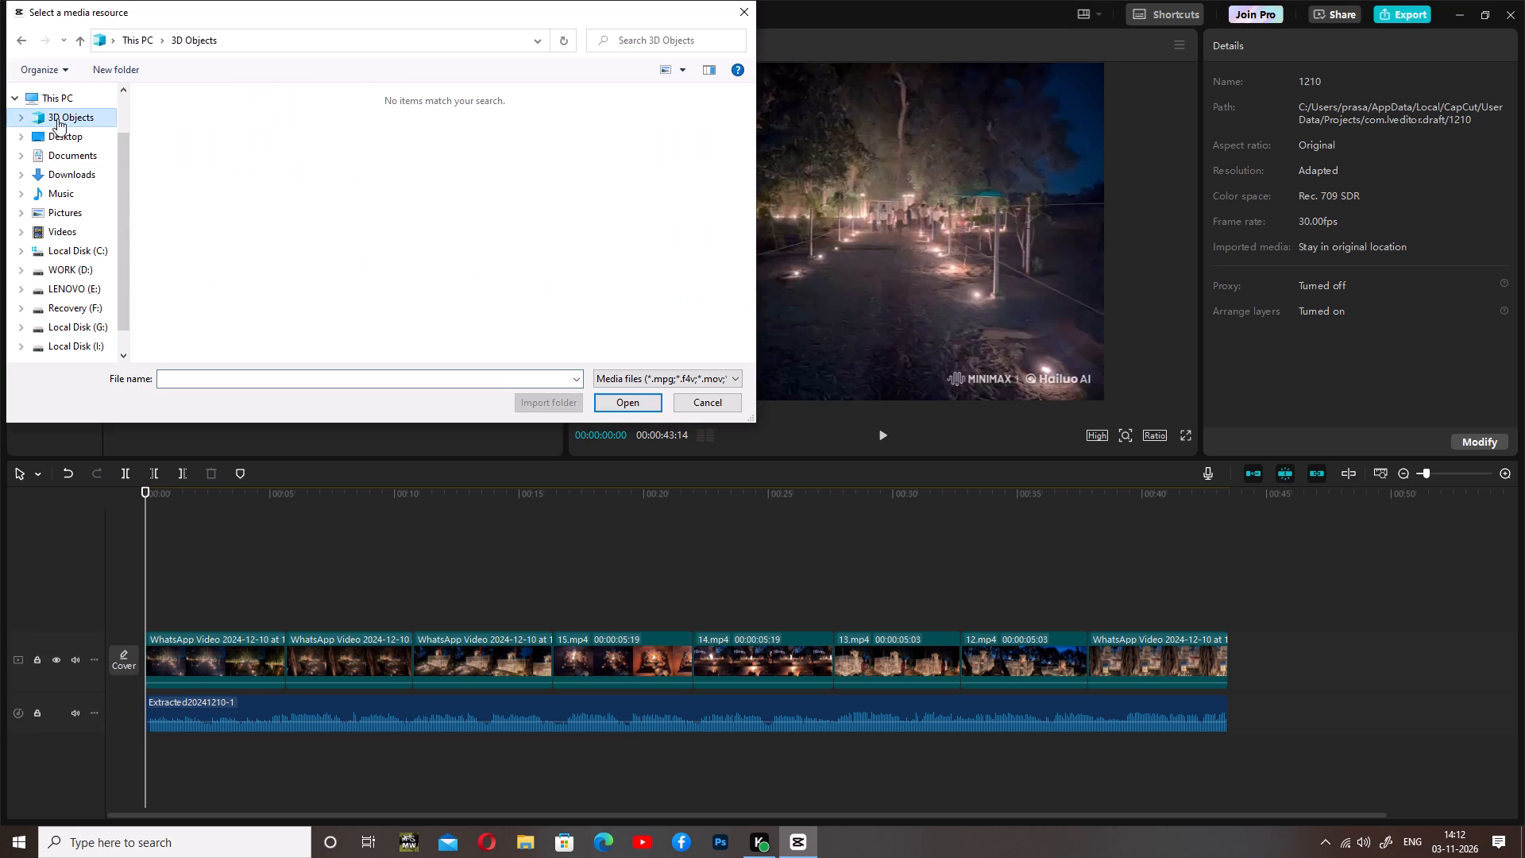
click(78, 156)
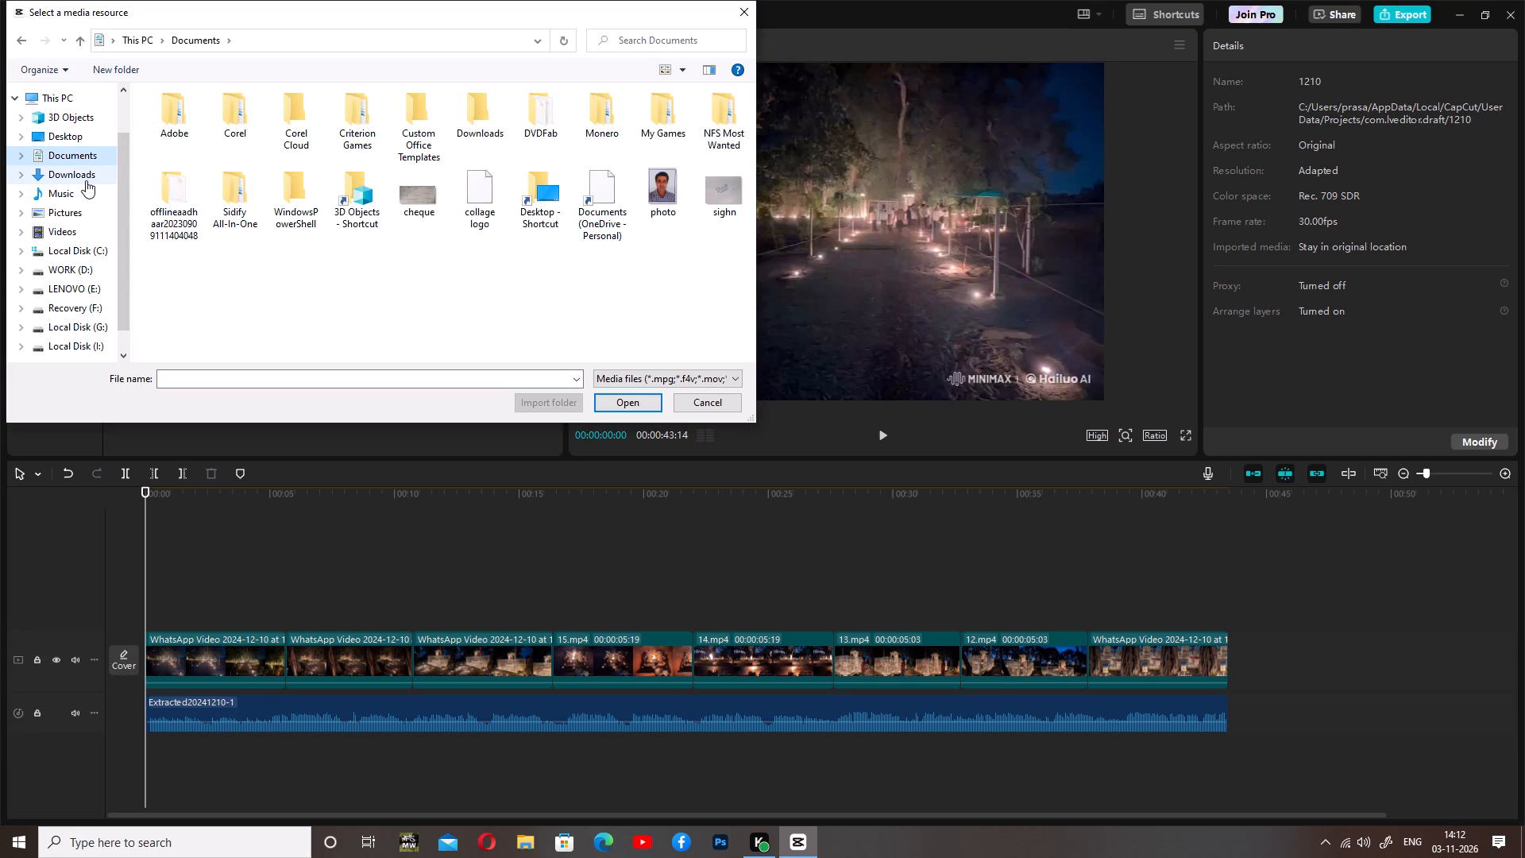
double_click(456, 114)
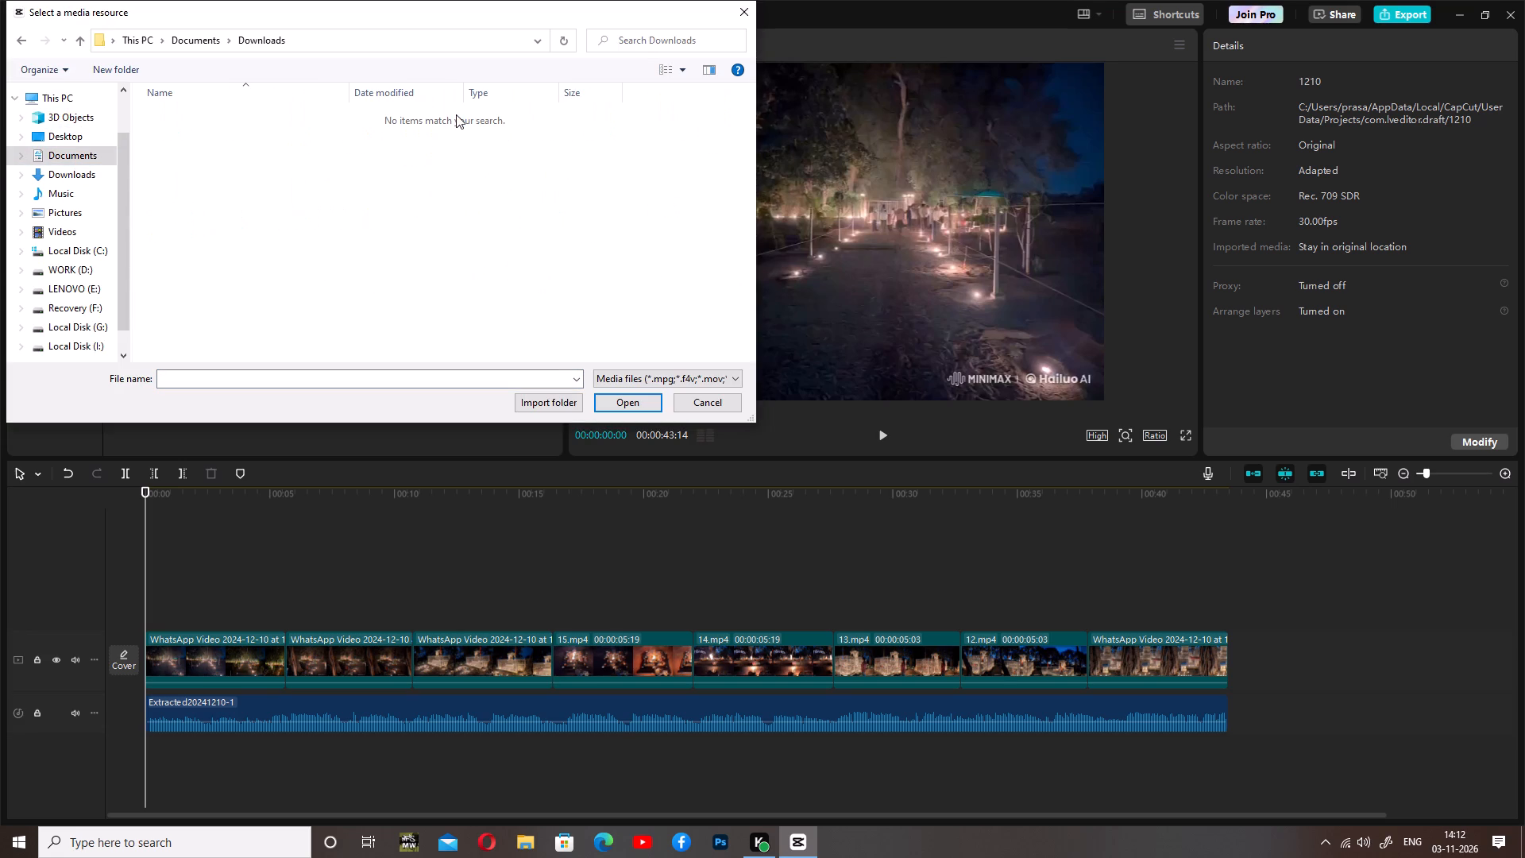
click(56, 177)
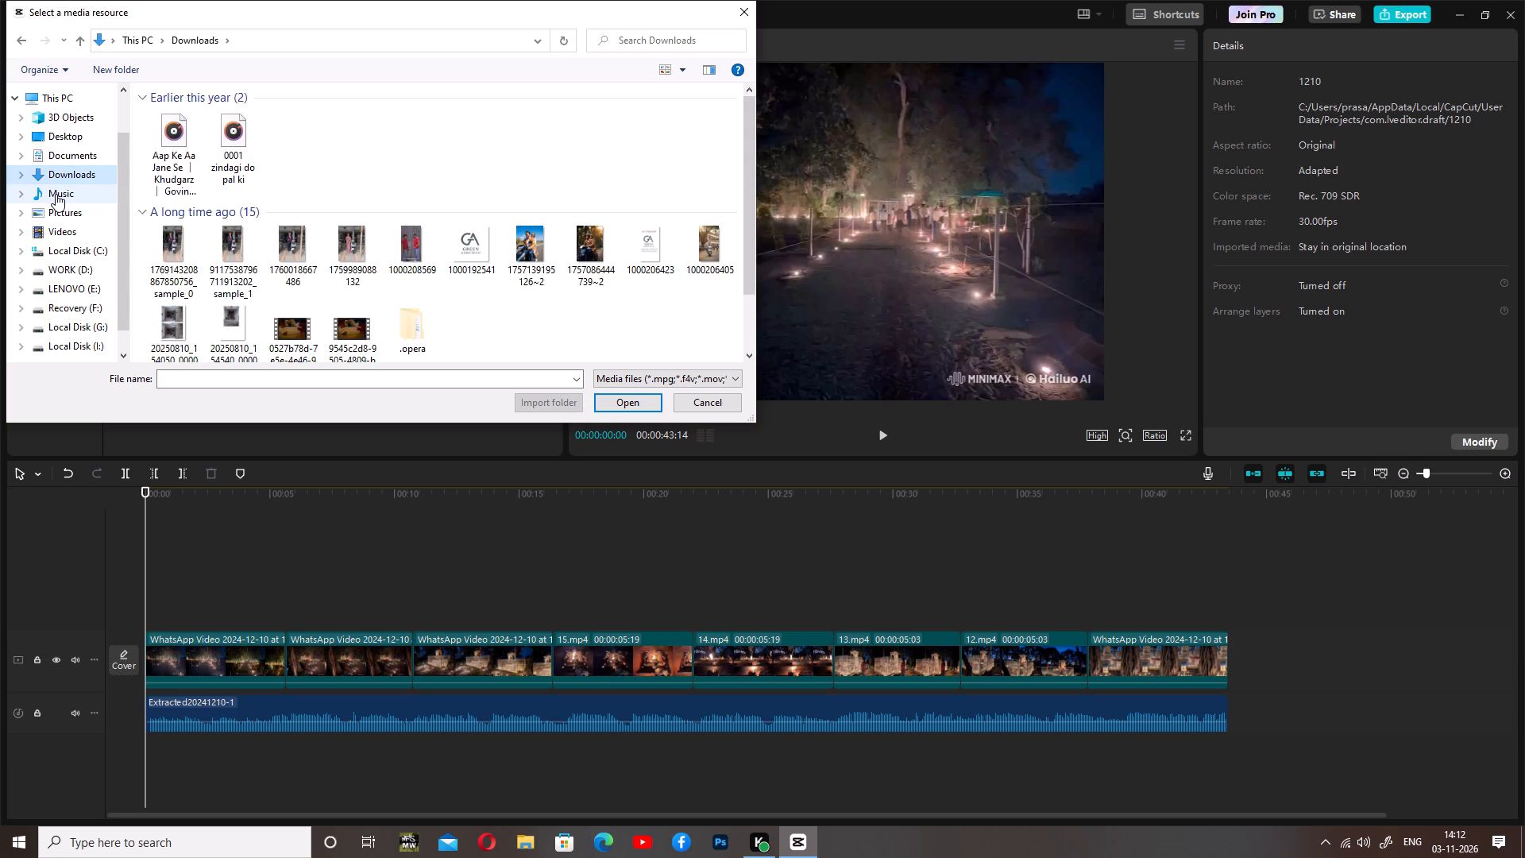
click(56, 194)
click(67, 214)
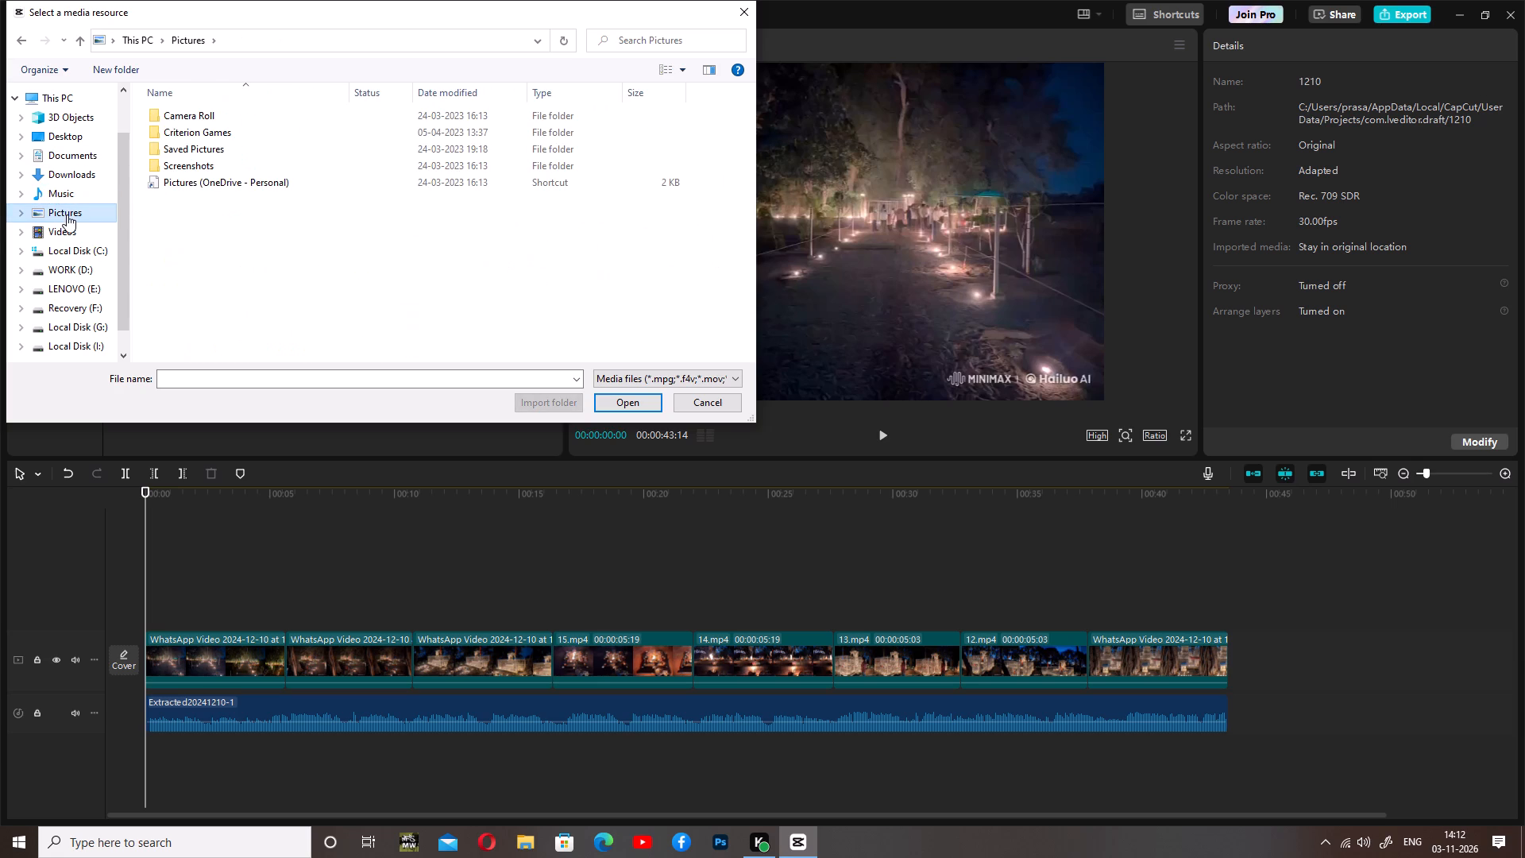
click(67, 230)
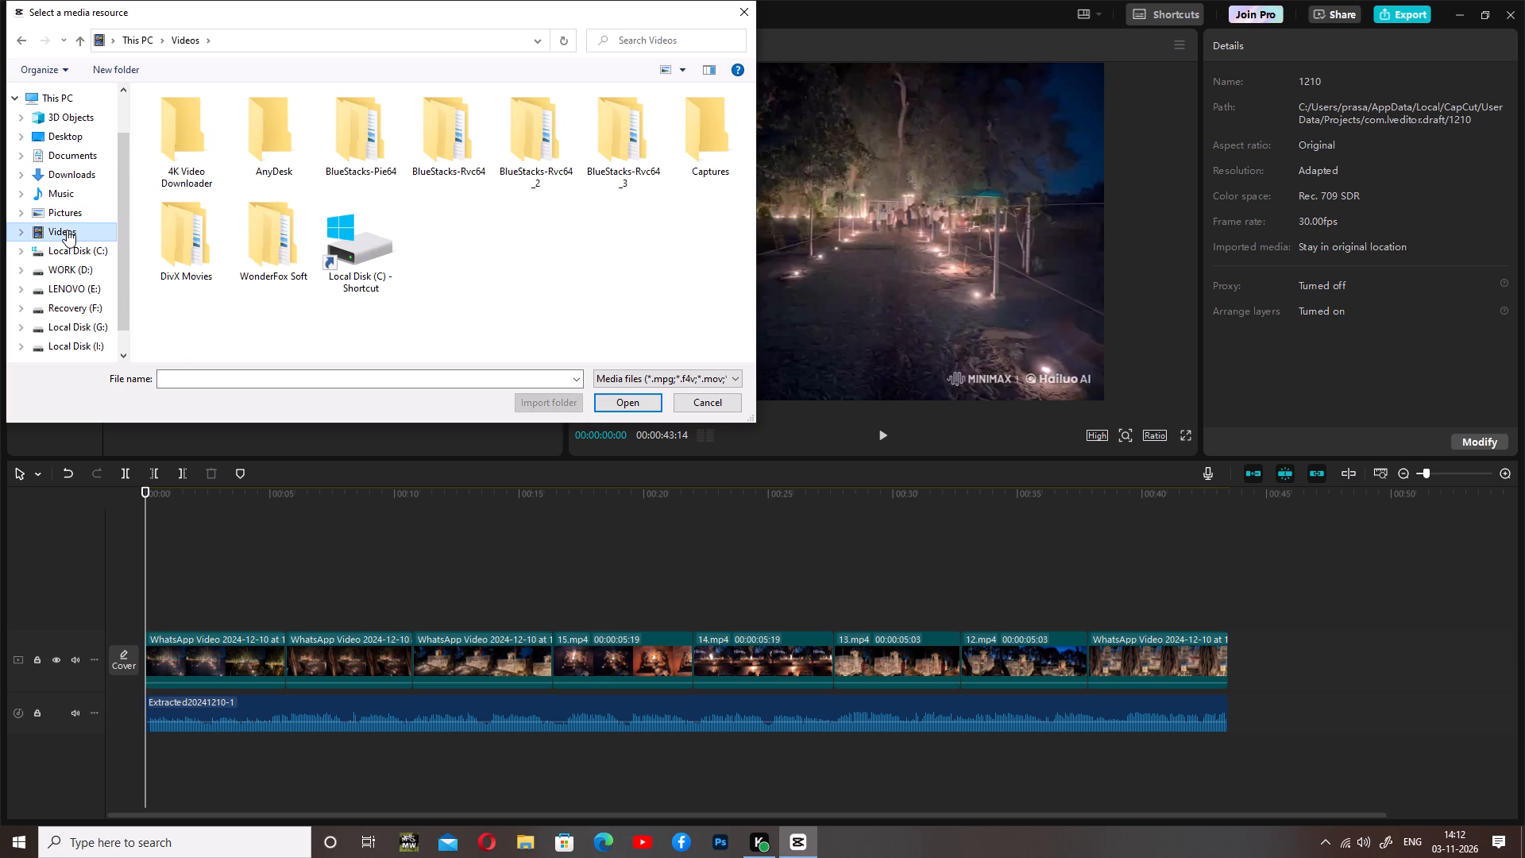
Check the 4K Video Downloader folder and the Moments folder of BlueStacks-Pie64, inside Videos, for media to import.
double_click(159, 150)
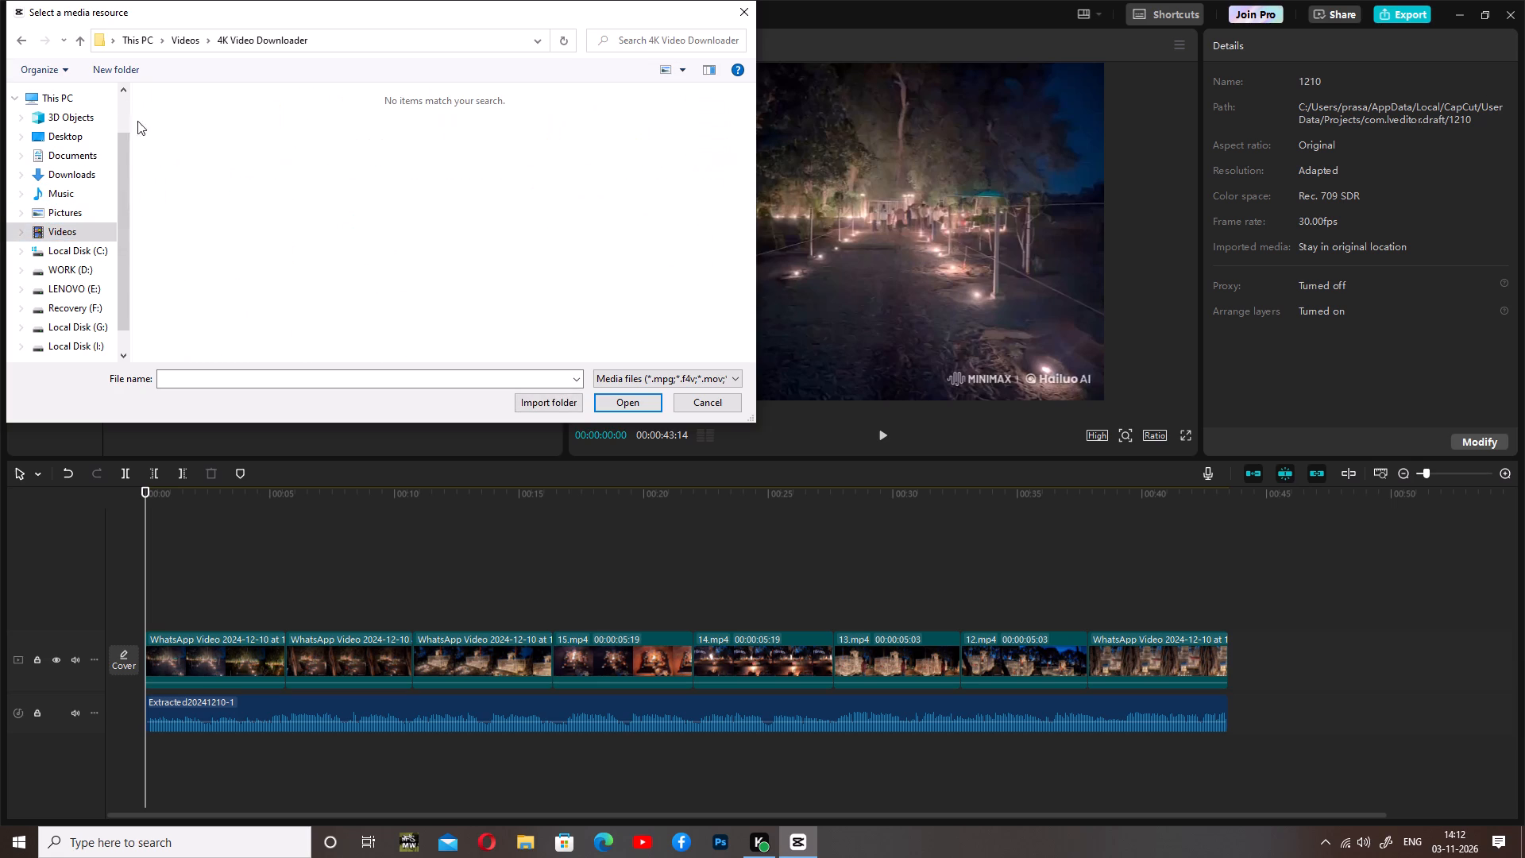
click(83, 52)
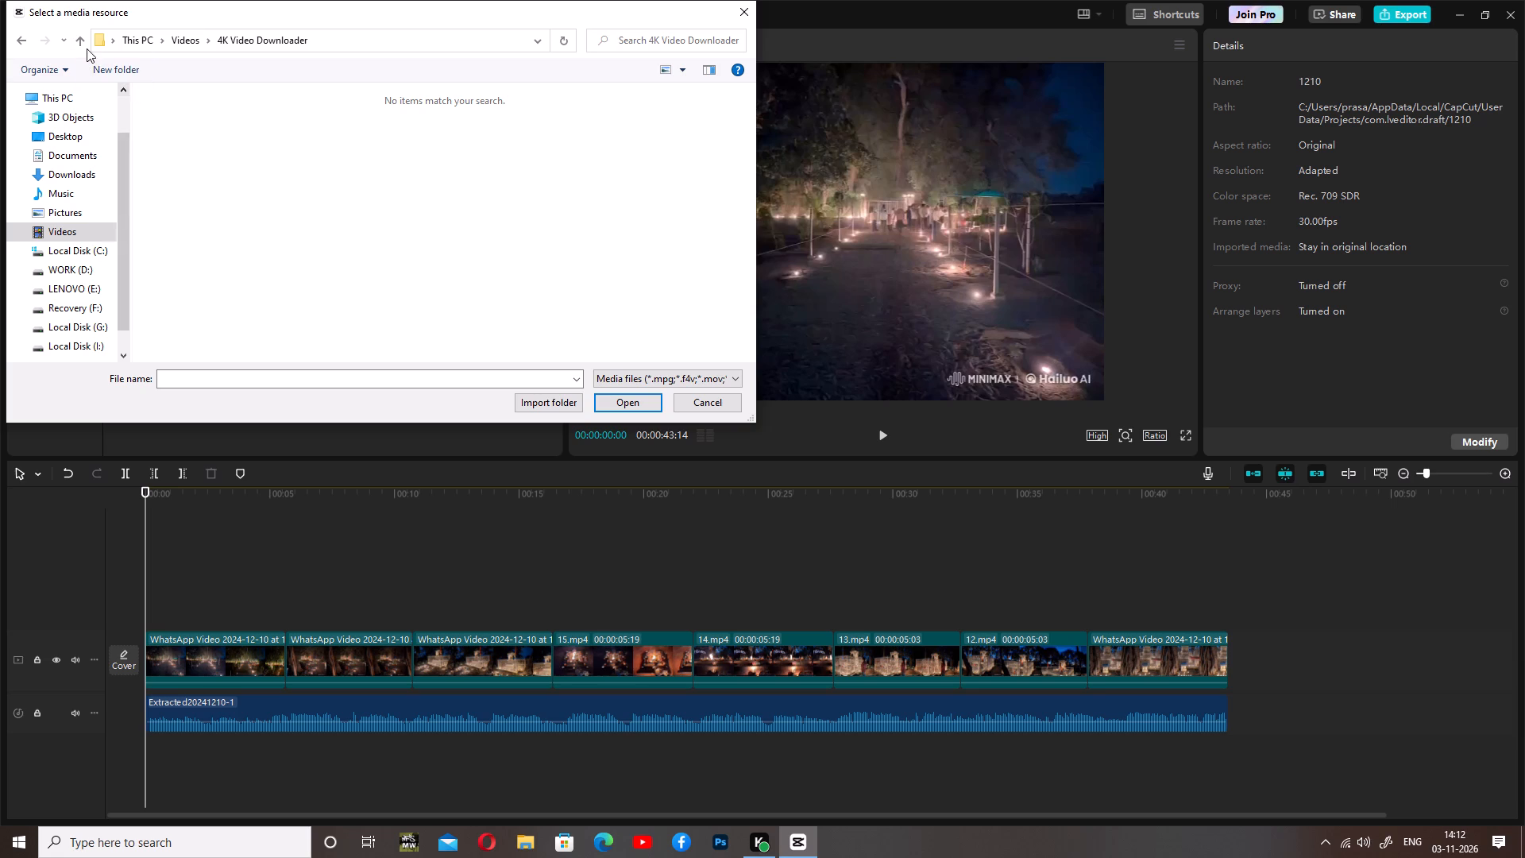
click(84, 44)
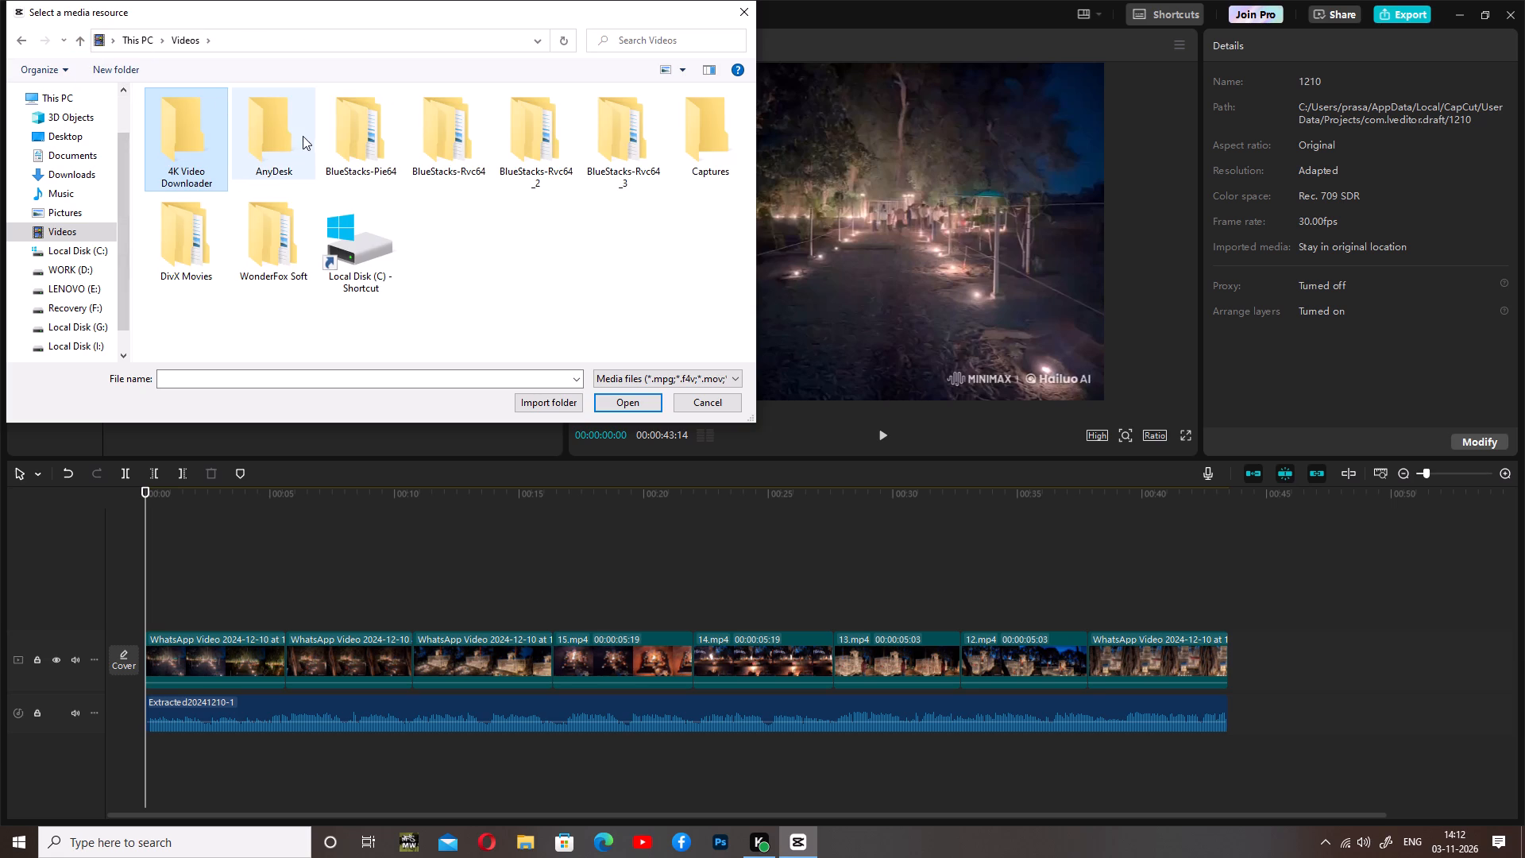
double_click(344, 125)
double_click(198, 141)
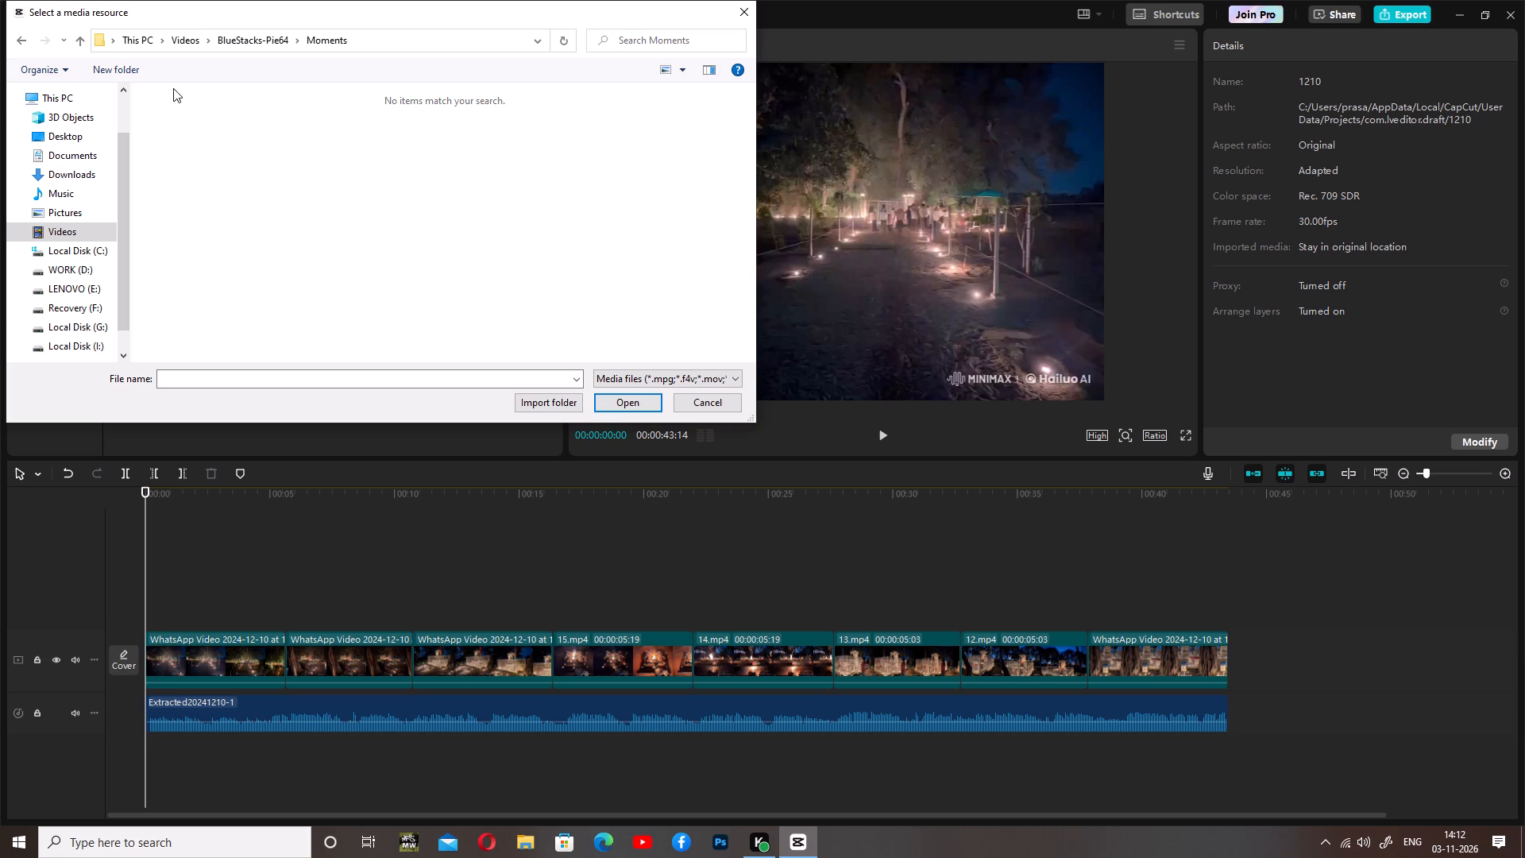
click(83, 43)
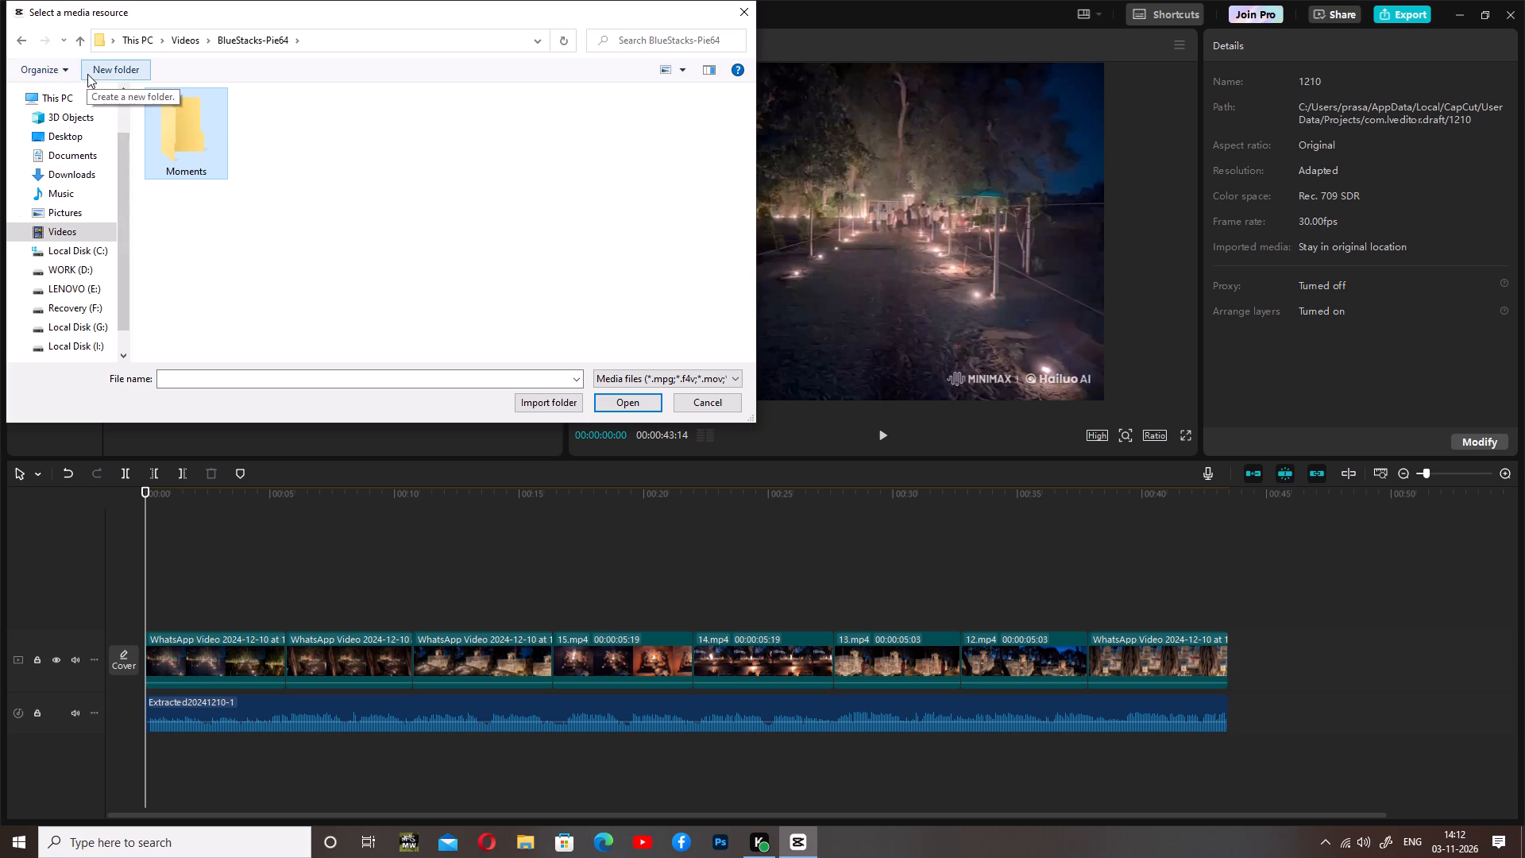
click(79, 41)
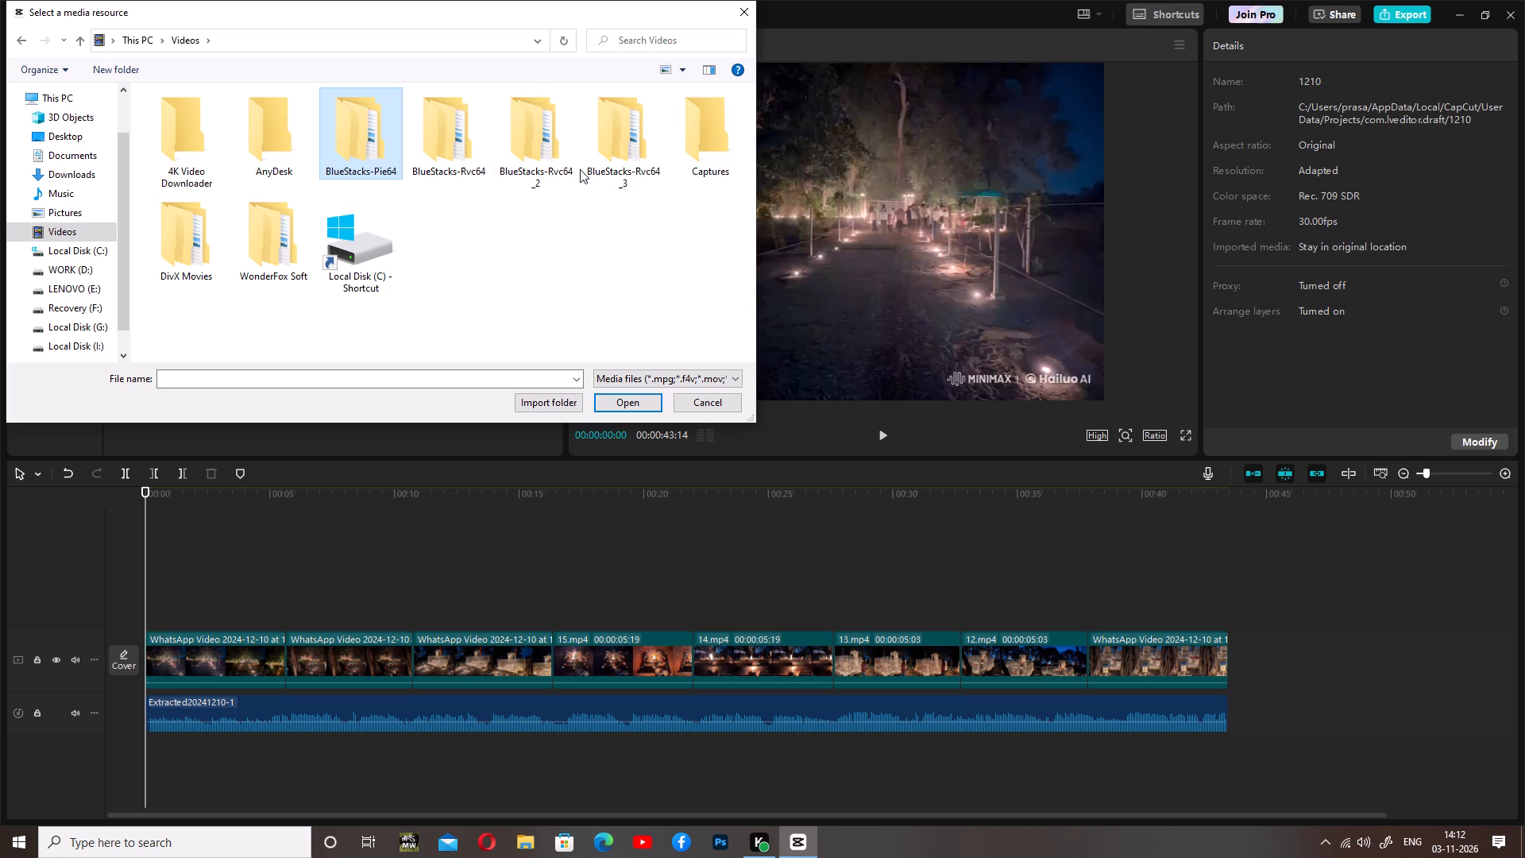
drag(632, 268, 415, 96)
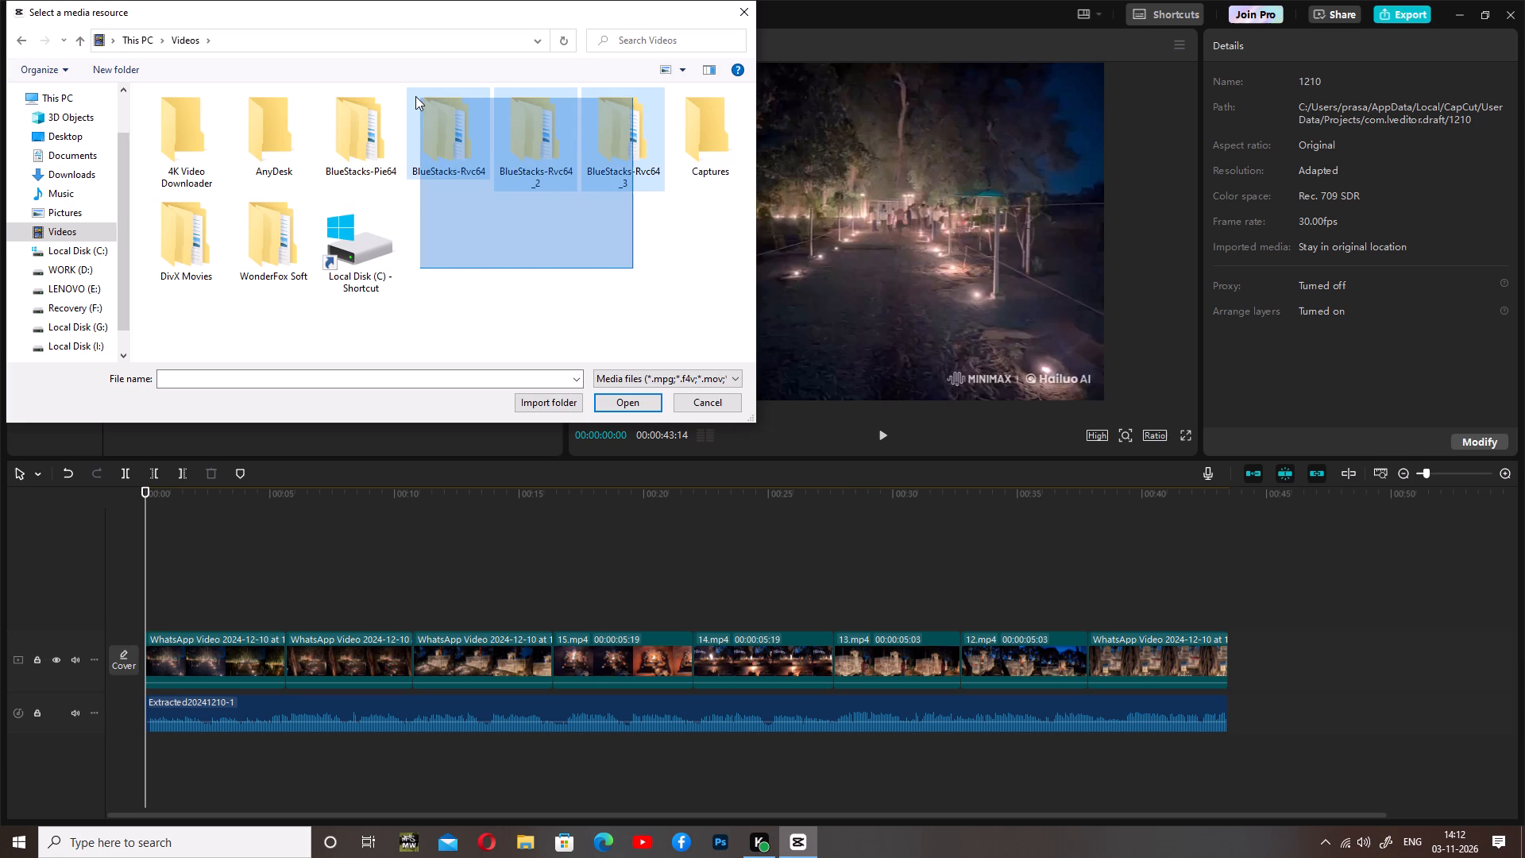
drag(415, 96, 535, 170)
click(535, 284)
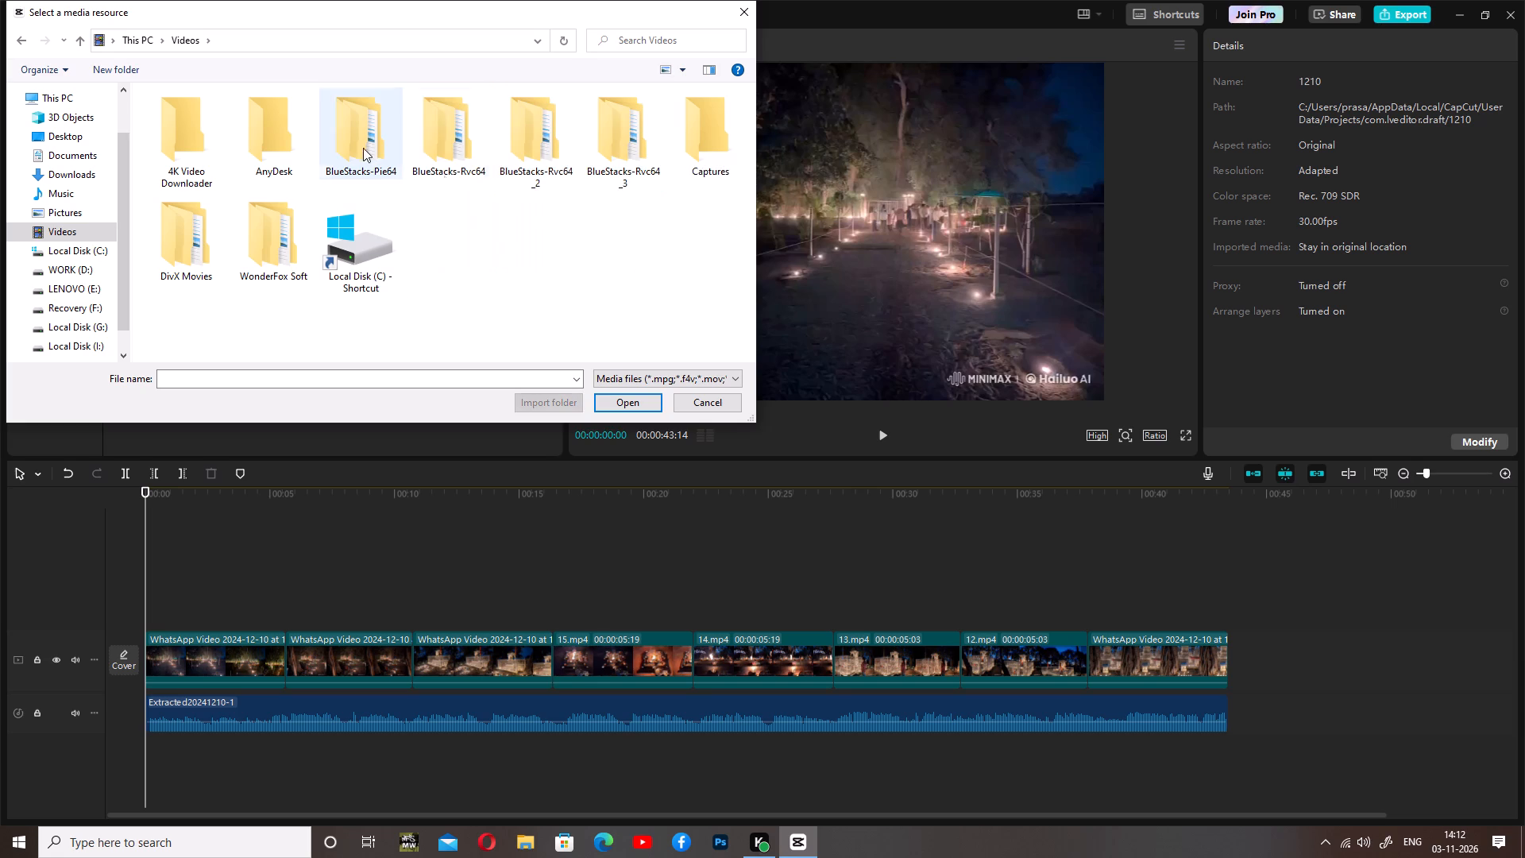
double_click(353, 141)
double_click(156, 129)
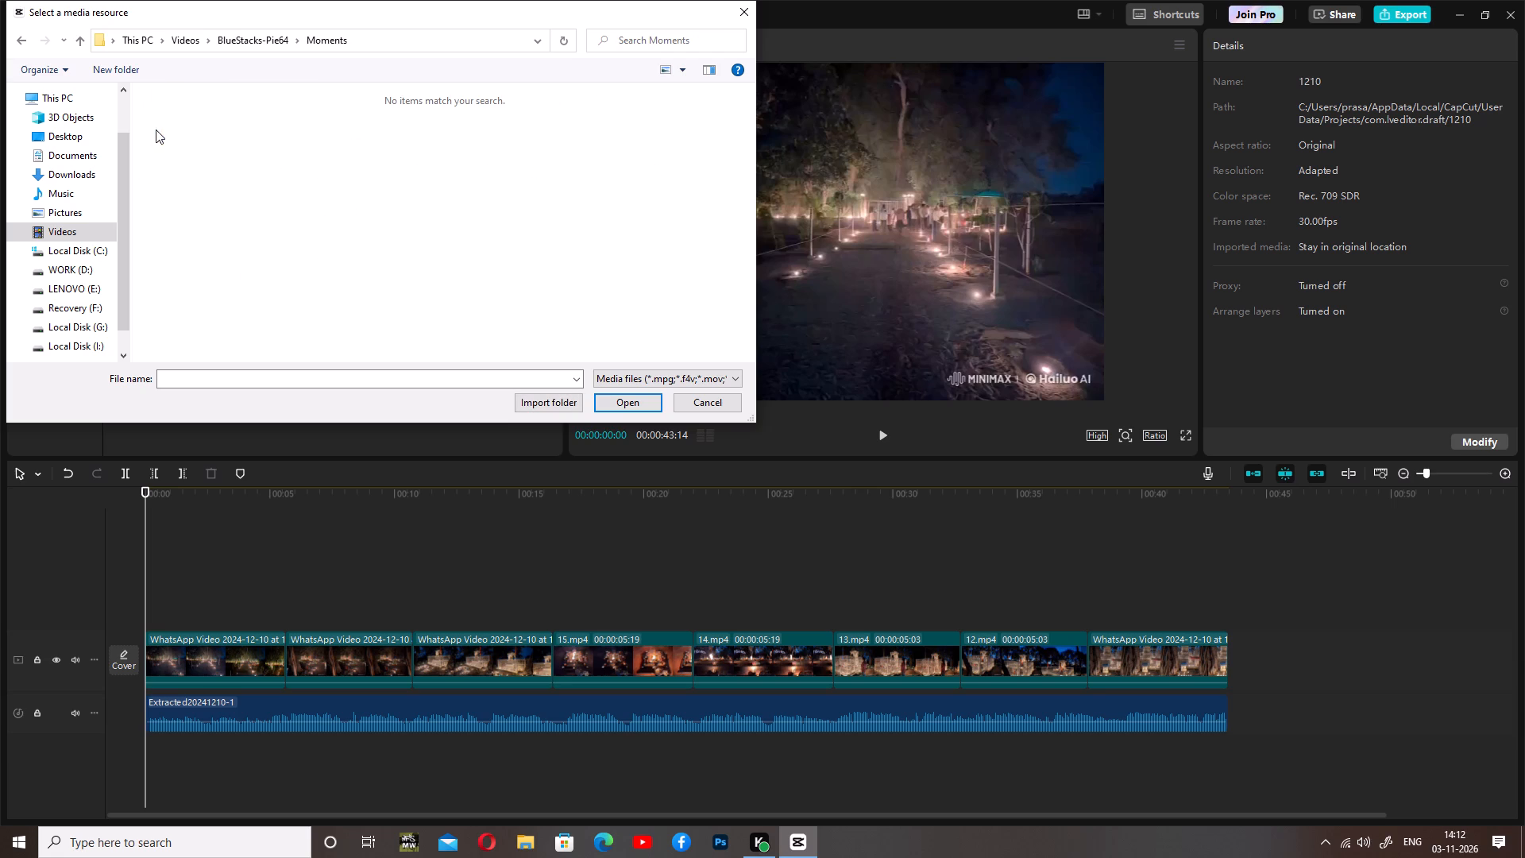
click(72, 37)
click(74, 37)
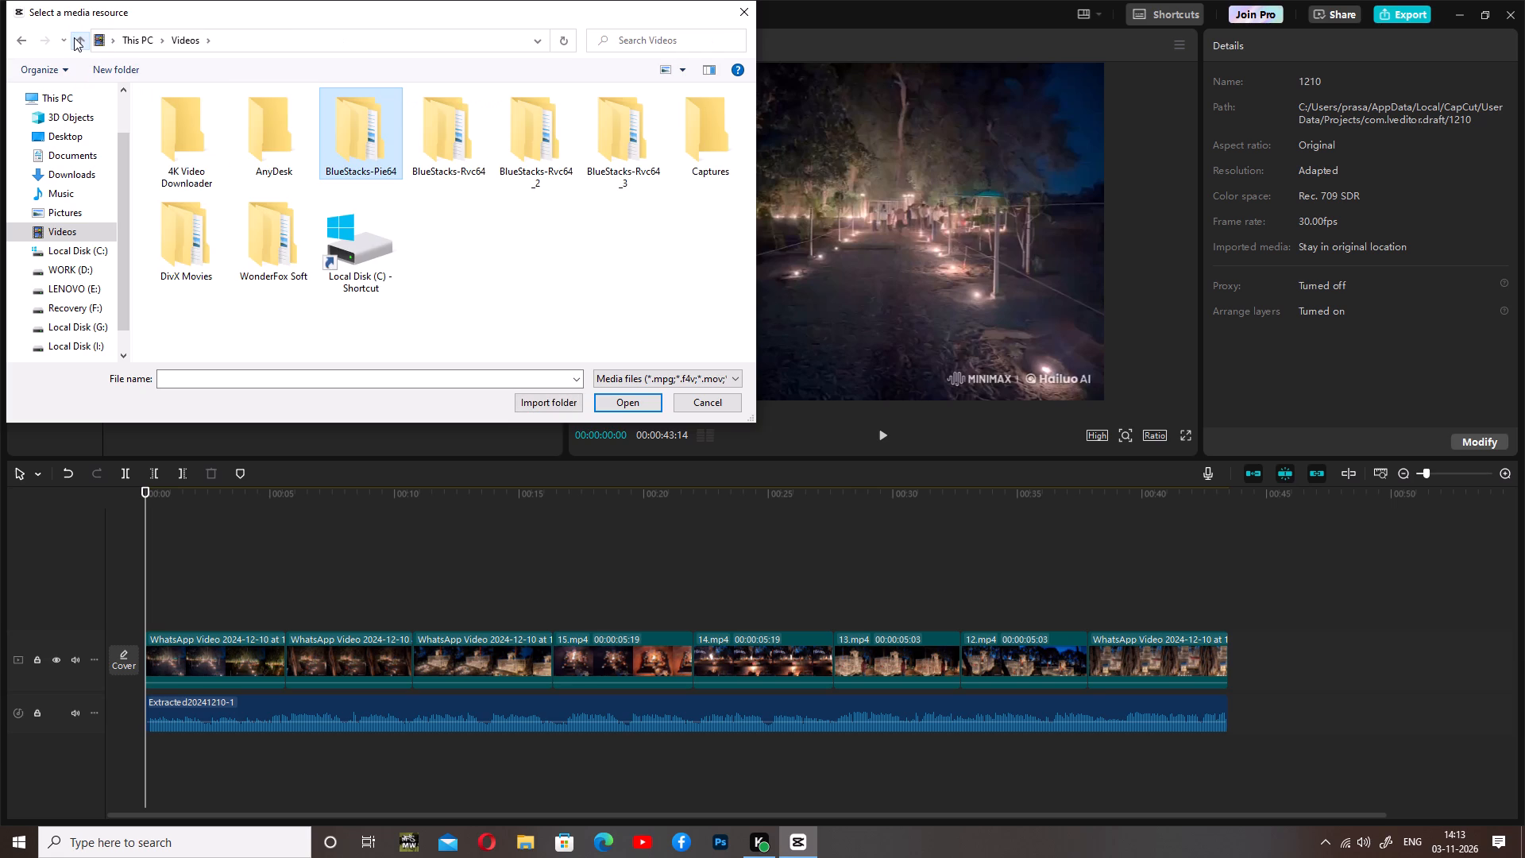
Check the AnyDesk, BlueStacks-Rvc64_2 Moments and Captures folders inside Videos for media to import.
double_click(271, 111)
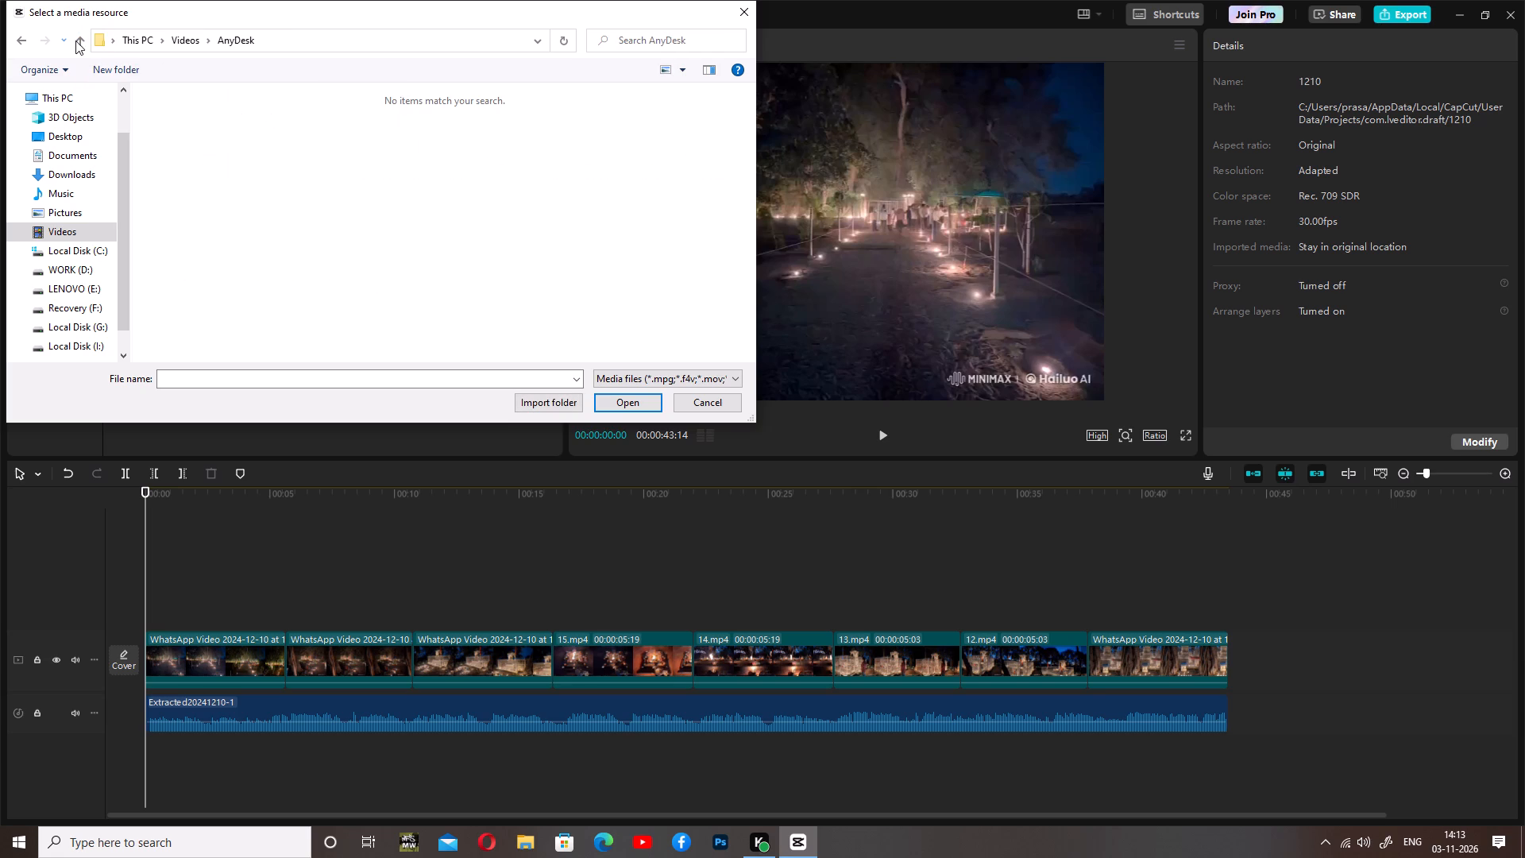
click(77, 39)
double_click(502, 120)
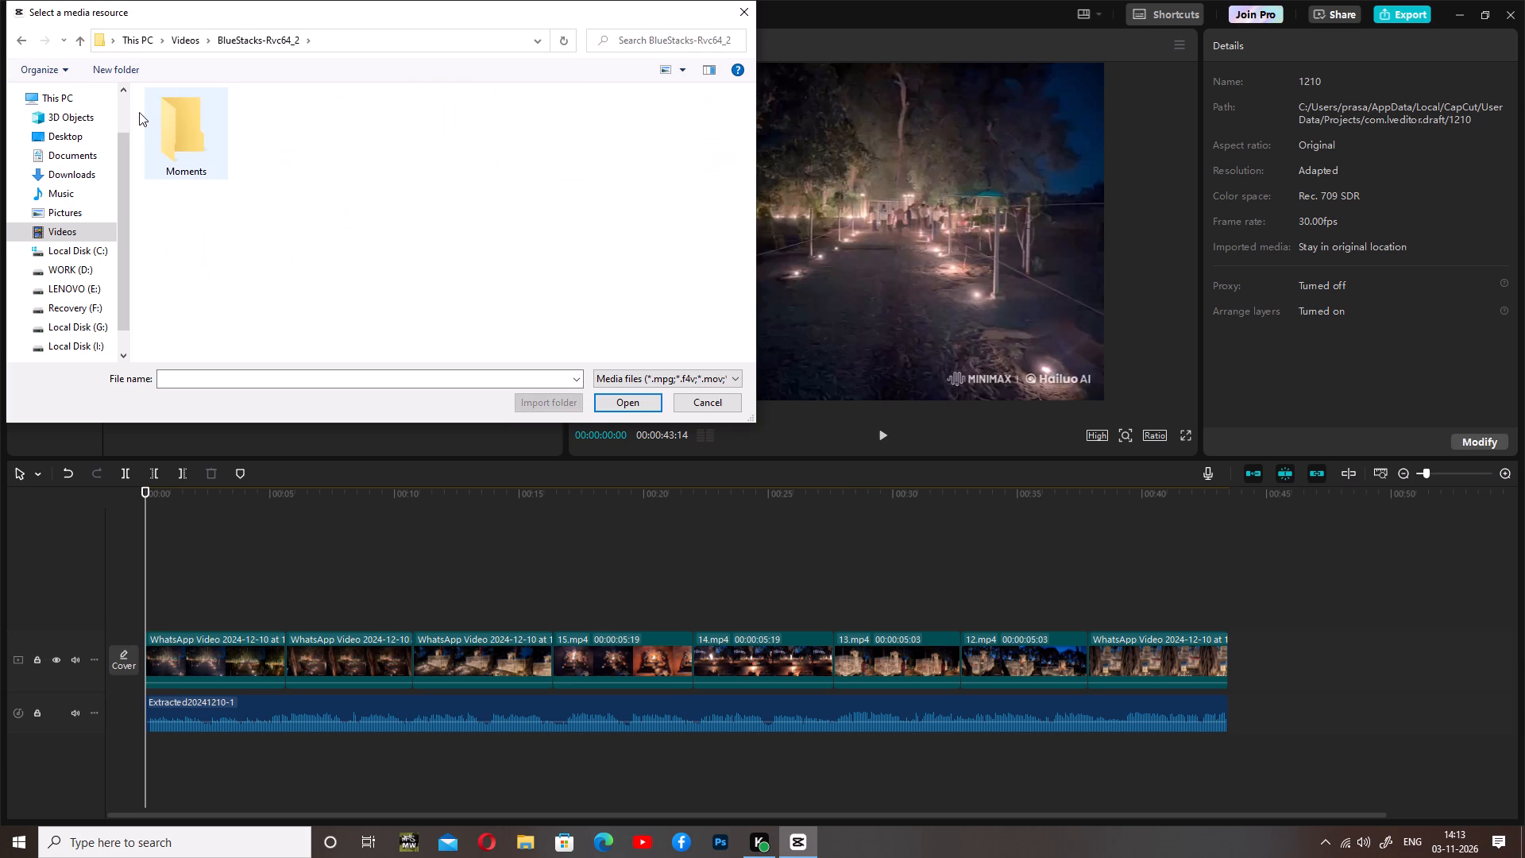
double_click(187, 141)
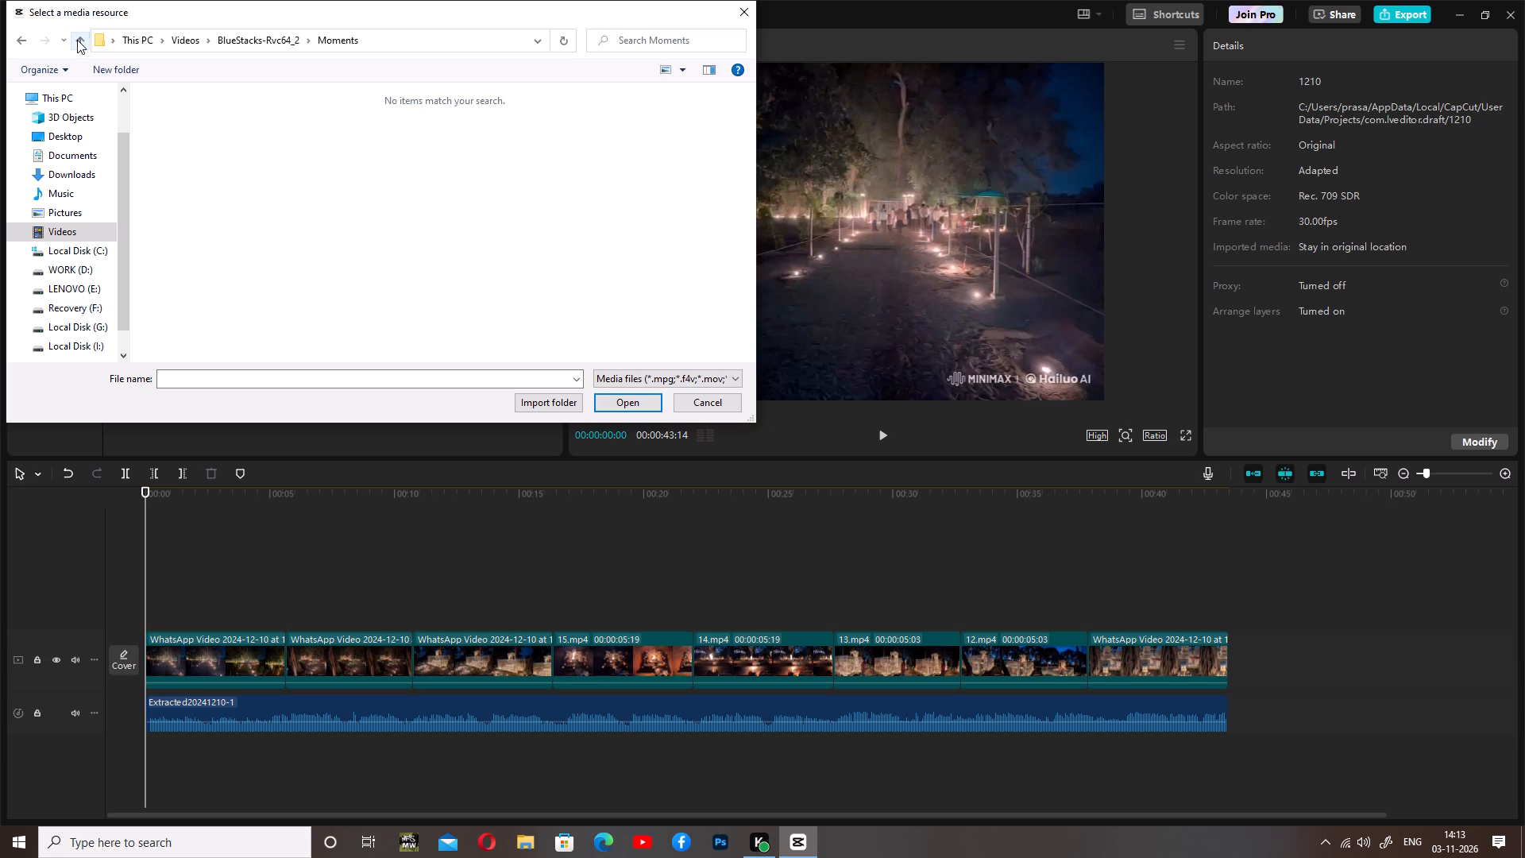
click(77, 40)
click(77, 40)
drag(681, 209, 640, 182)
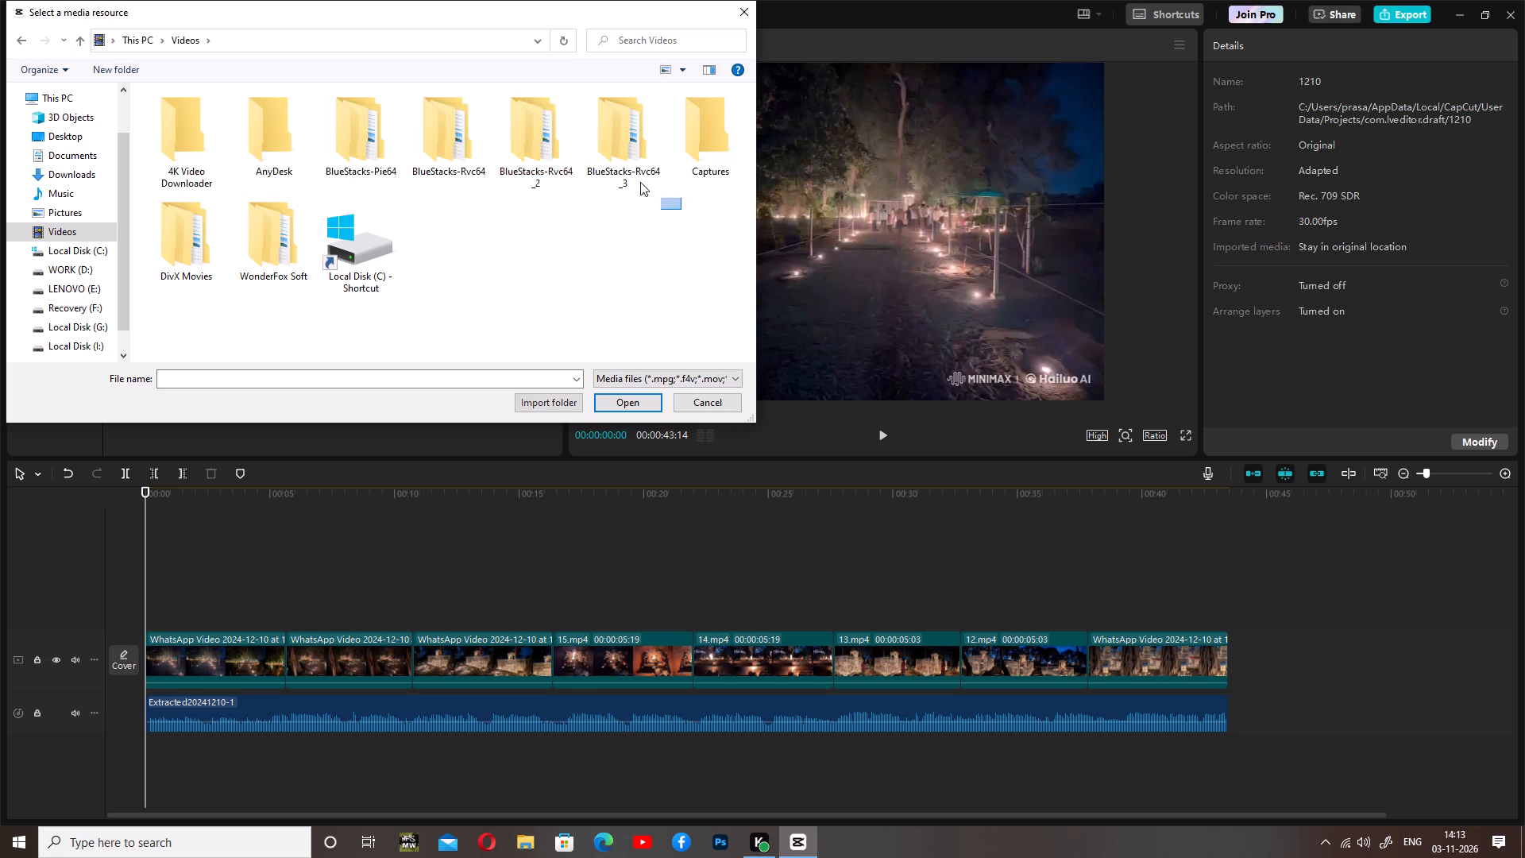
drag(640, 182, 385, 124)
click(607, 254)
double_click(716, 149)
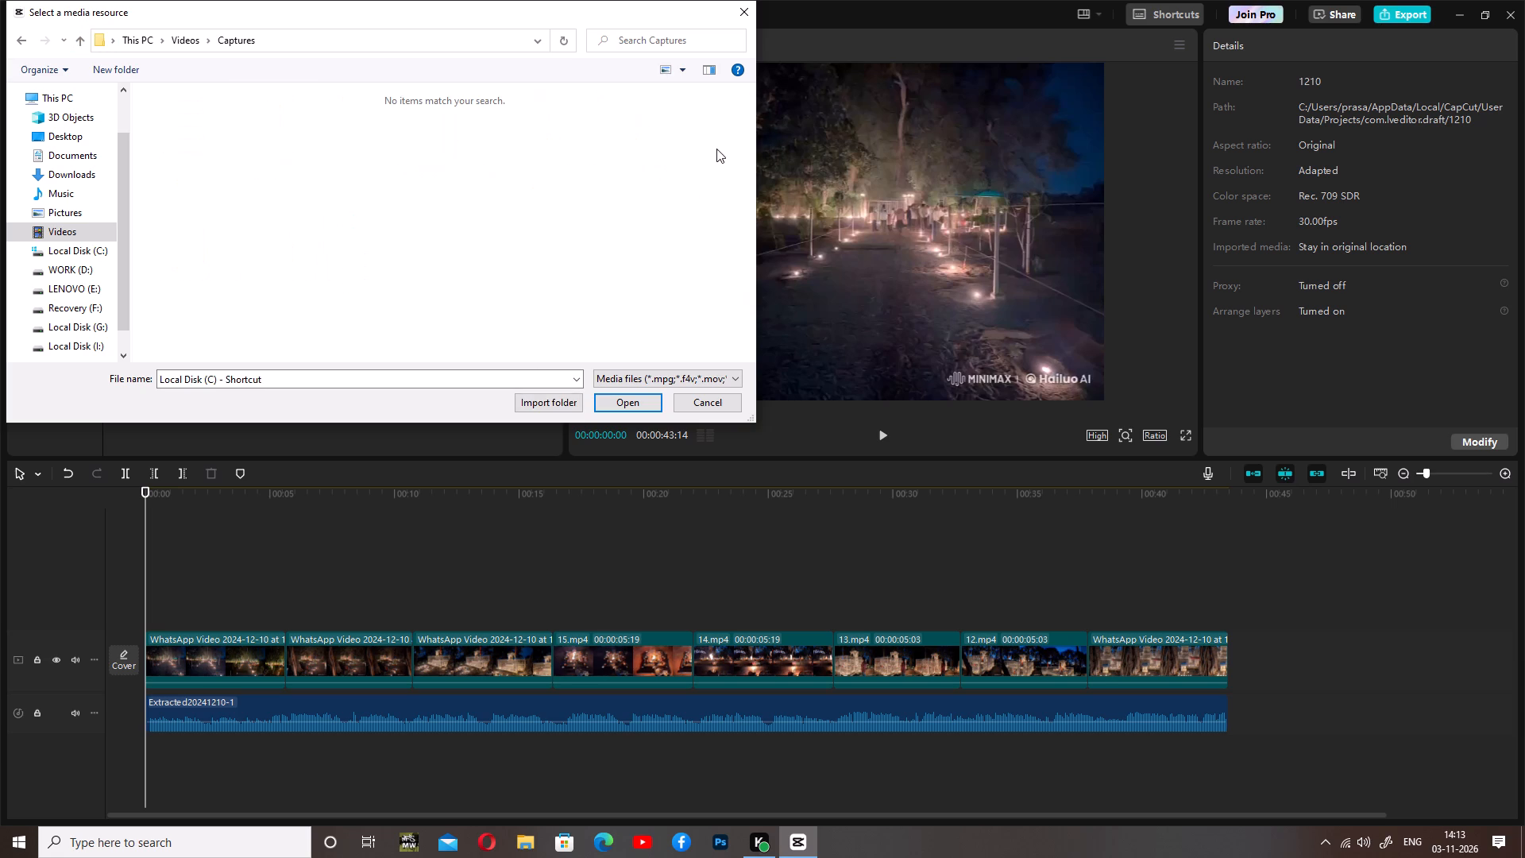
click(84, 37)
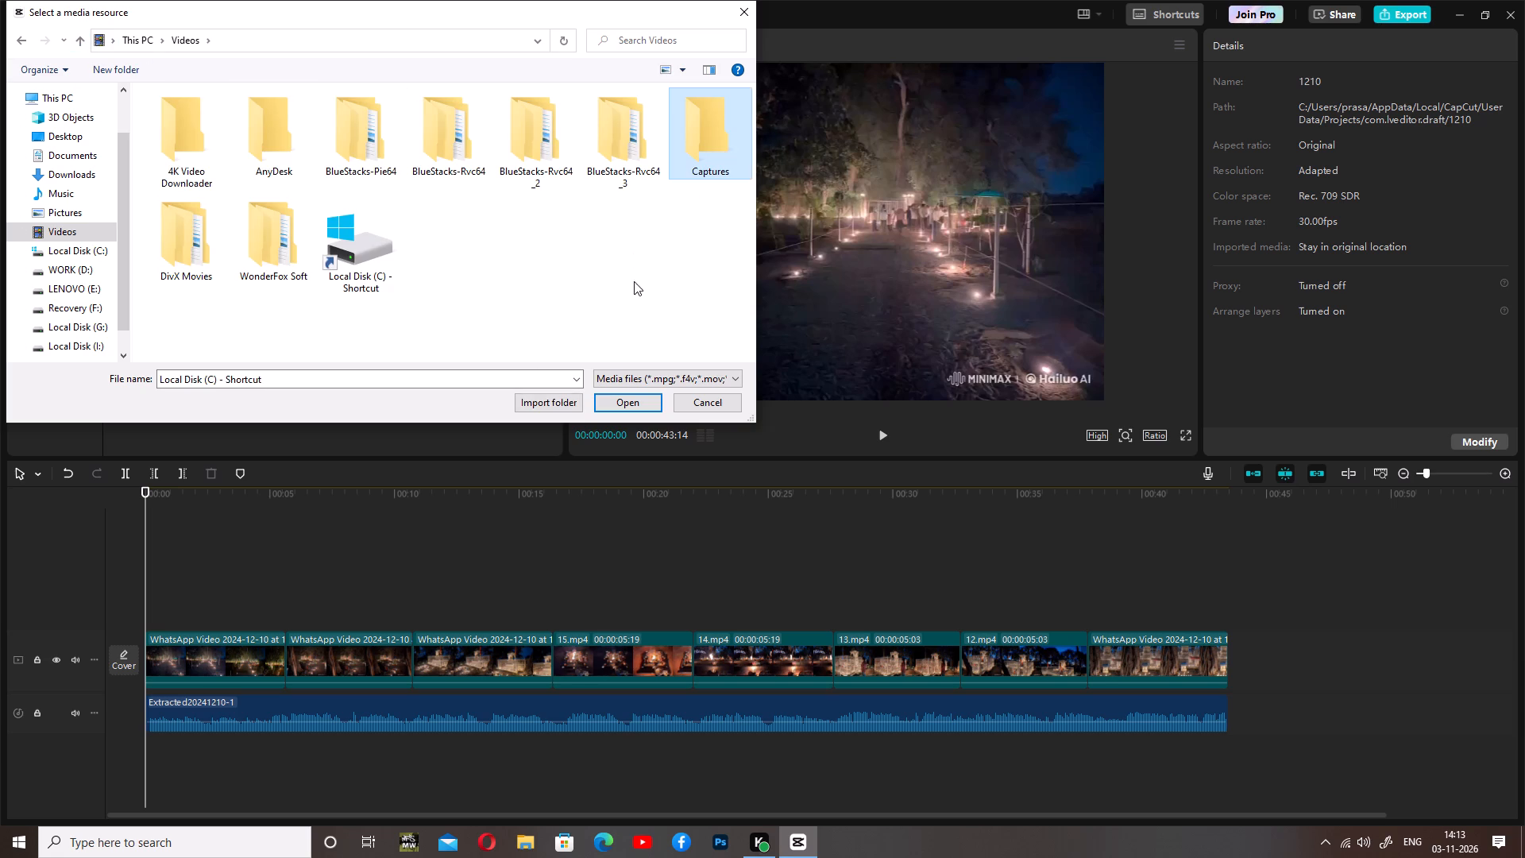
Check the Image Sequences and Logs subfolders of DivX Movies for media, and return to the Videos folder.
double_click(191, 241)
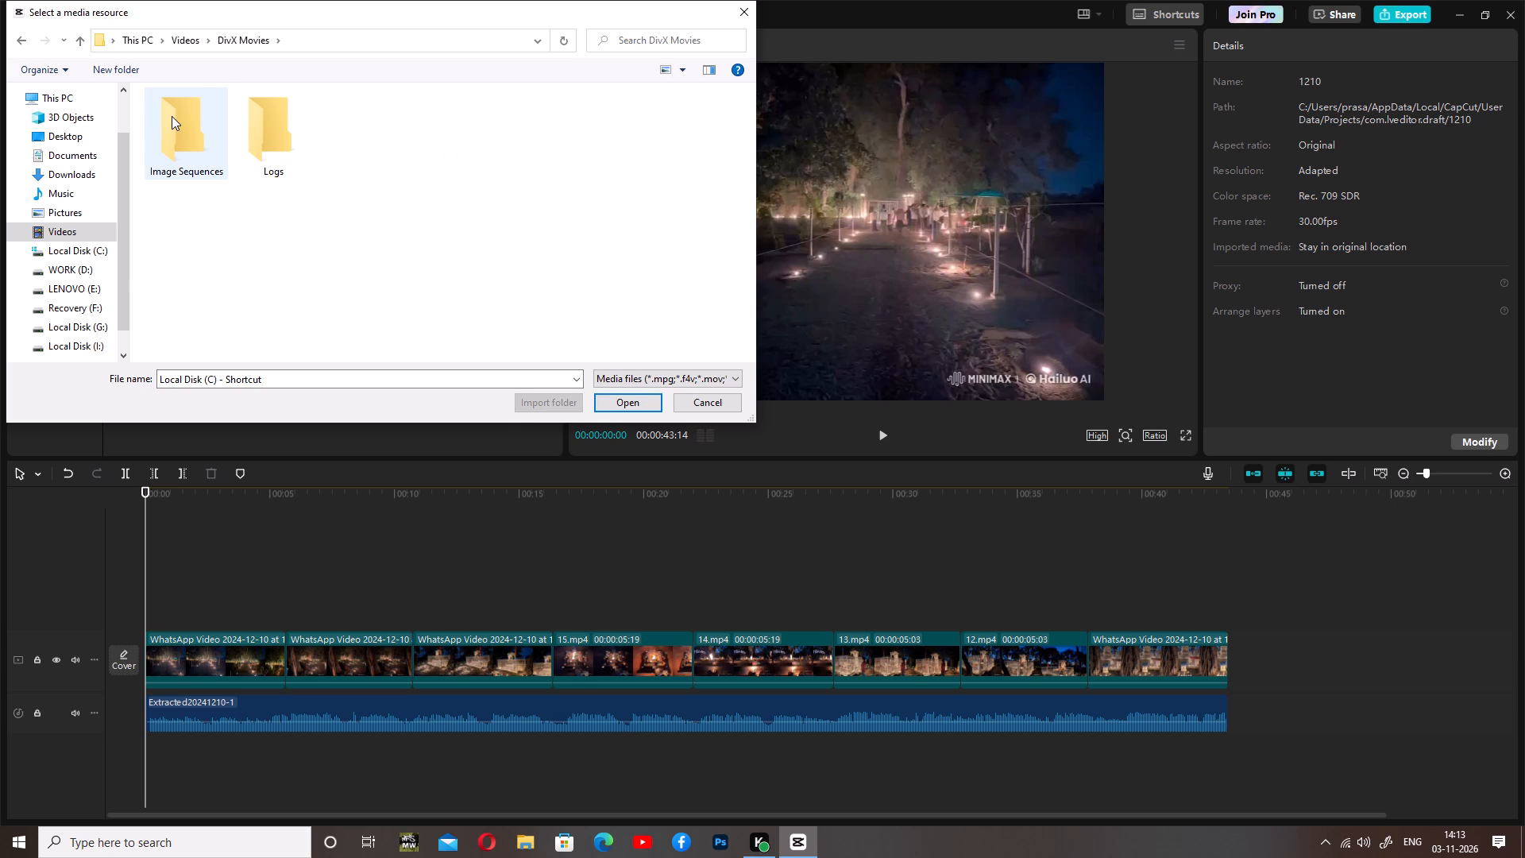
double_click(172, 116)
click(81, 44)
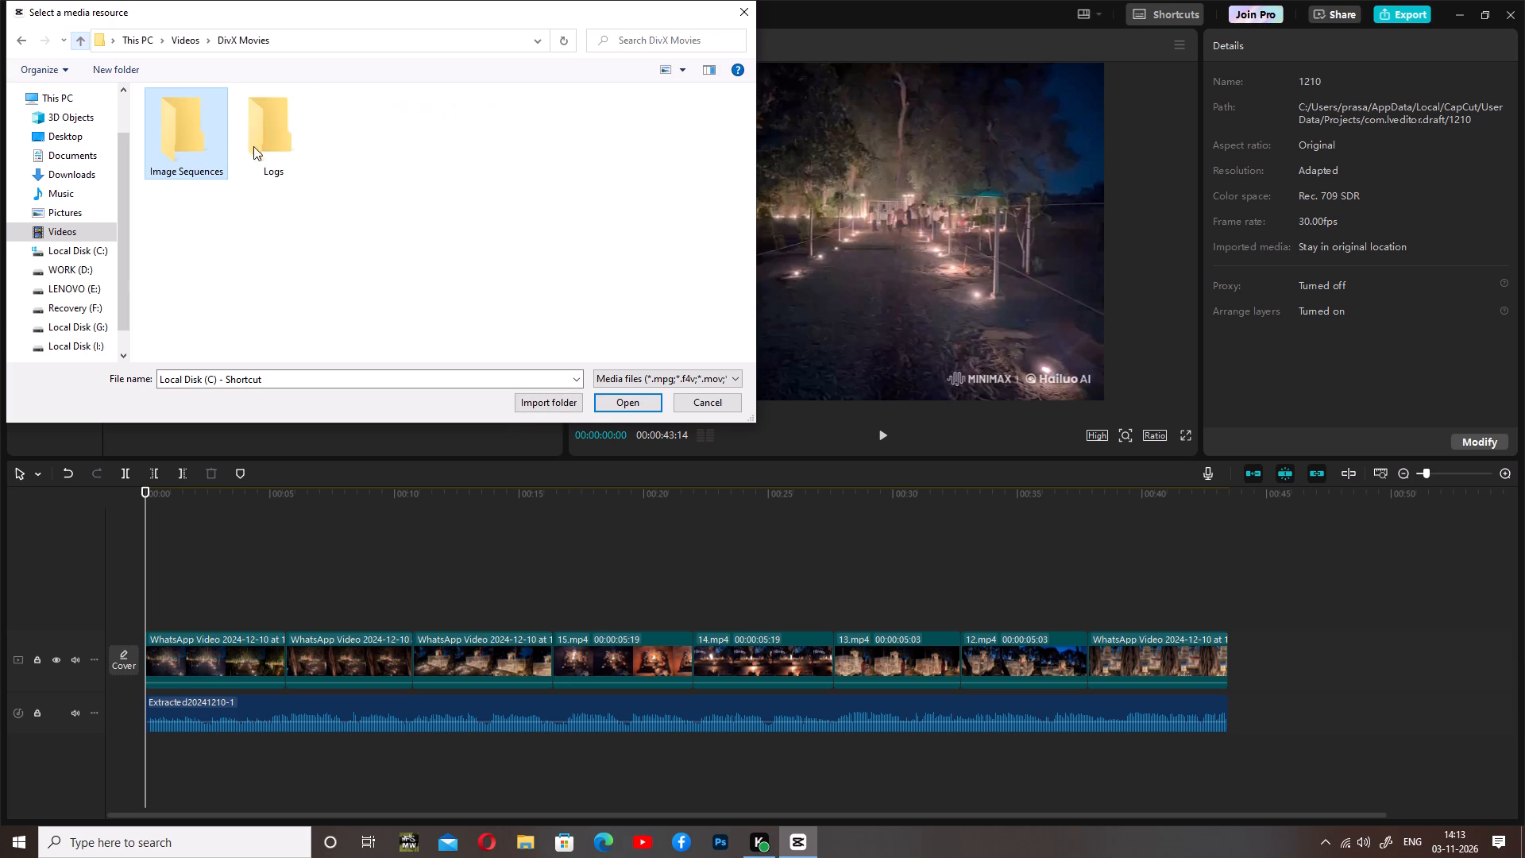
double_click(265, 143)
double_click(86, 41)
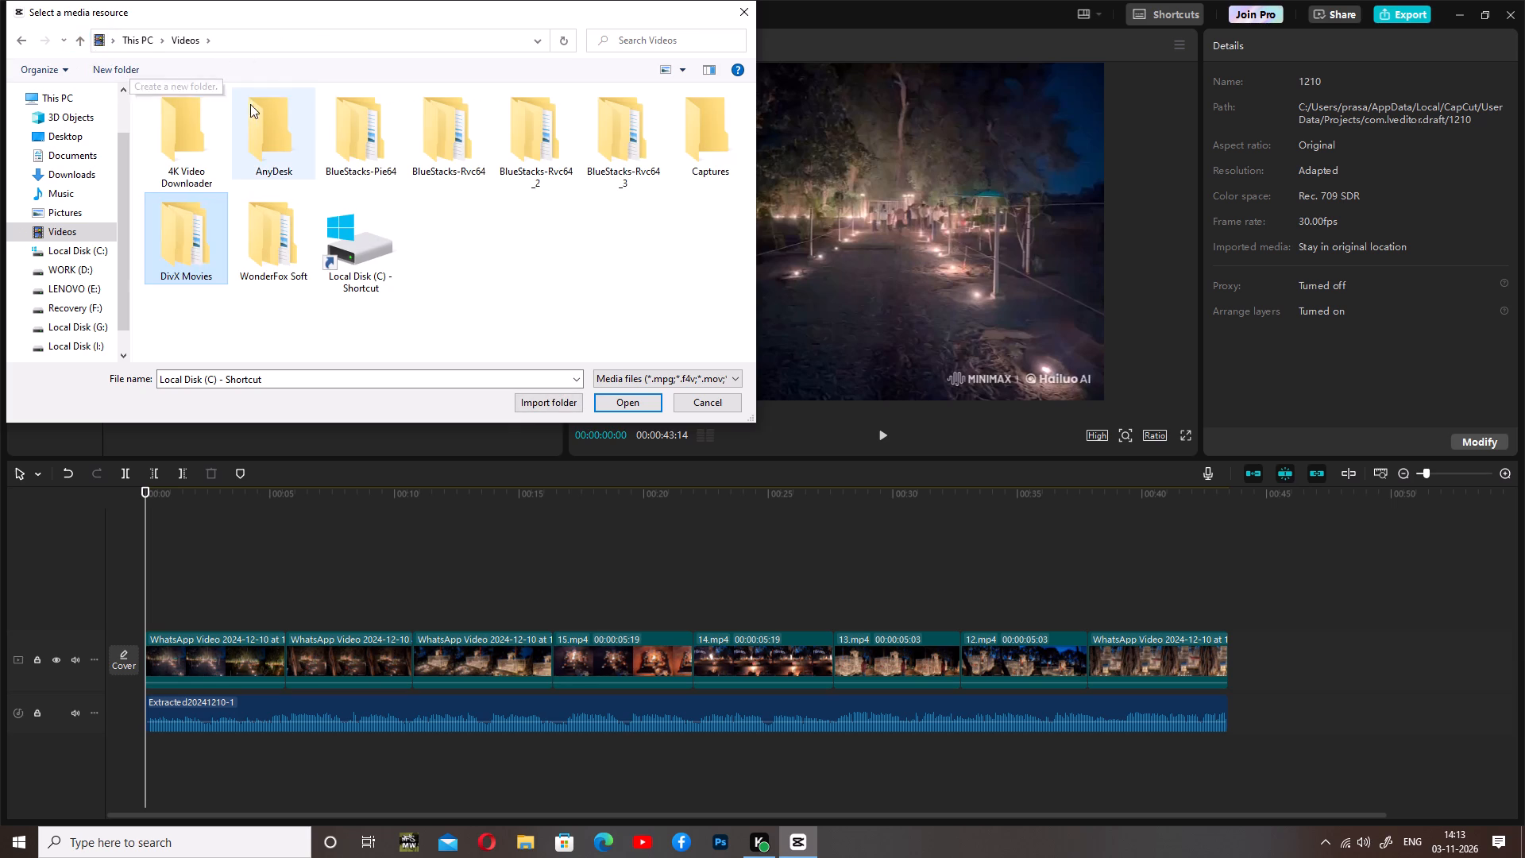
Delete the Local Disk (C) shortcut from the Videos folder, and check the C drive's contents before returning to Videos.
right_click(369, 242)
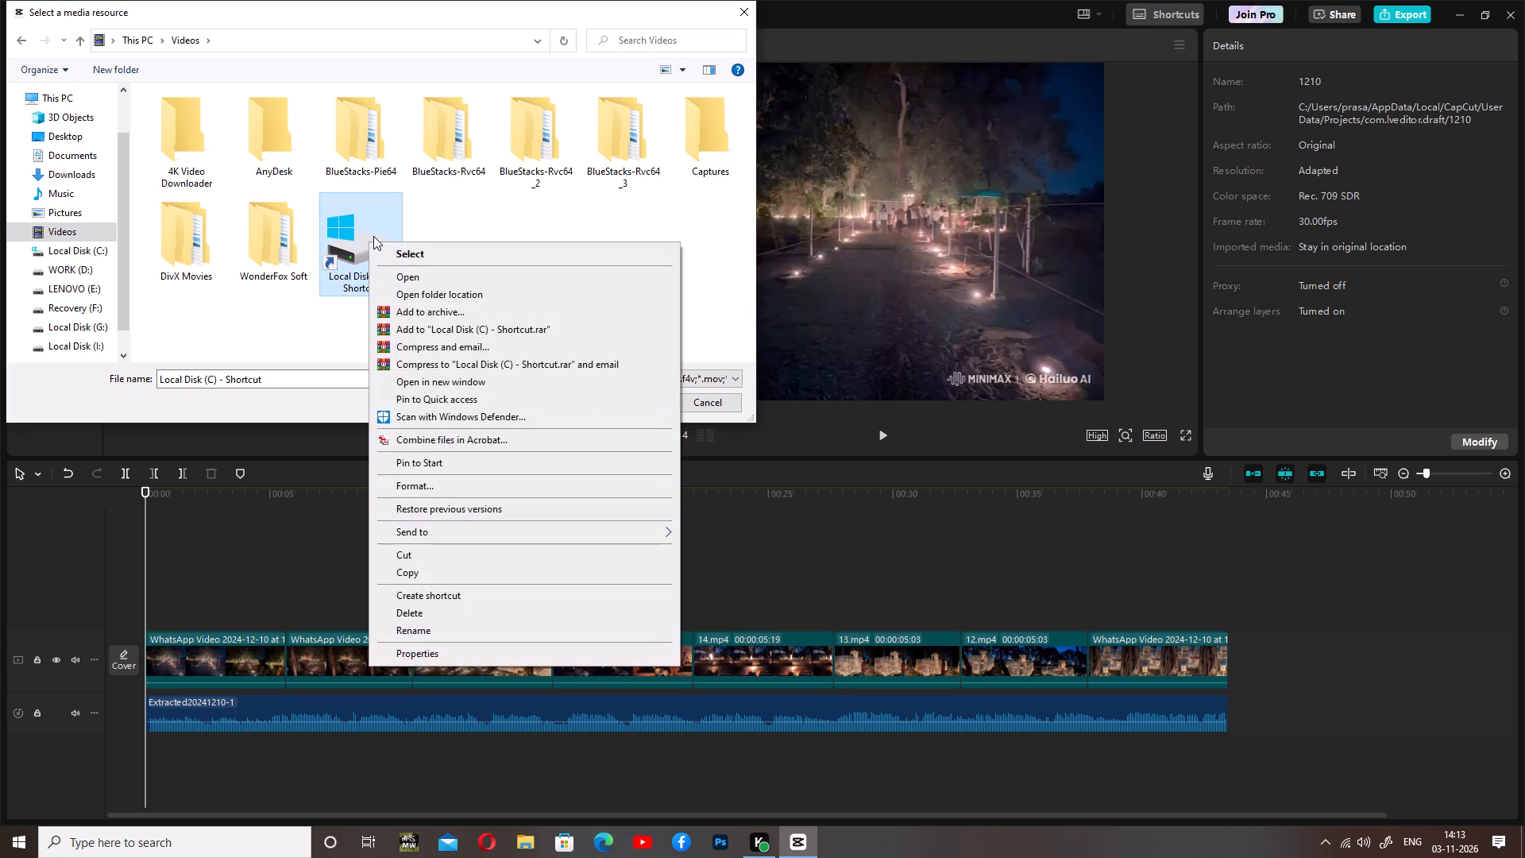
click(408, 605)
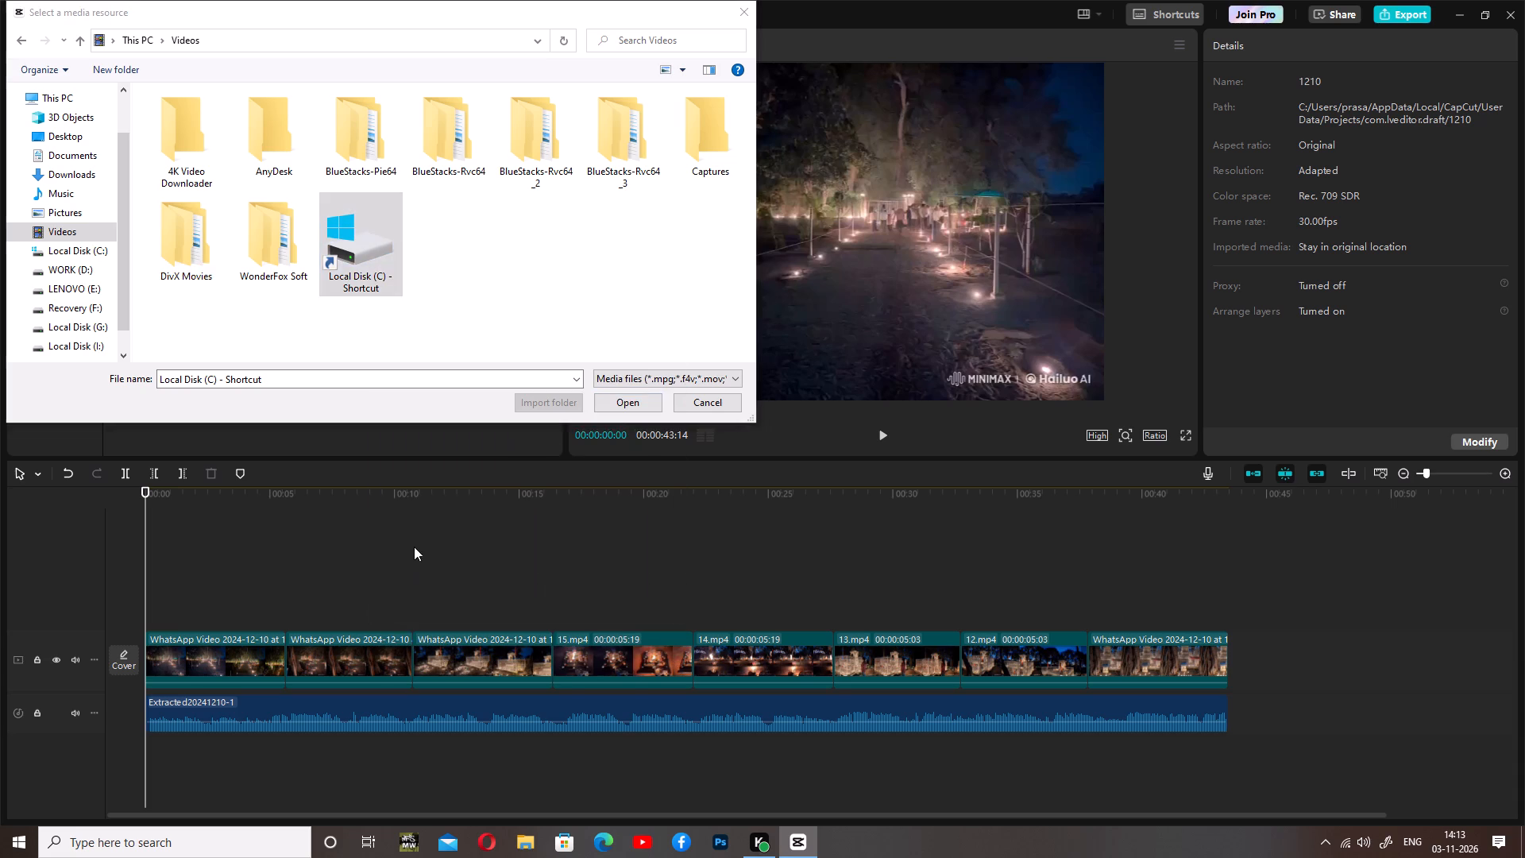
scroll(404, 337, down, 2)
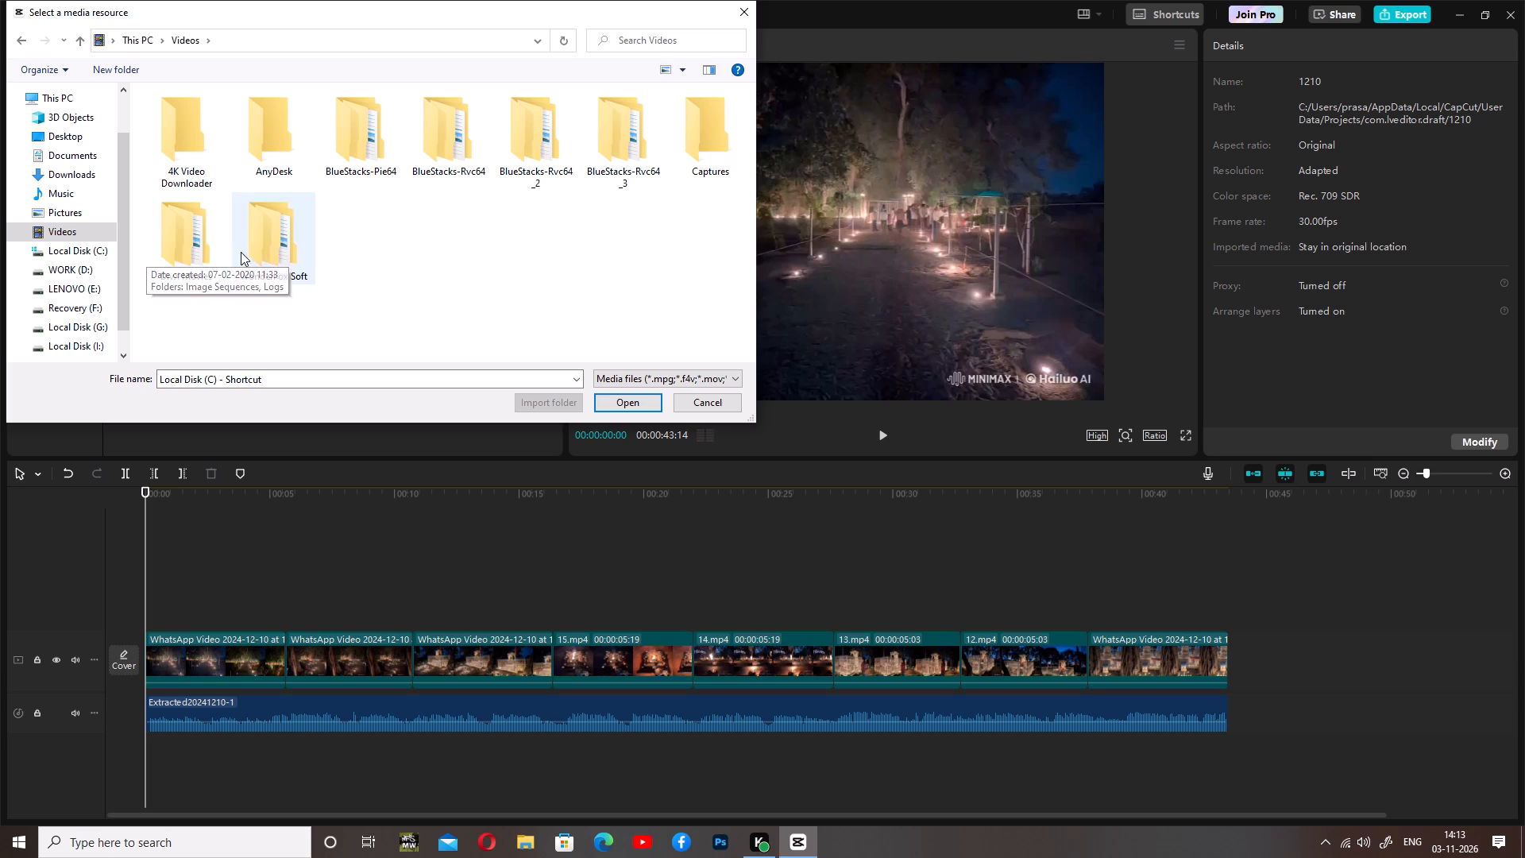
click(74, 249)
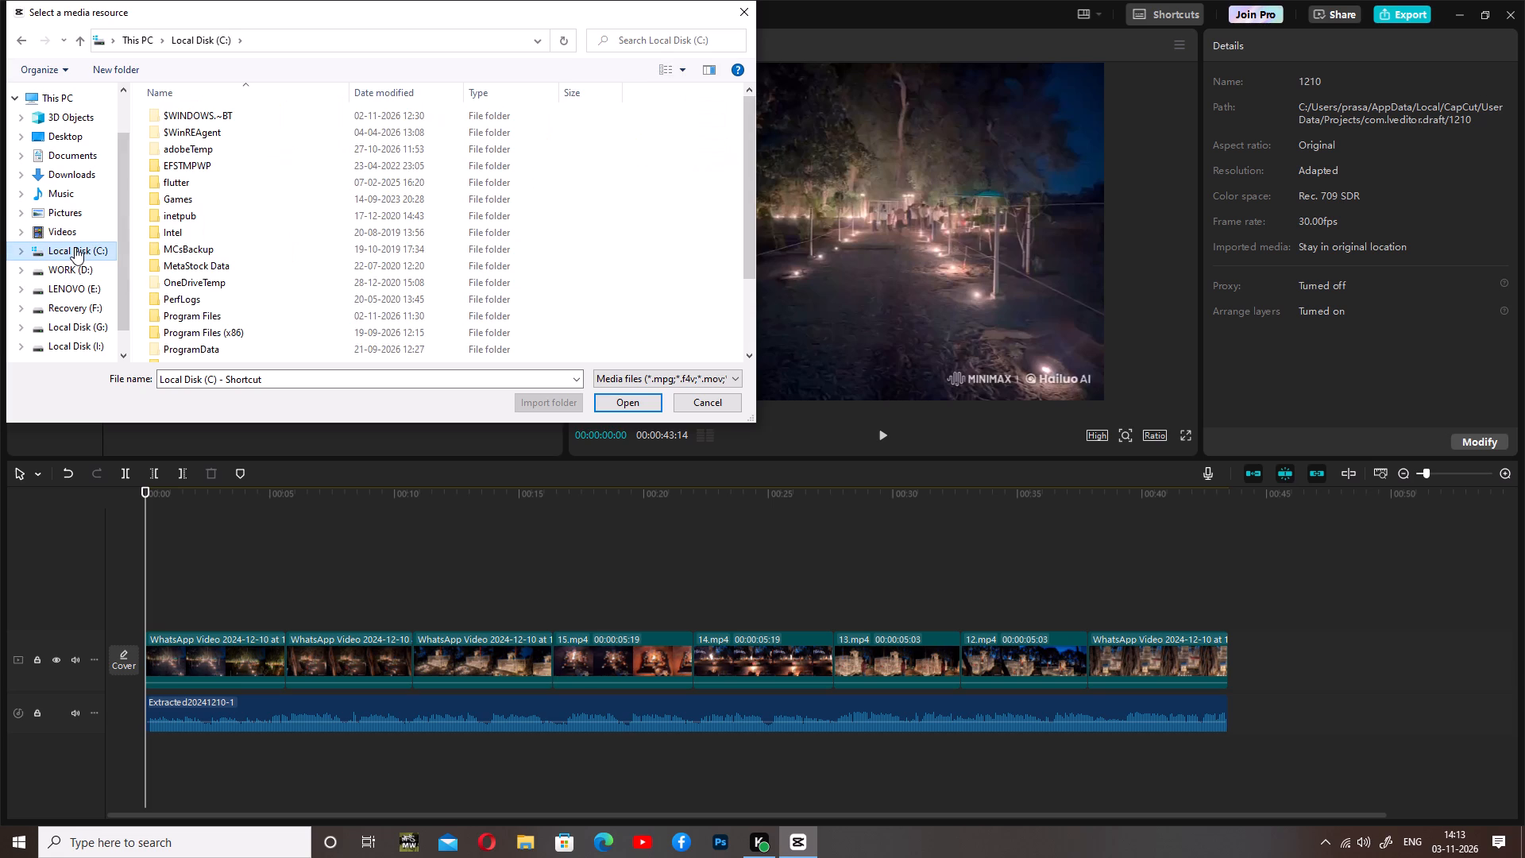
right_drag(37, 228, 0, 0)
click(66, 230)
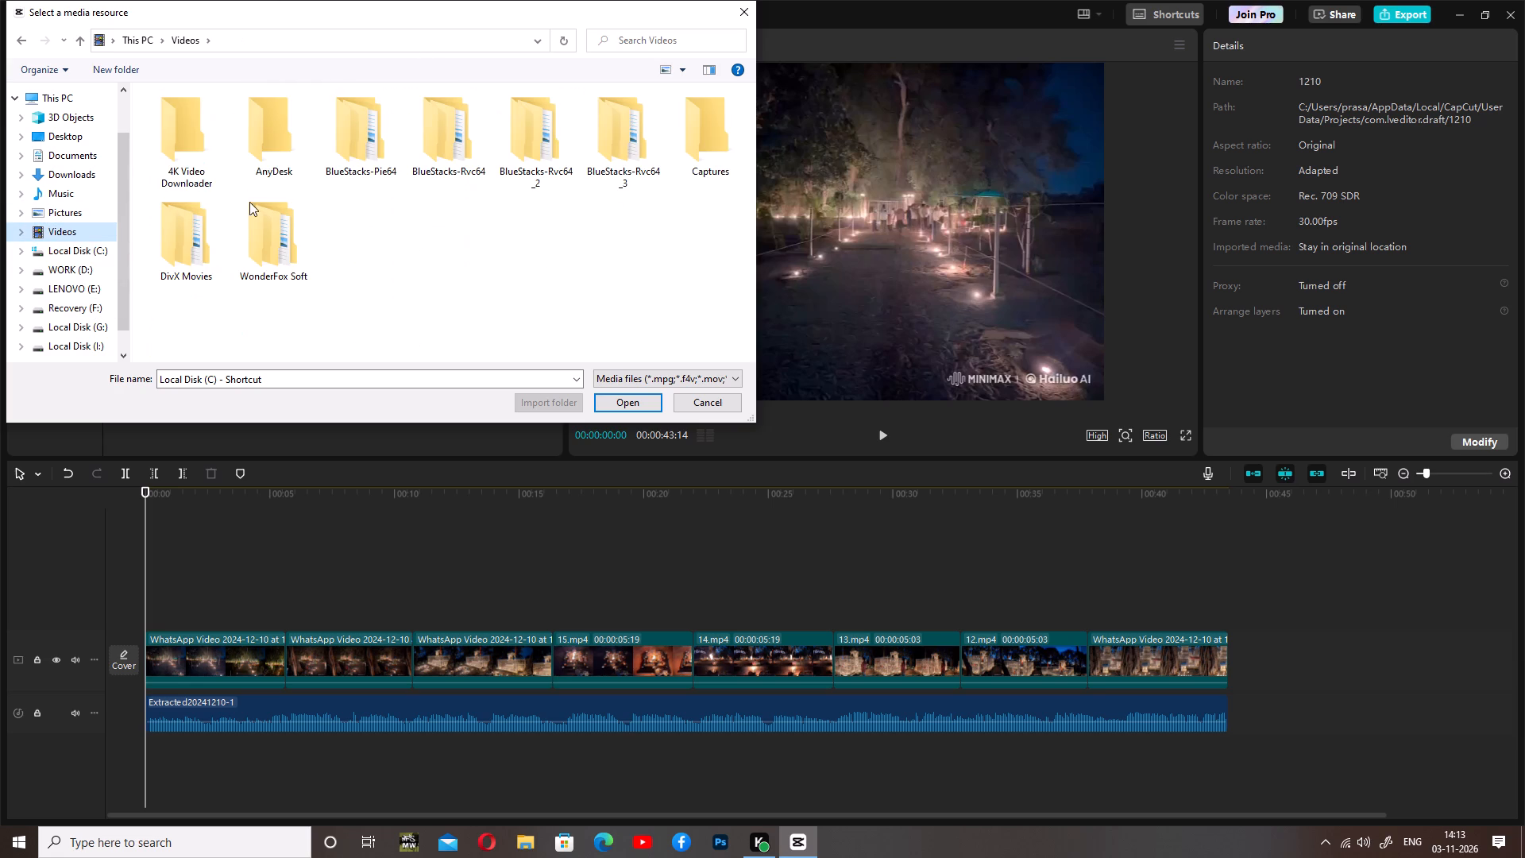
Delete the Pictures (OneDrive - Personal) shortcut from the Pictures folder.
click(89, 212)
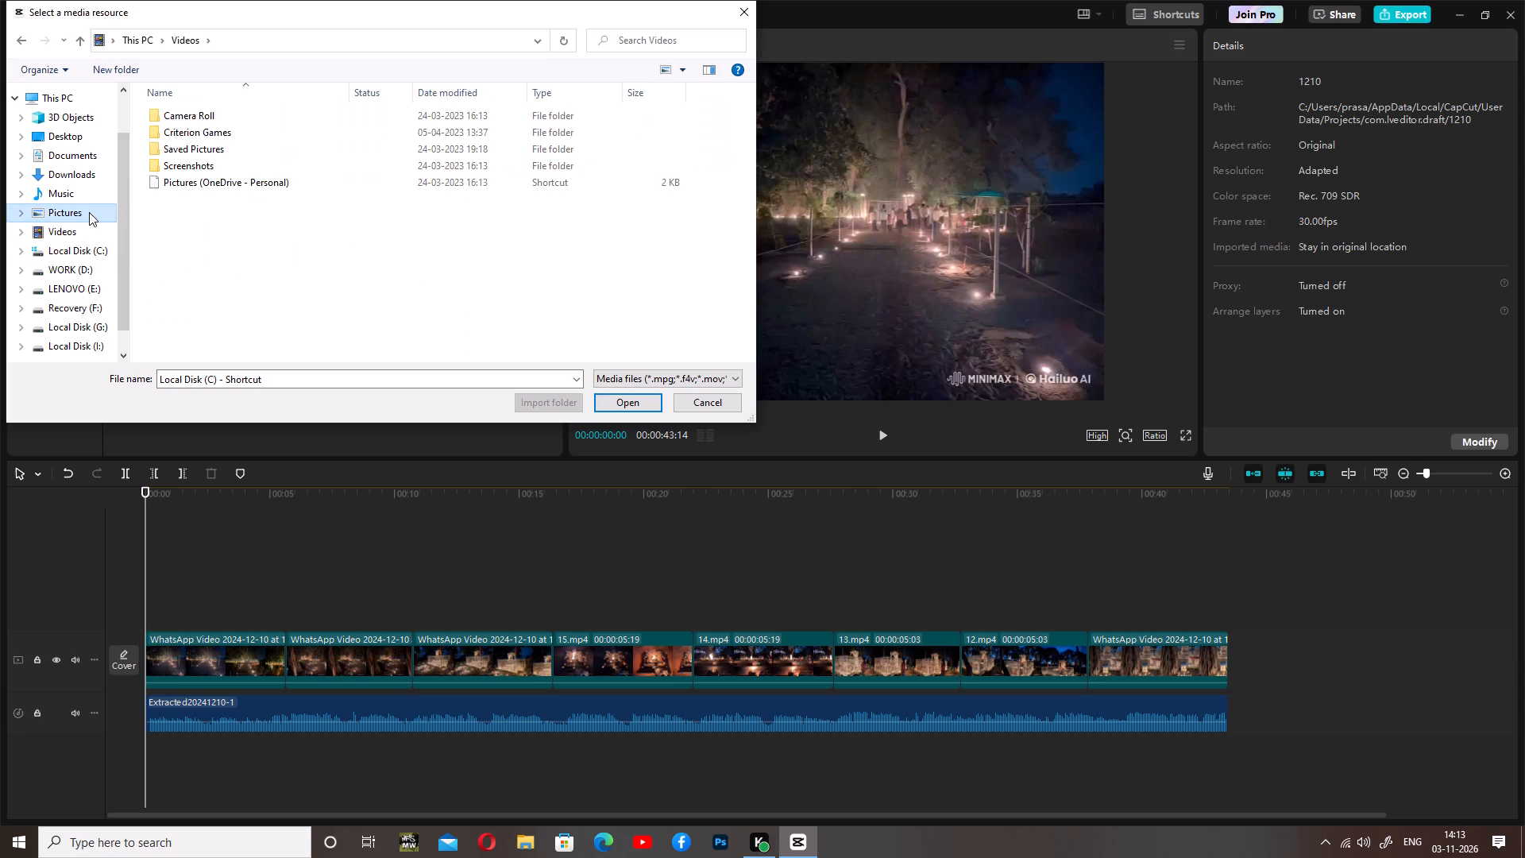
right_click(239, 181)
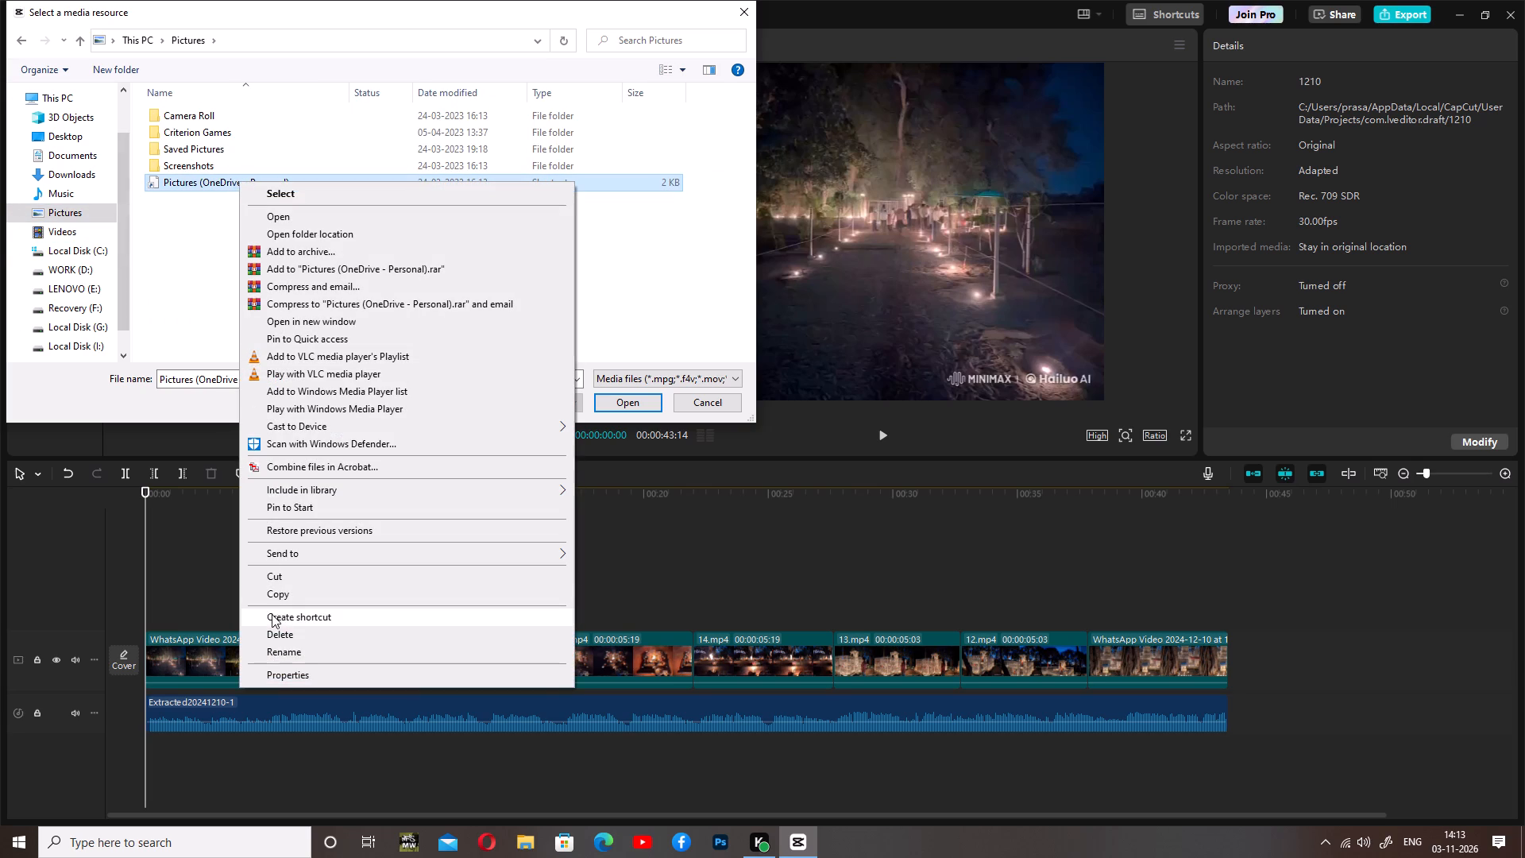
click(292, 631)
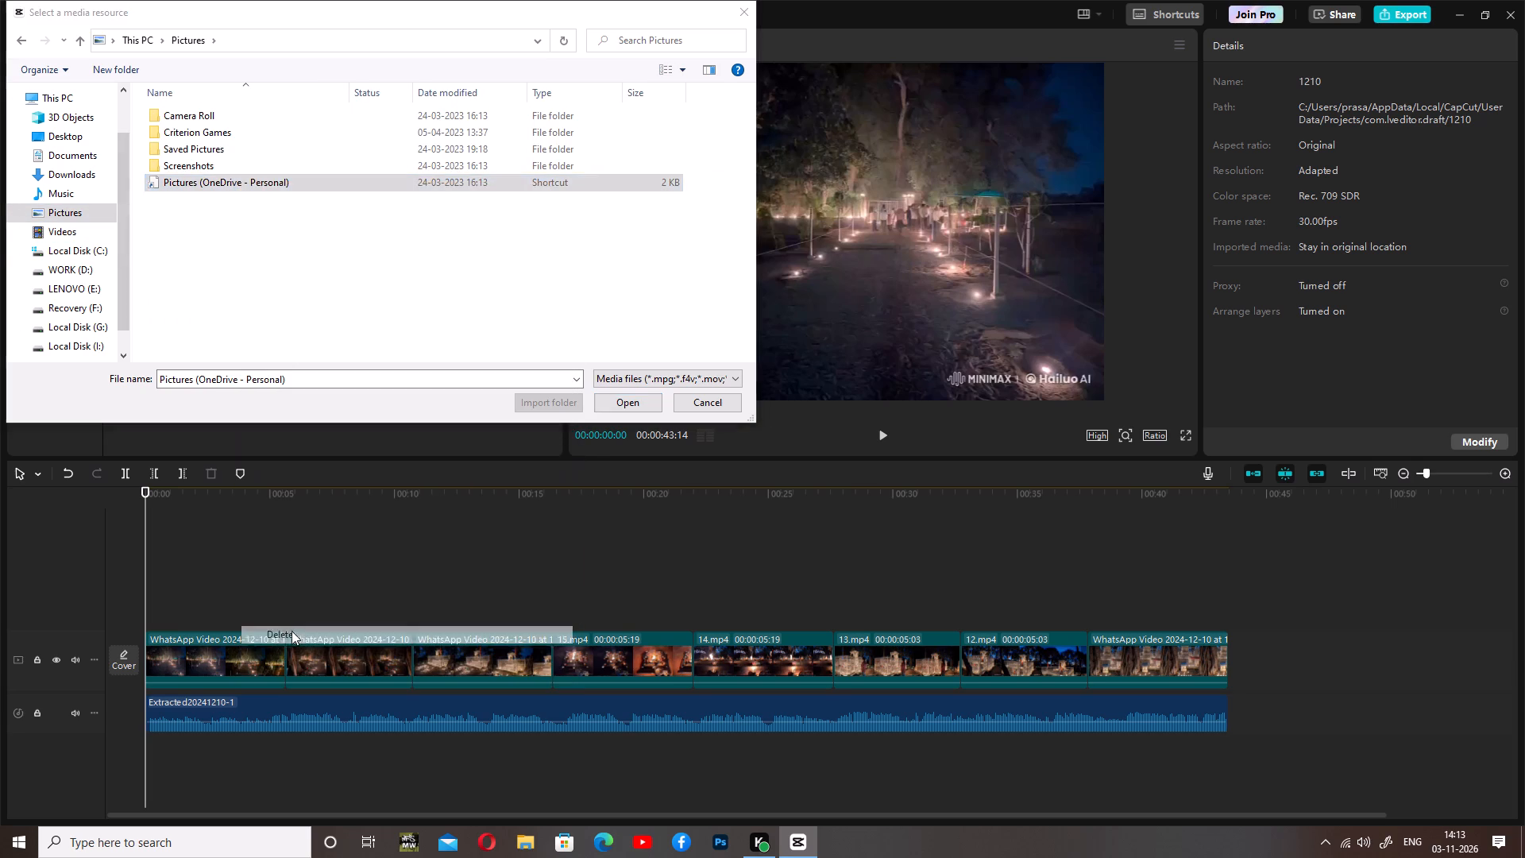
Import the Gemini_Generated_Image_wjdoc2wjdoc2wjdo picture from the Downloads folder into the project media.
click(72, 172)
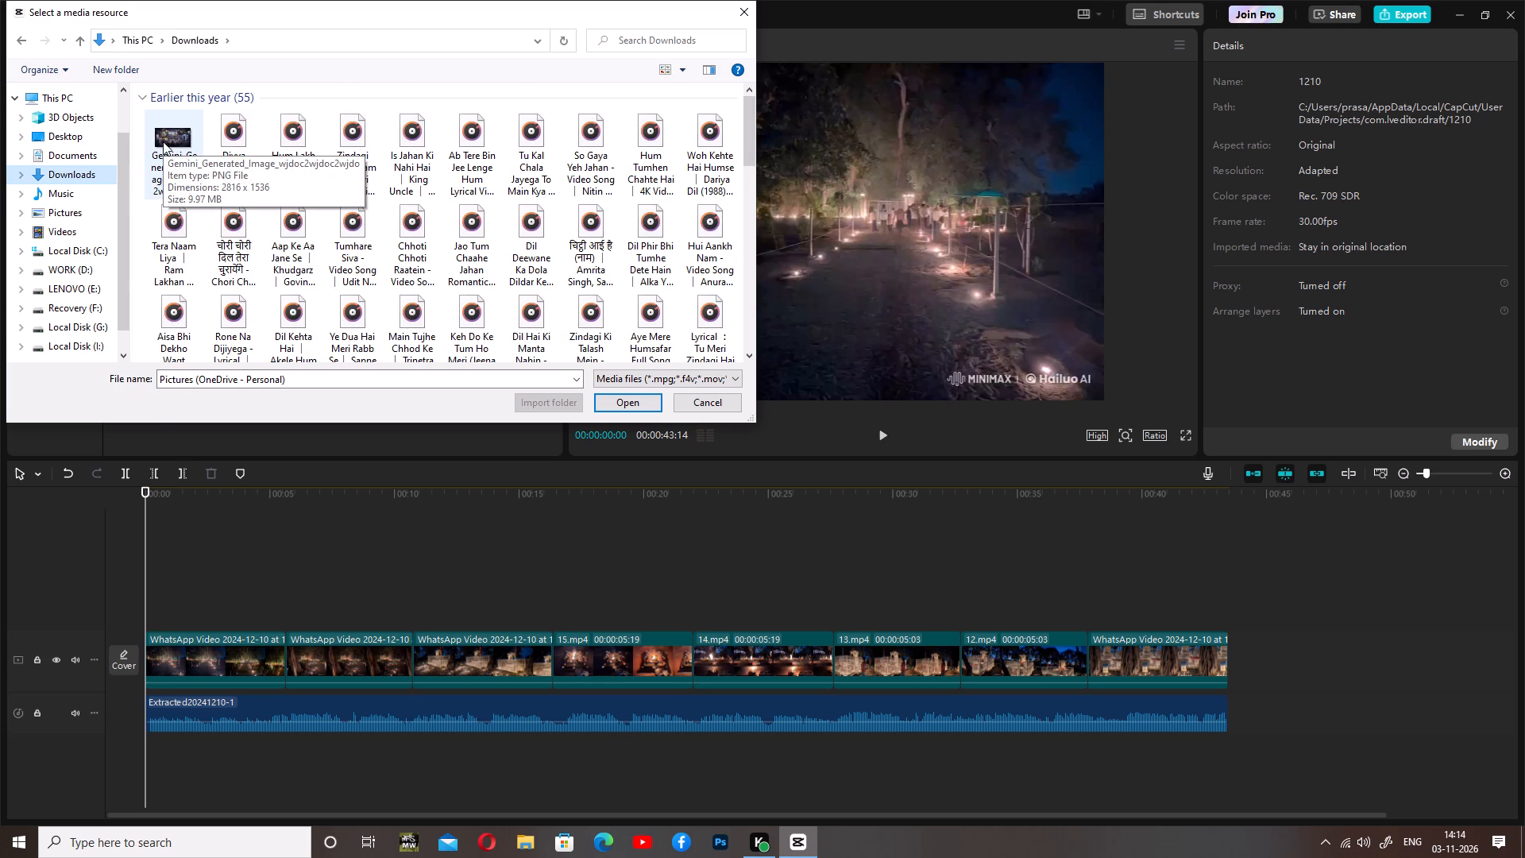
drag(163, 141, 1318, 698)
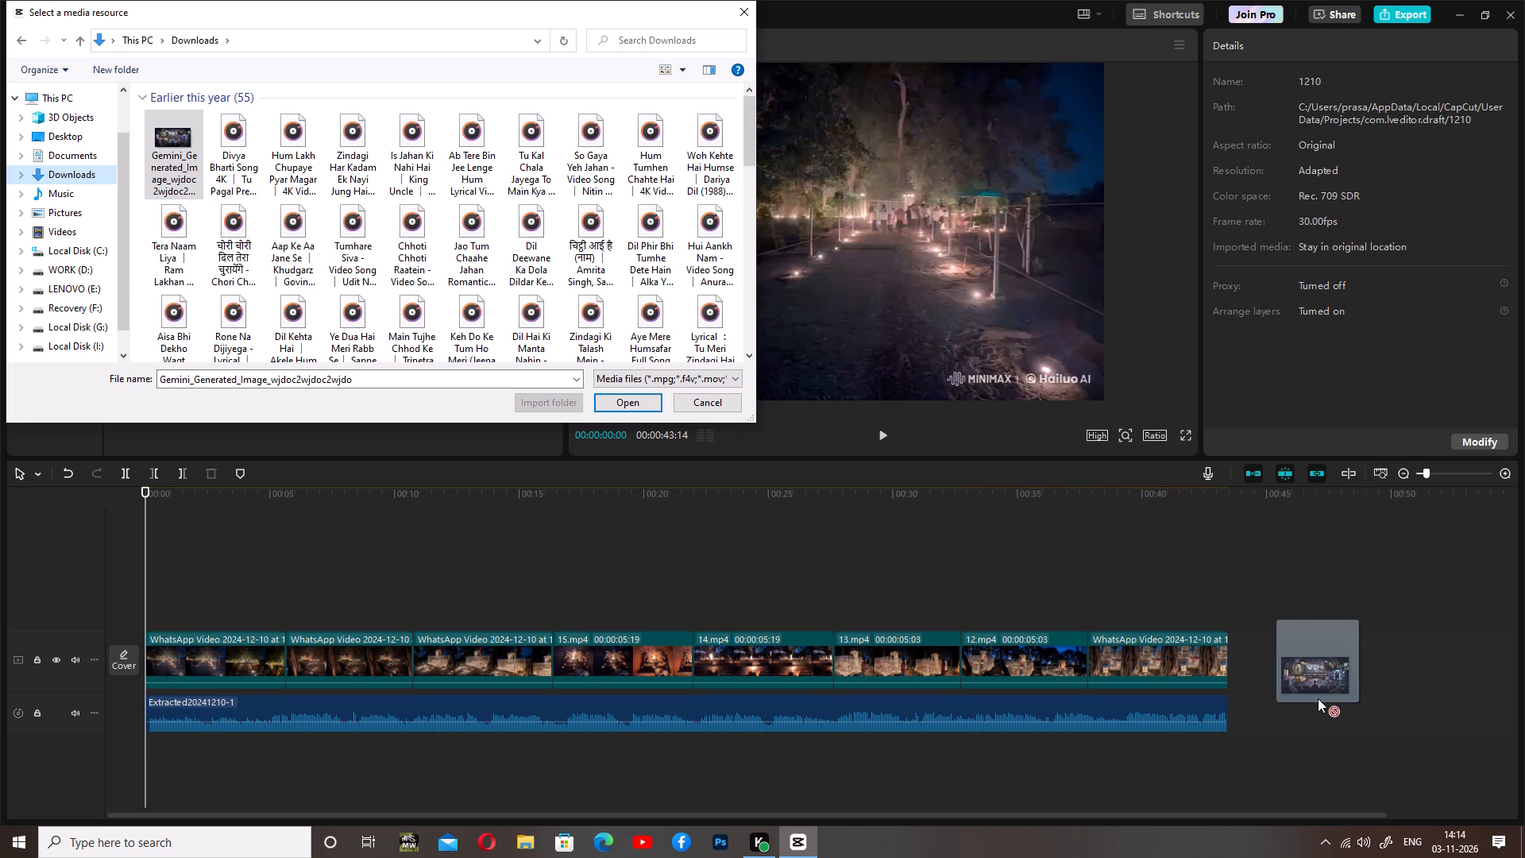
drag(1318, 698, 1300, 697)
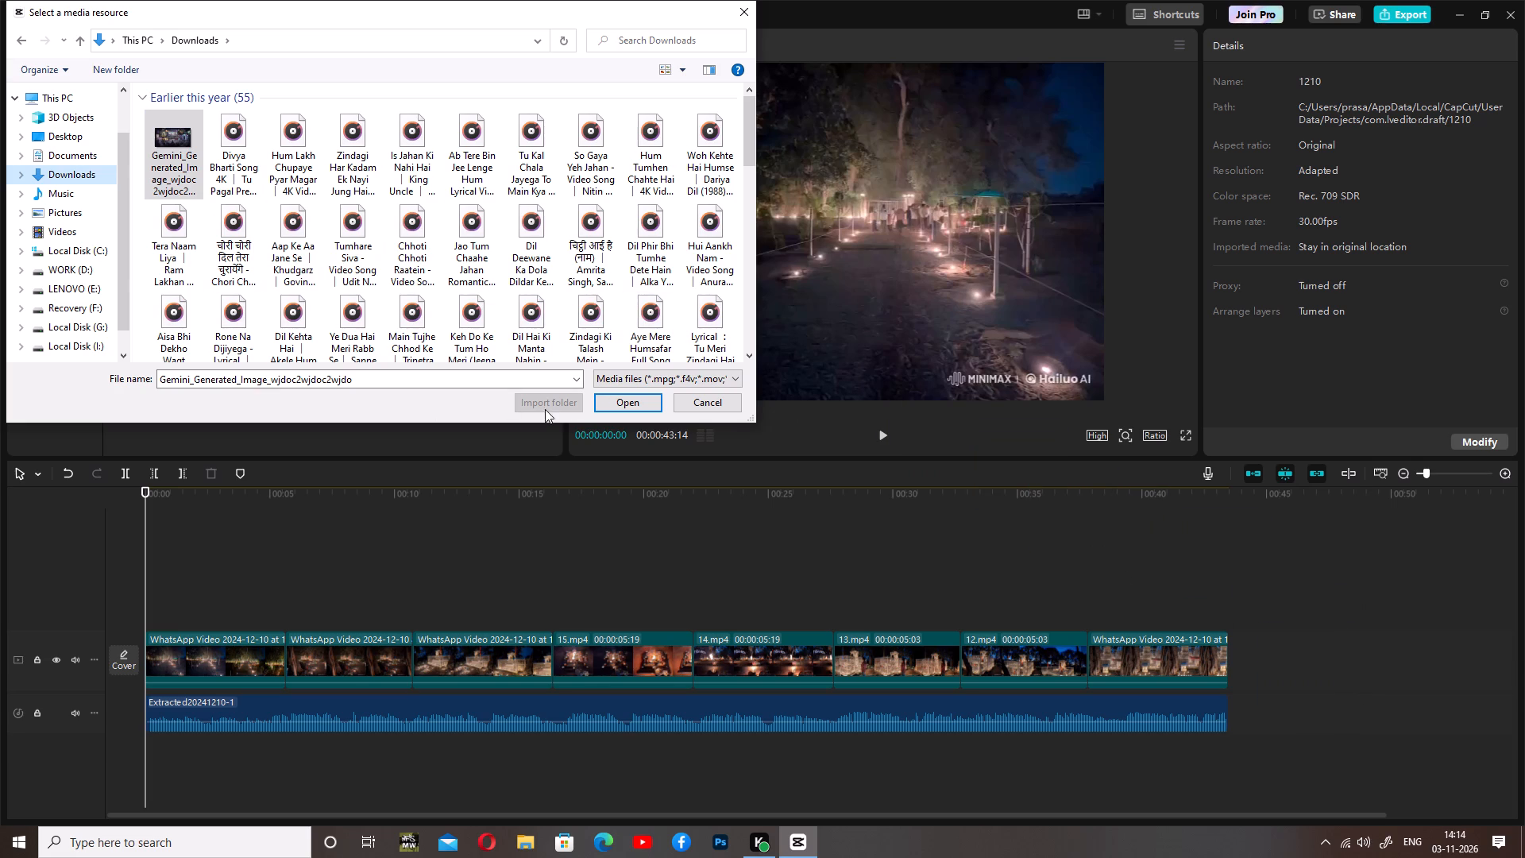
click(618, 401)
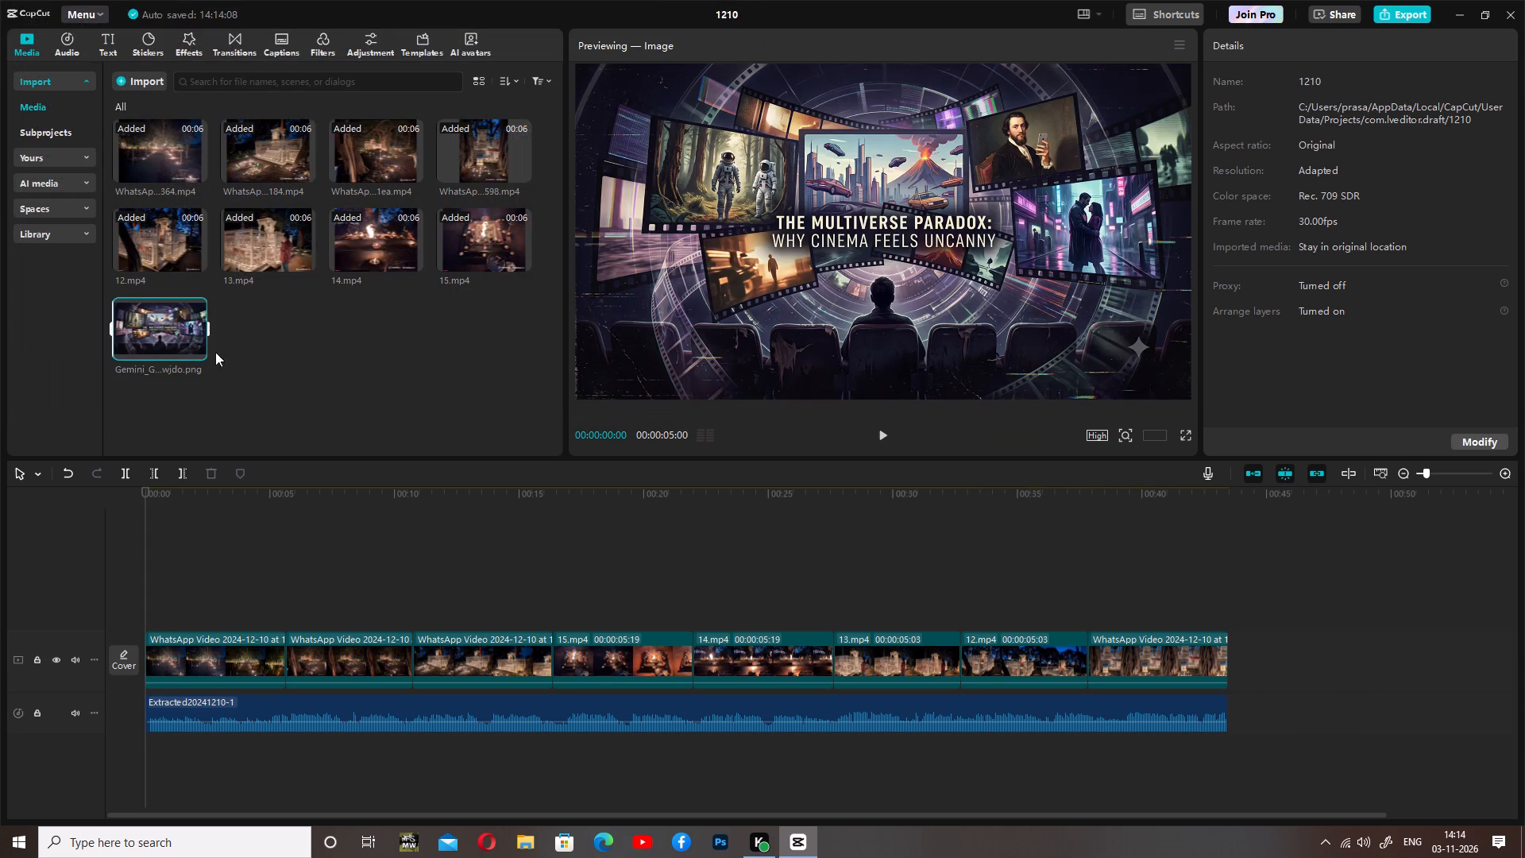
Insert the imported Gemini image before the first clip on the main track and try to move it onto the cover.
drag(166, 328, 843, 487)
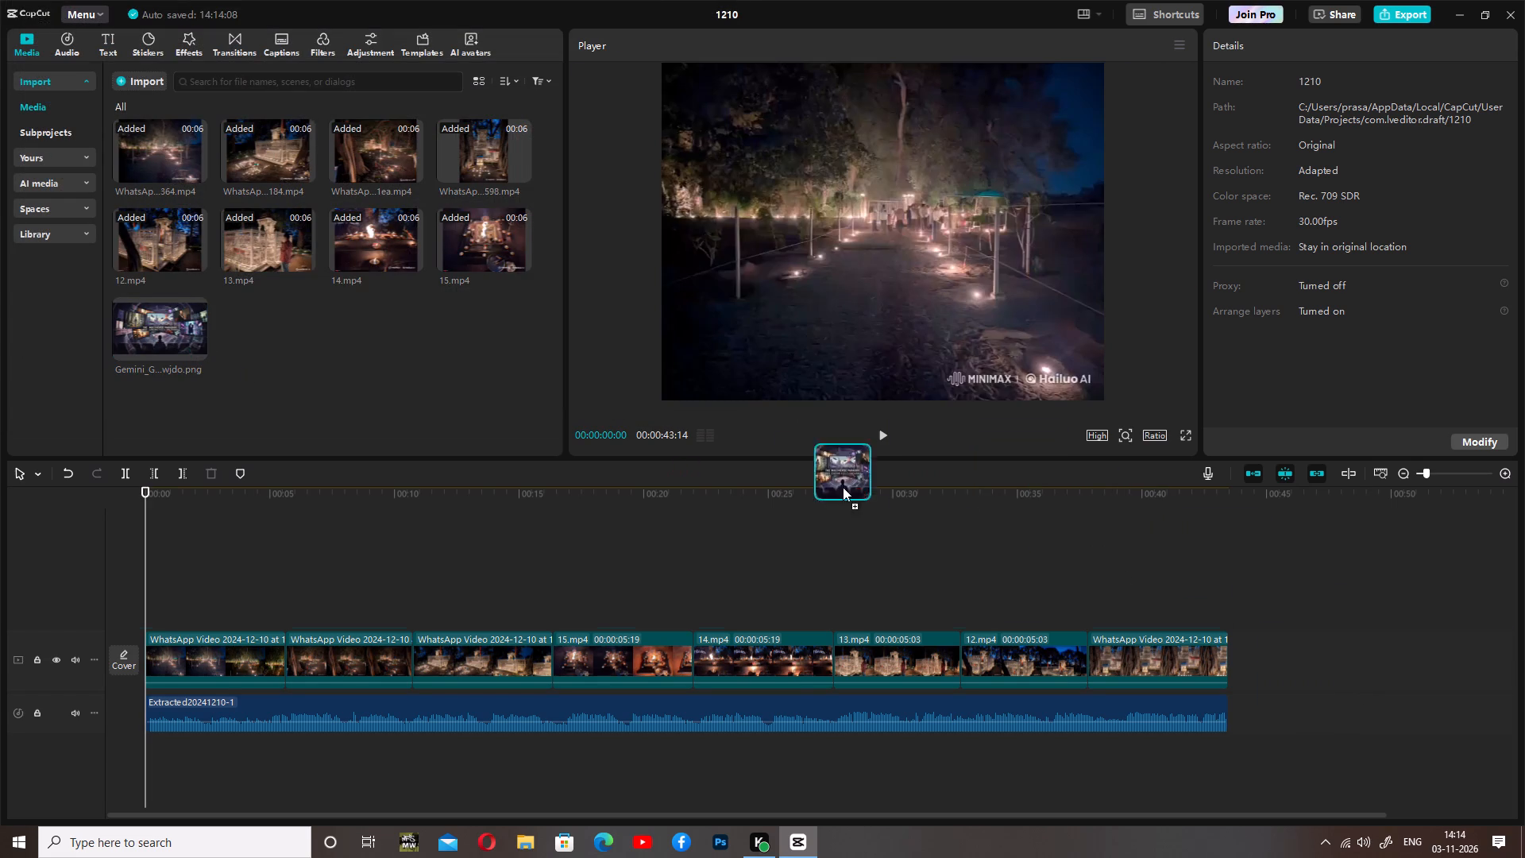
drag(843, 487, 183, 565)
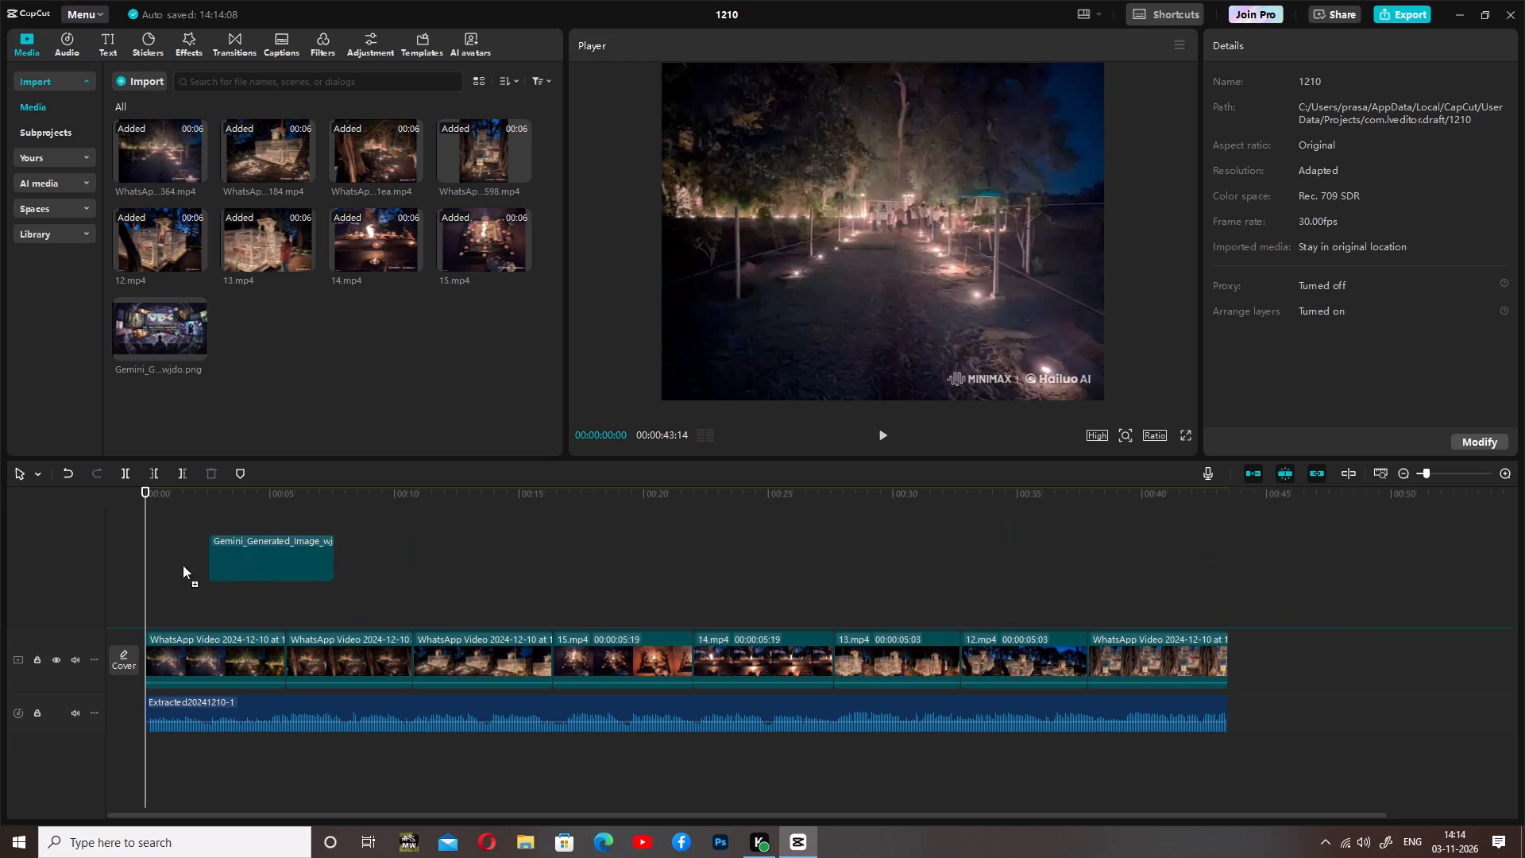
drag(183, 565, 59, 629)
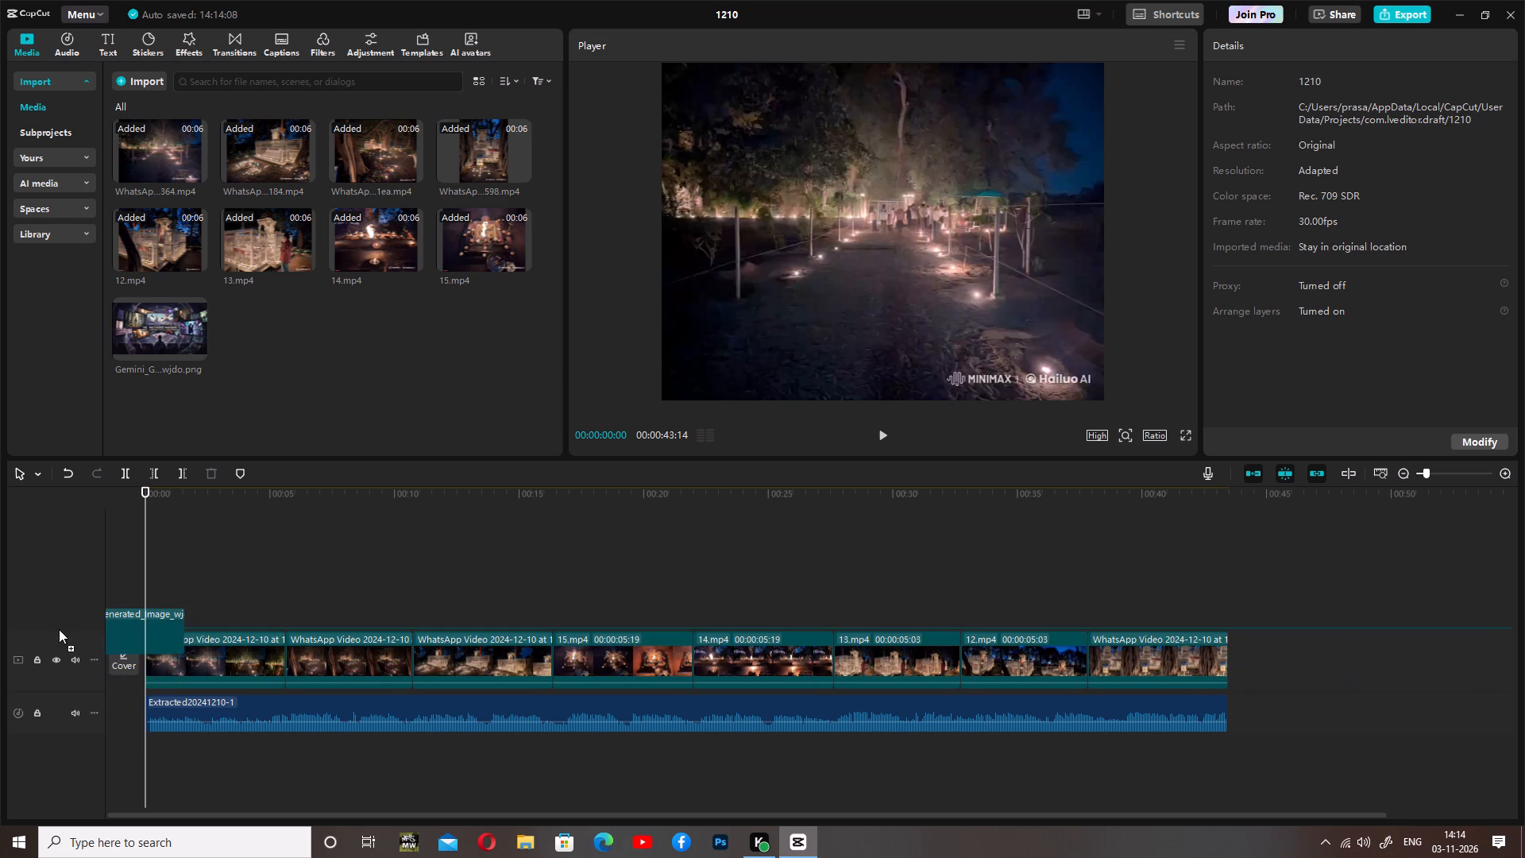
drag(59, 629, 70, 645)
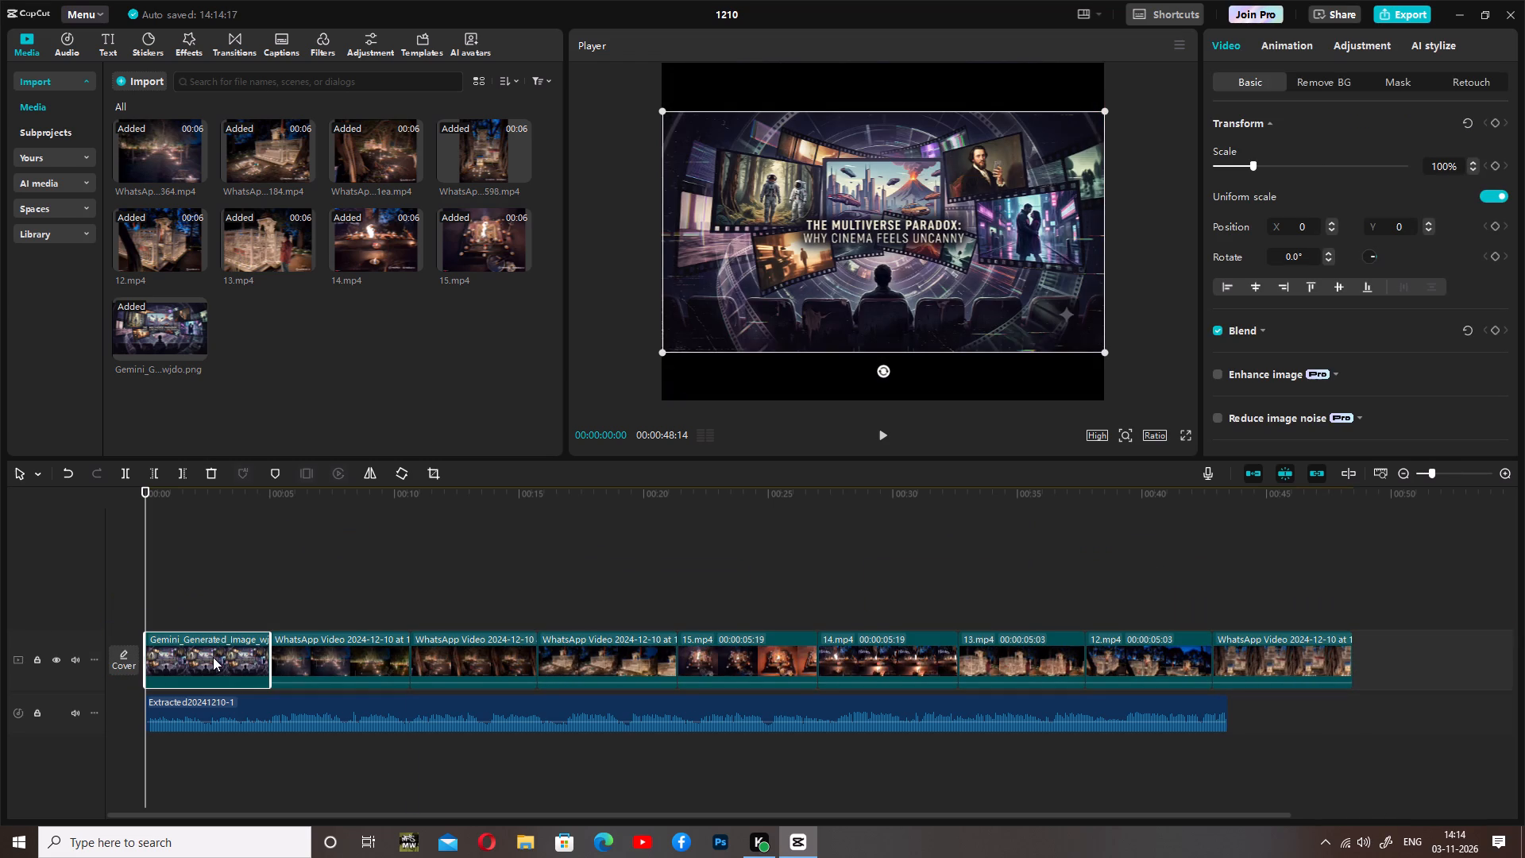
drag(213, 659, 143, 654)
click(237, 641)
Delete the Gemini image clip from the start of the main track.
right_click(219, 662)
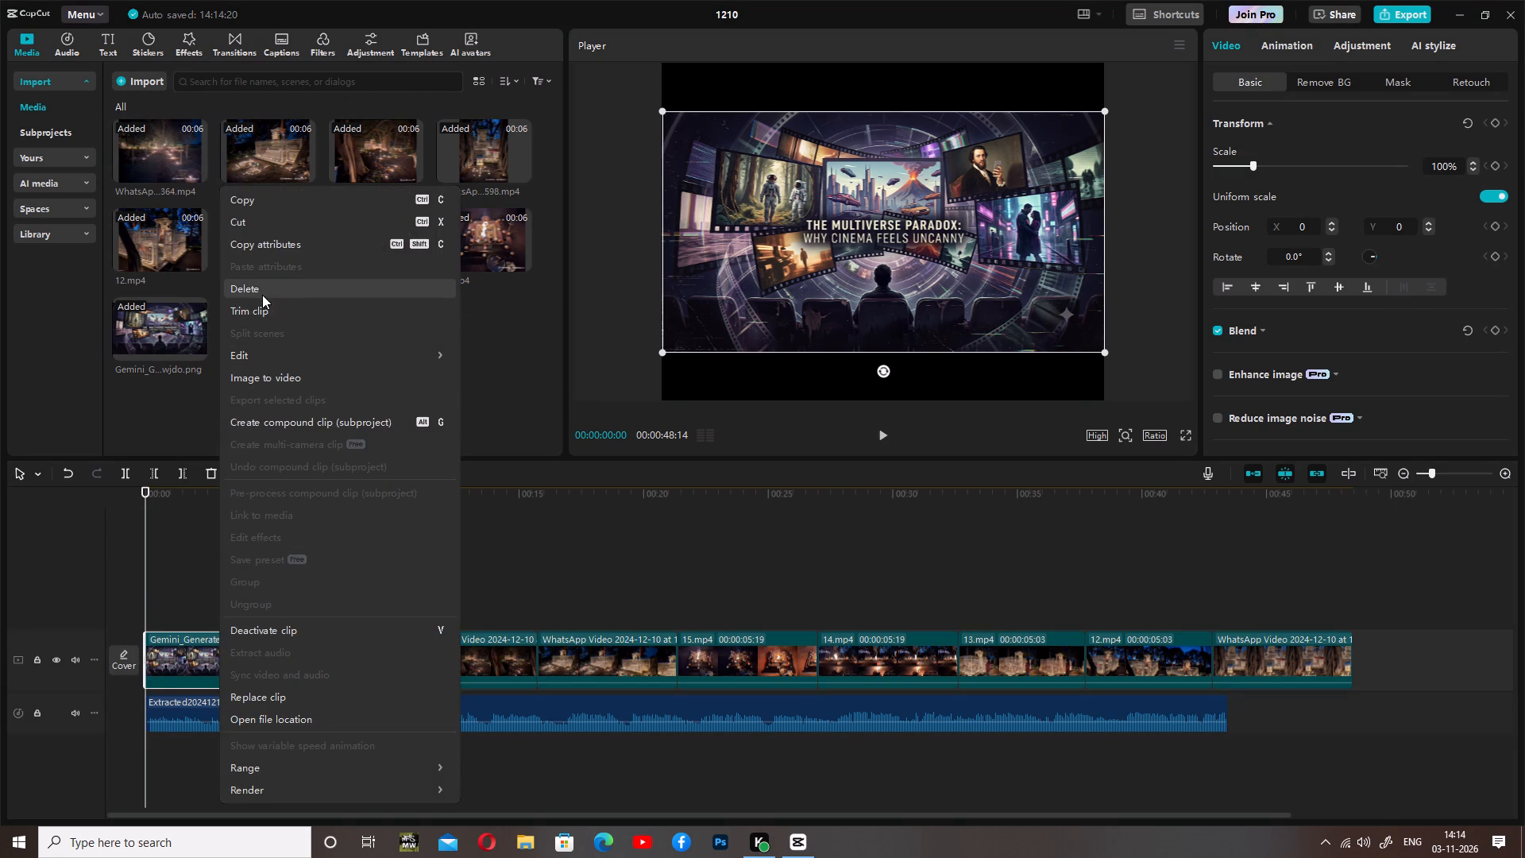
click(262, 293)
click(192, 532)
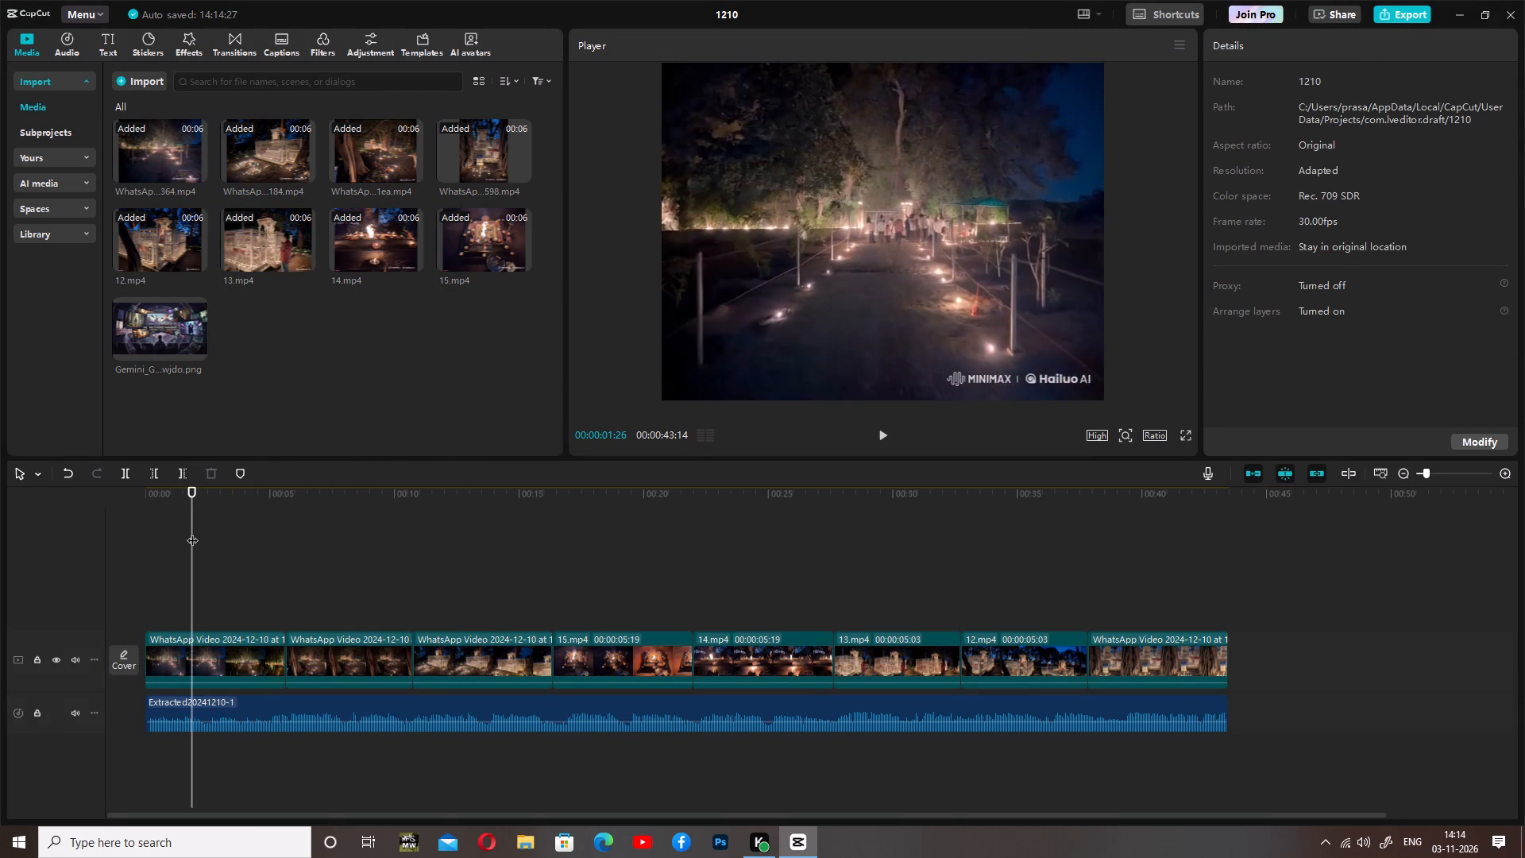
Start selecting a cover from the video and pick the frame showing the fire altar surrounded by lit lamps.
click(119, 659)
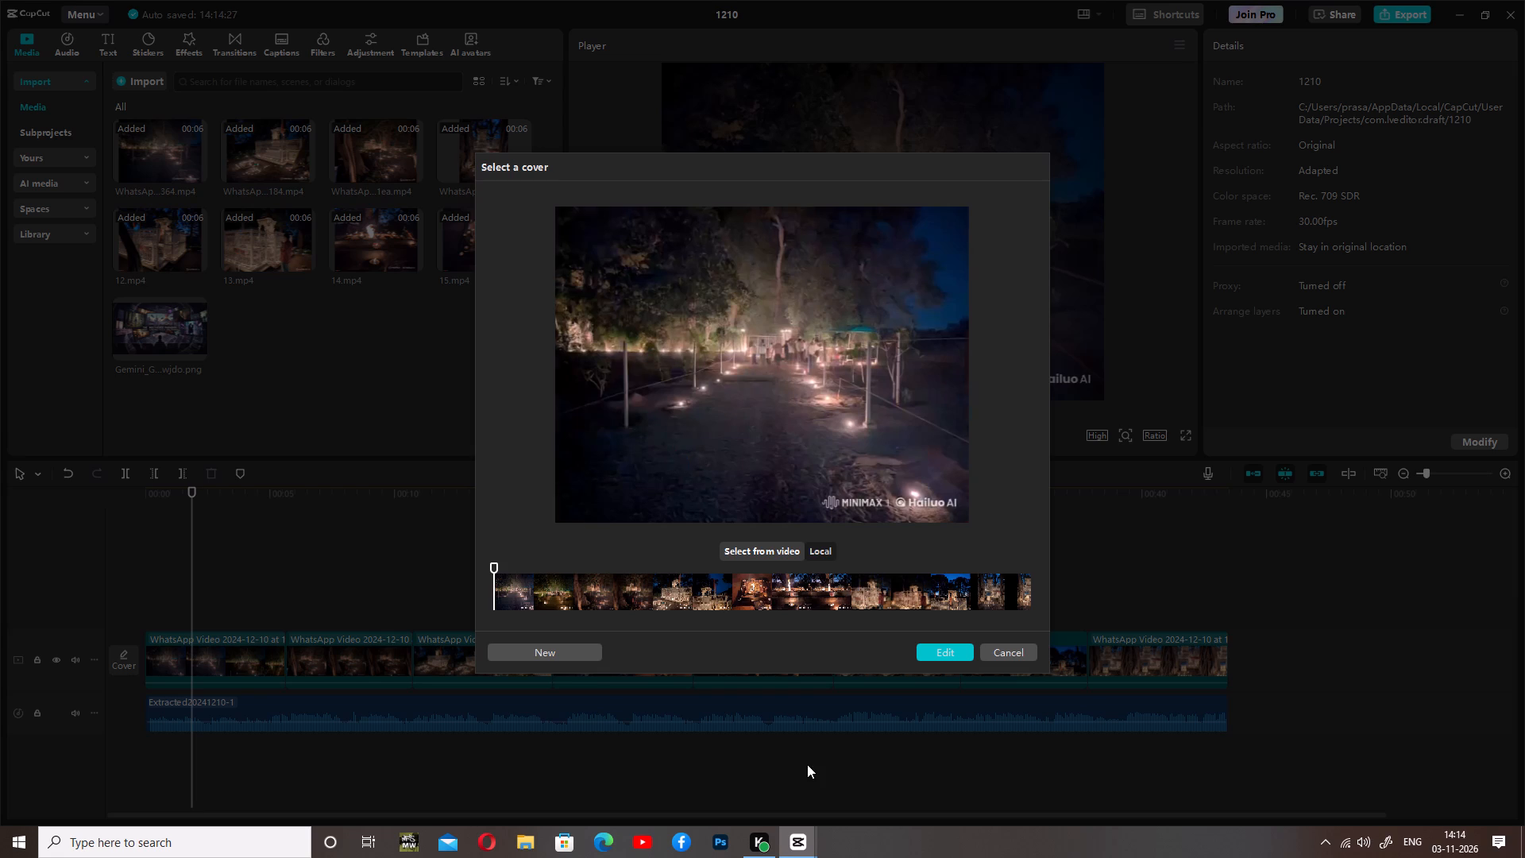
click(666, 591)
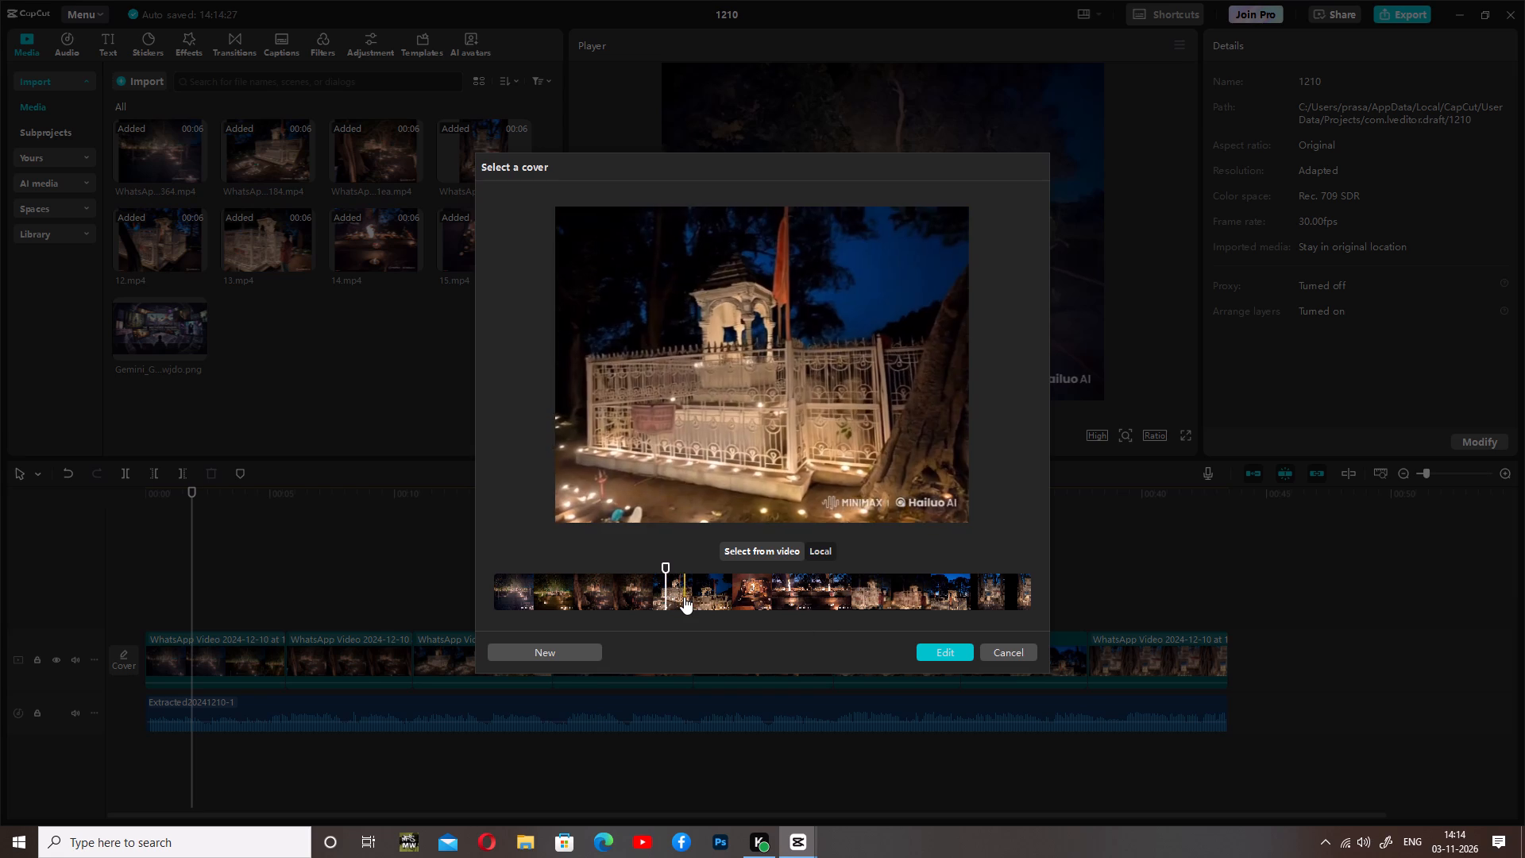
click(686, 597)
click(712, 601)
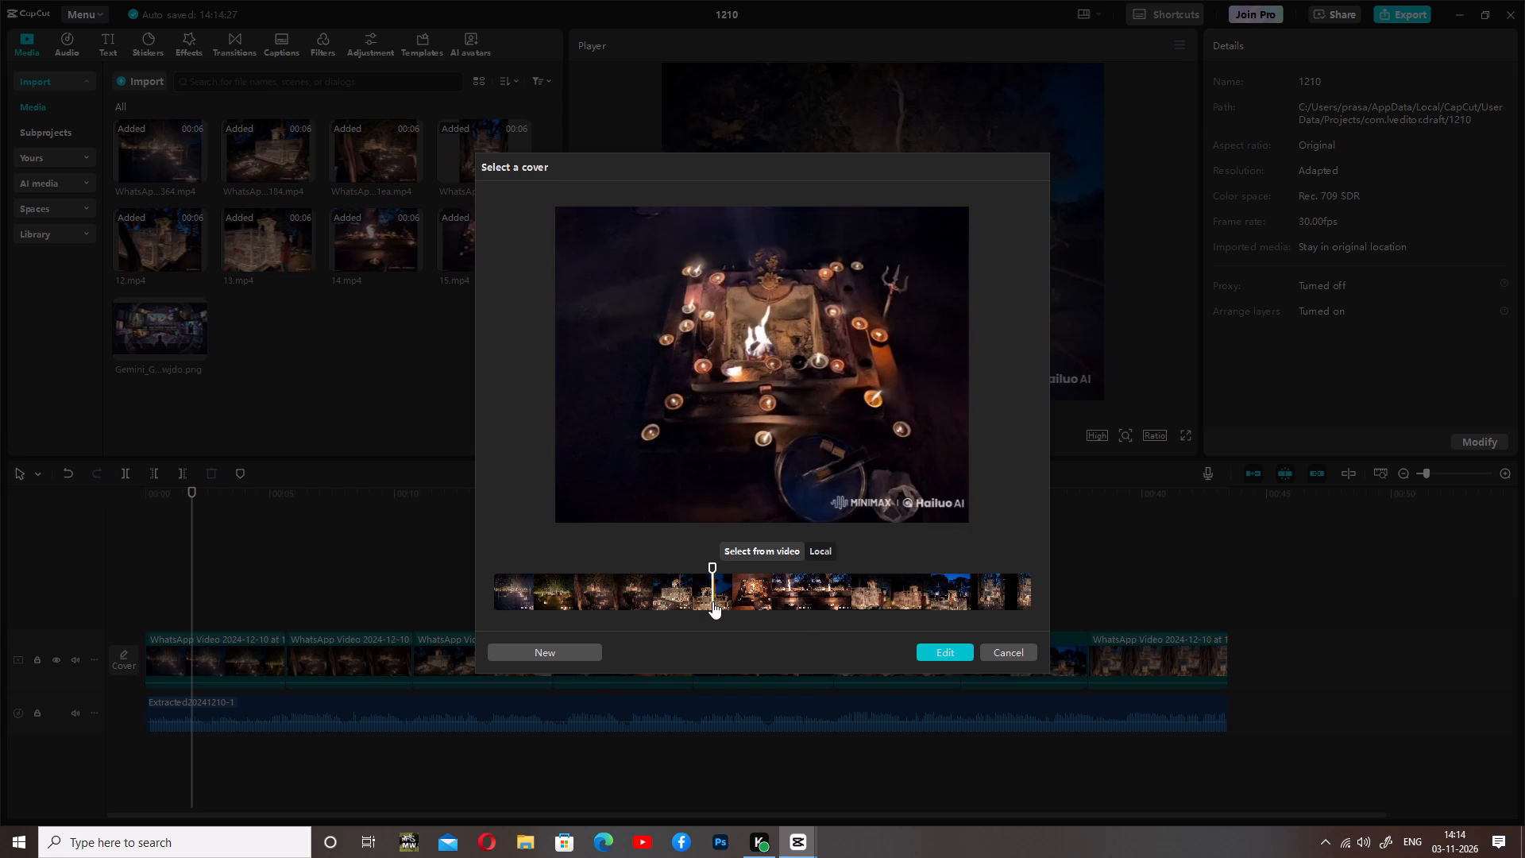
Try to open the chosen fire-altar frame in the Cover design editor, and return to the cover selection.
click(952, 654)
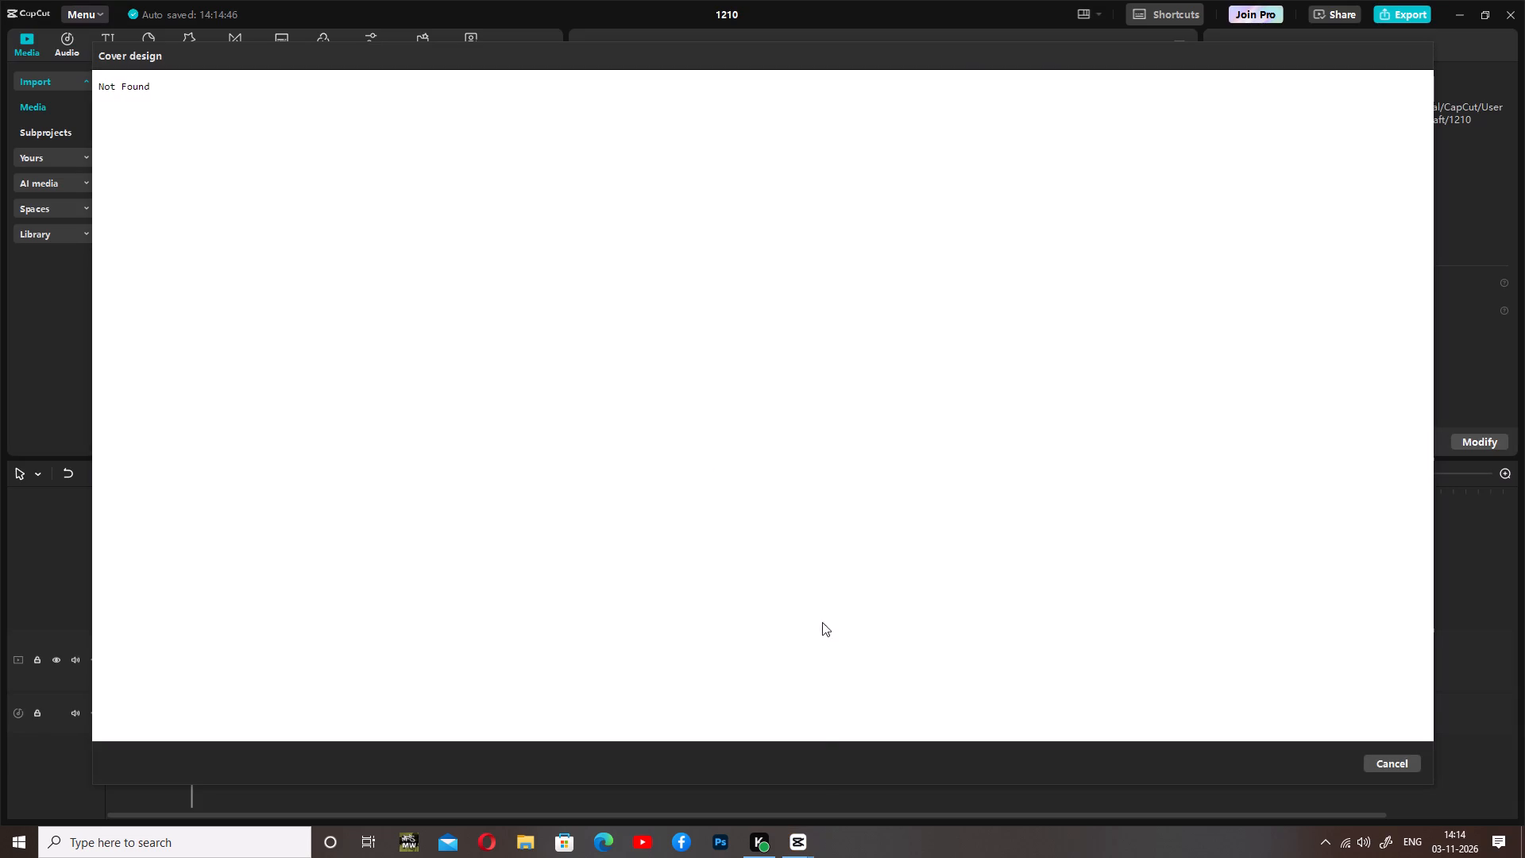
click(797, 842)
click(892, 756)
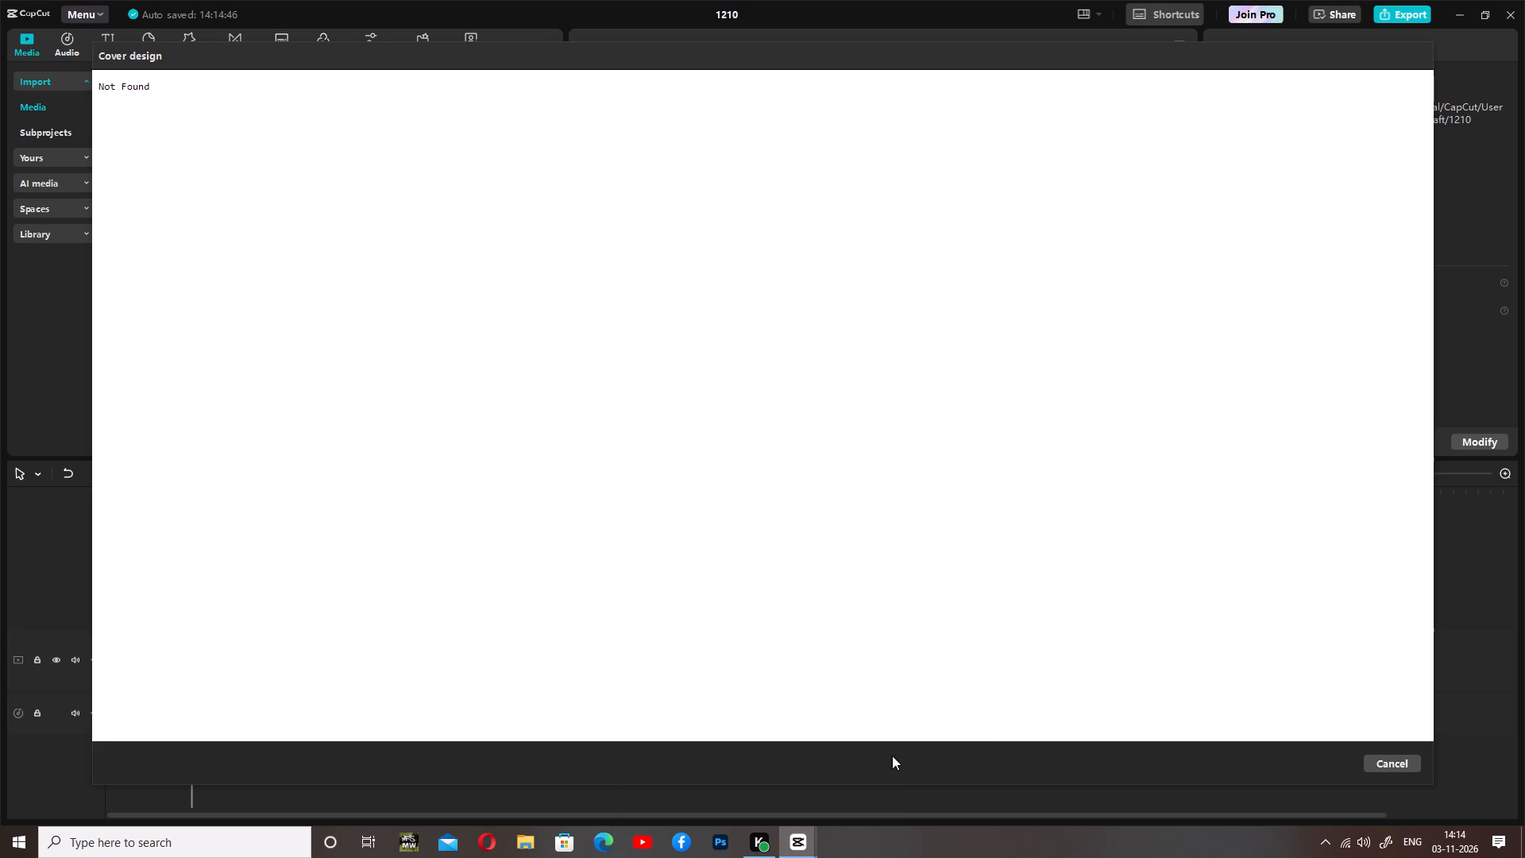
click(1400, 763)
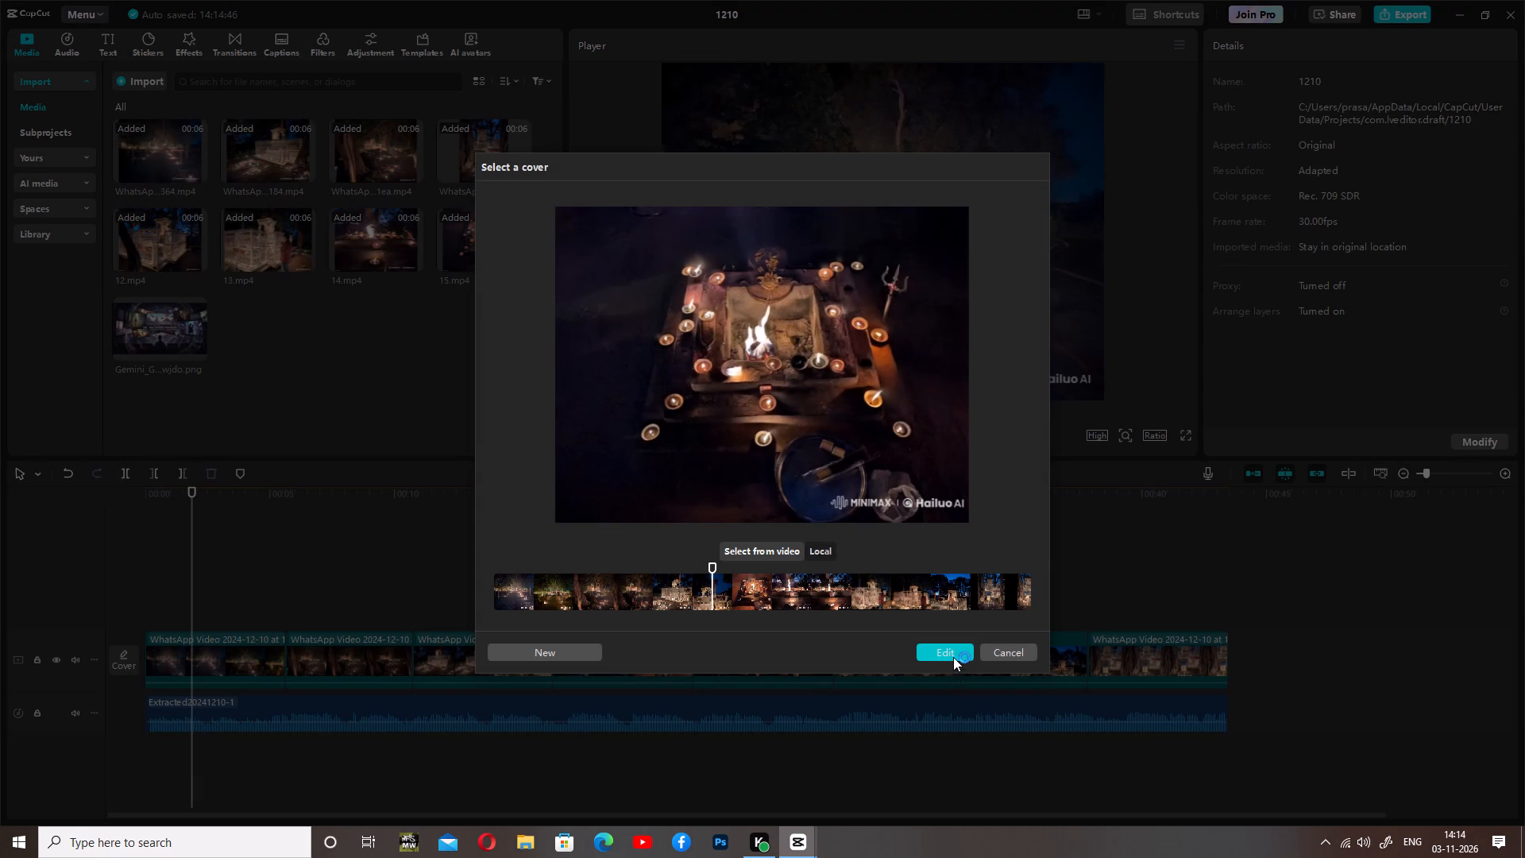
Open the chosen fire-altar frame for editing in Cover design again.
click(945, 652)
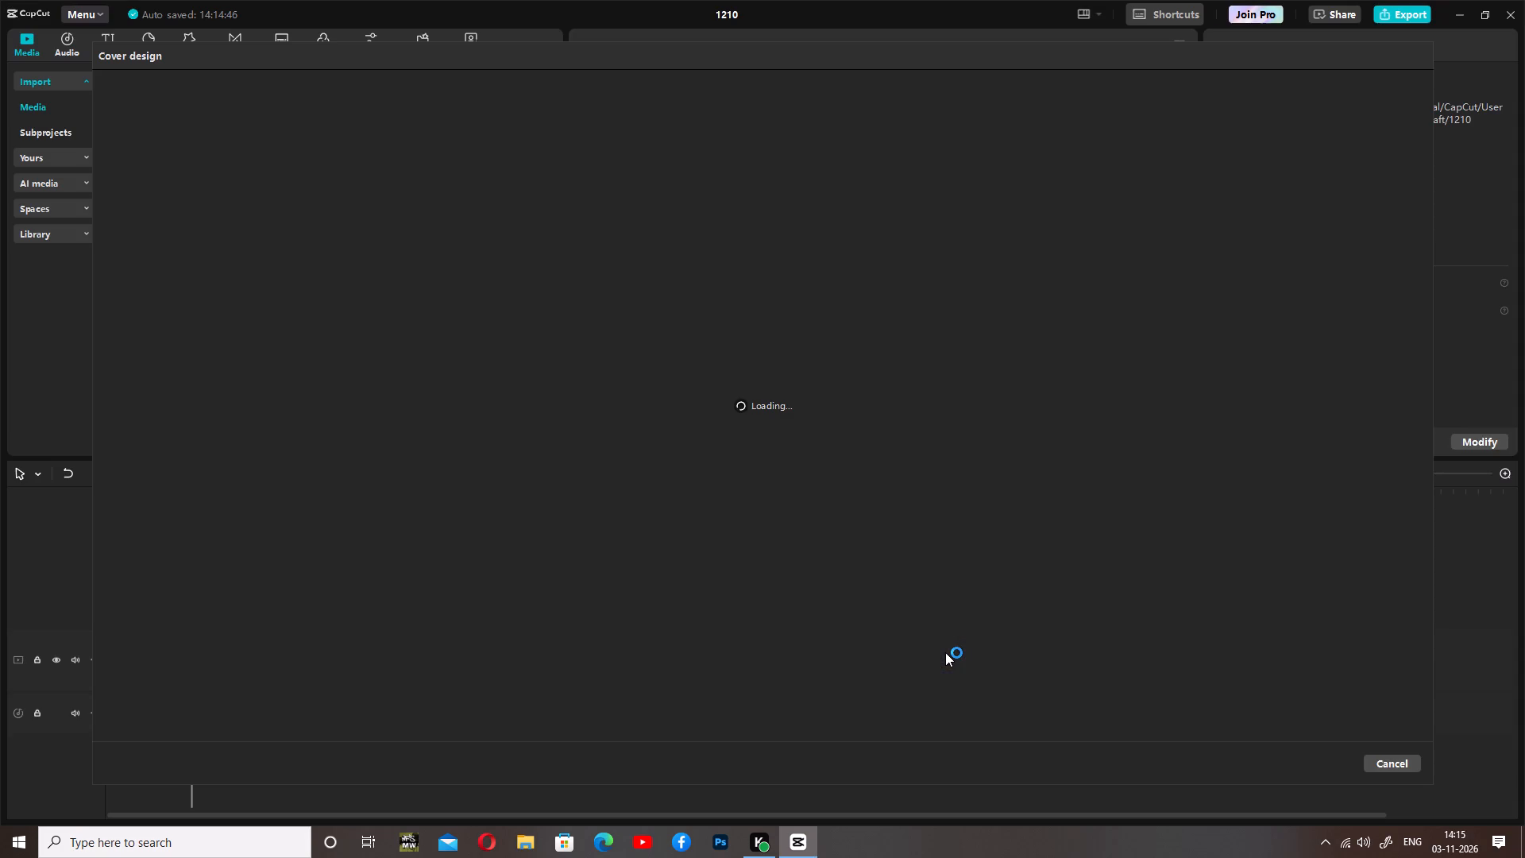
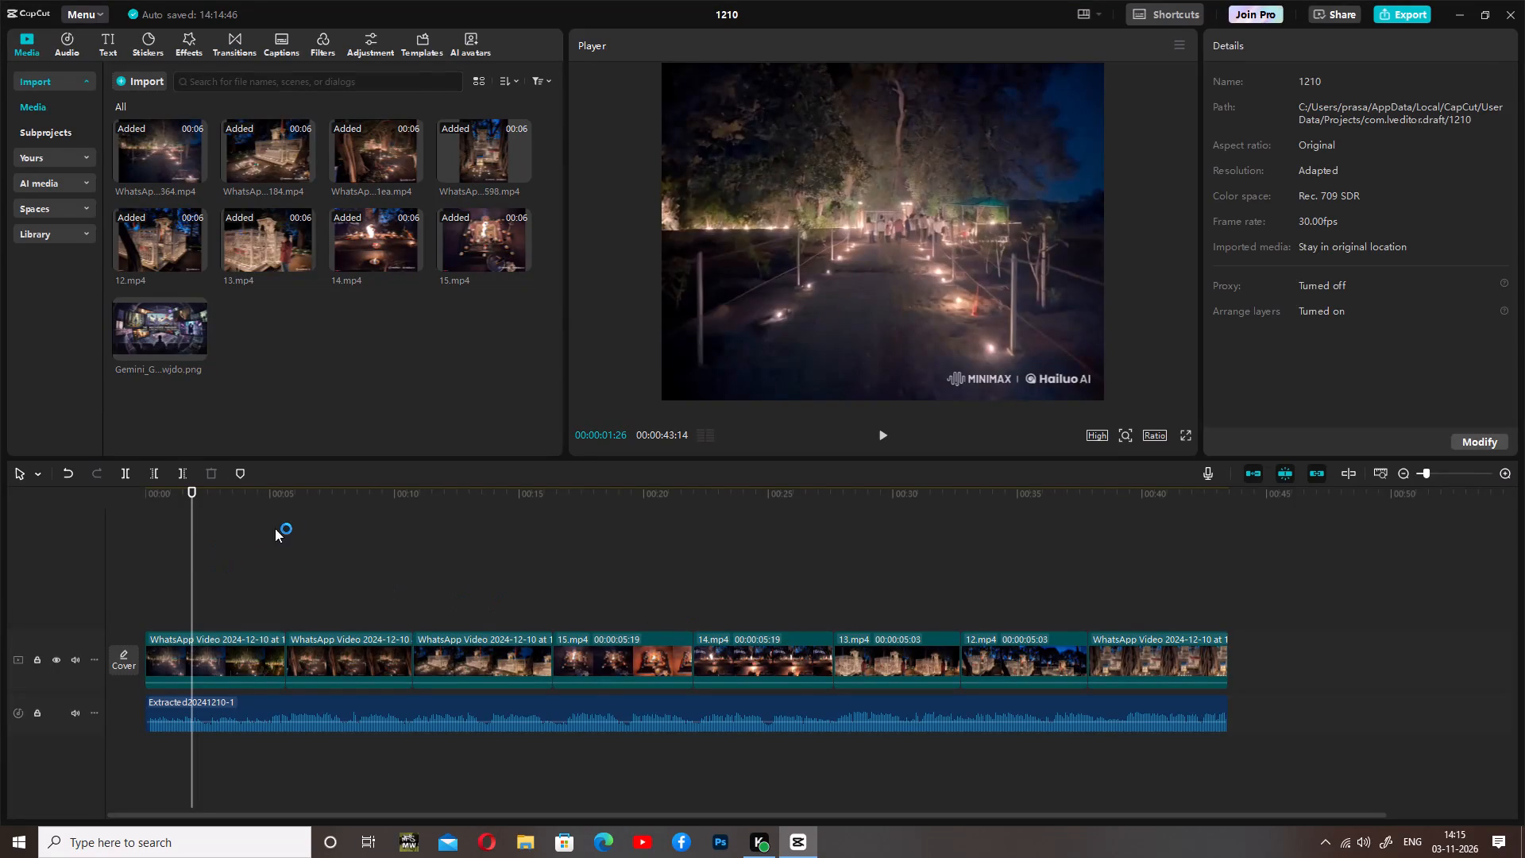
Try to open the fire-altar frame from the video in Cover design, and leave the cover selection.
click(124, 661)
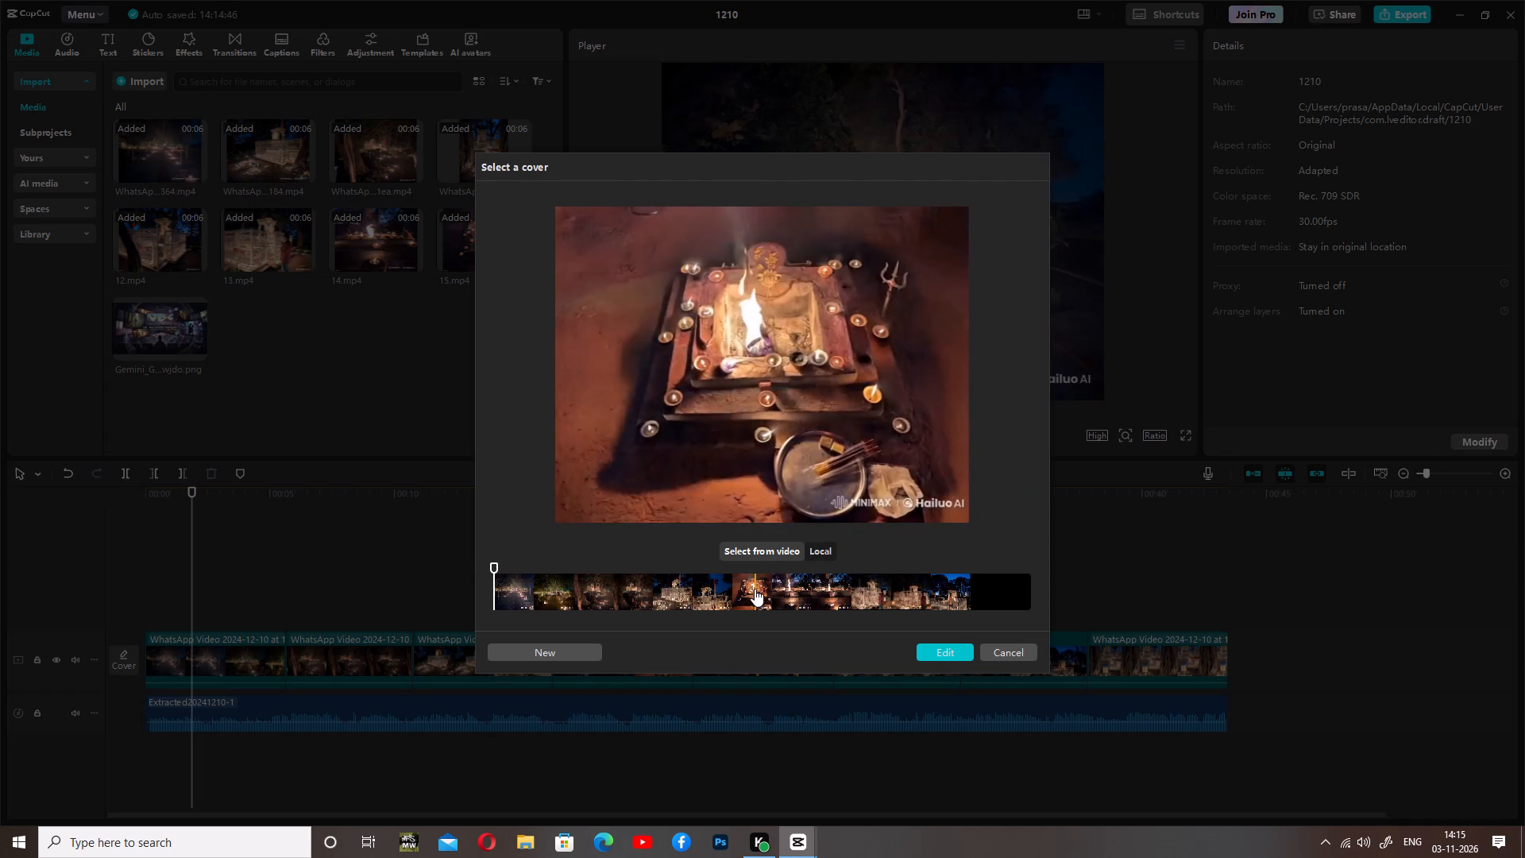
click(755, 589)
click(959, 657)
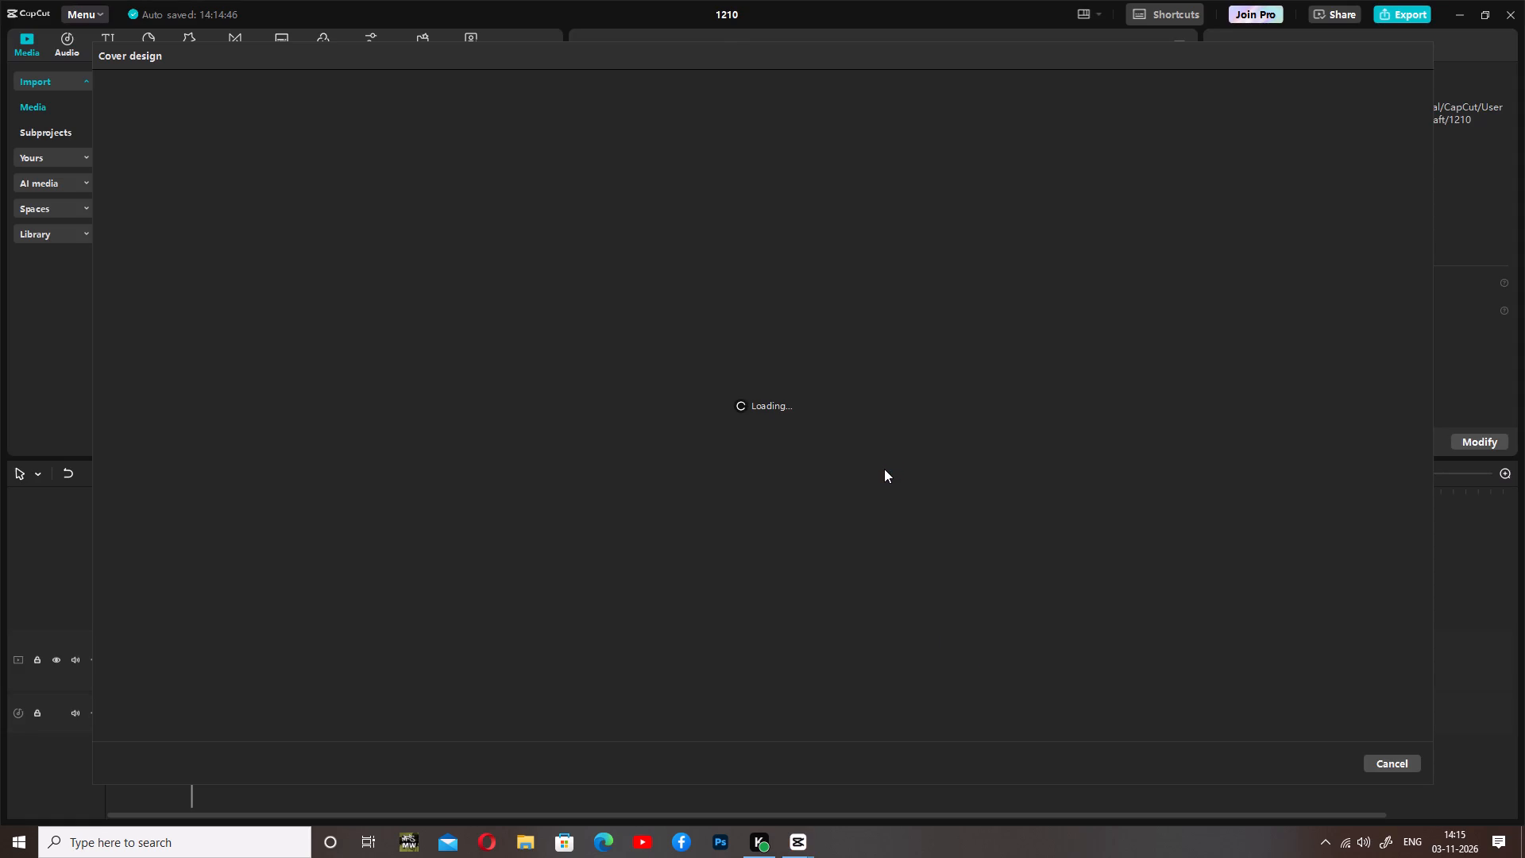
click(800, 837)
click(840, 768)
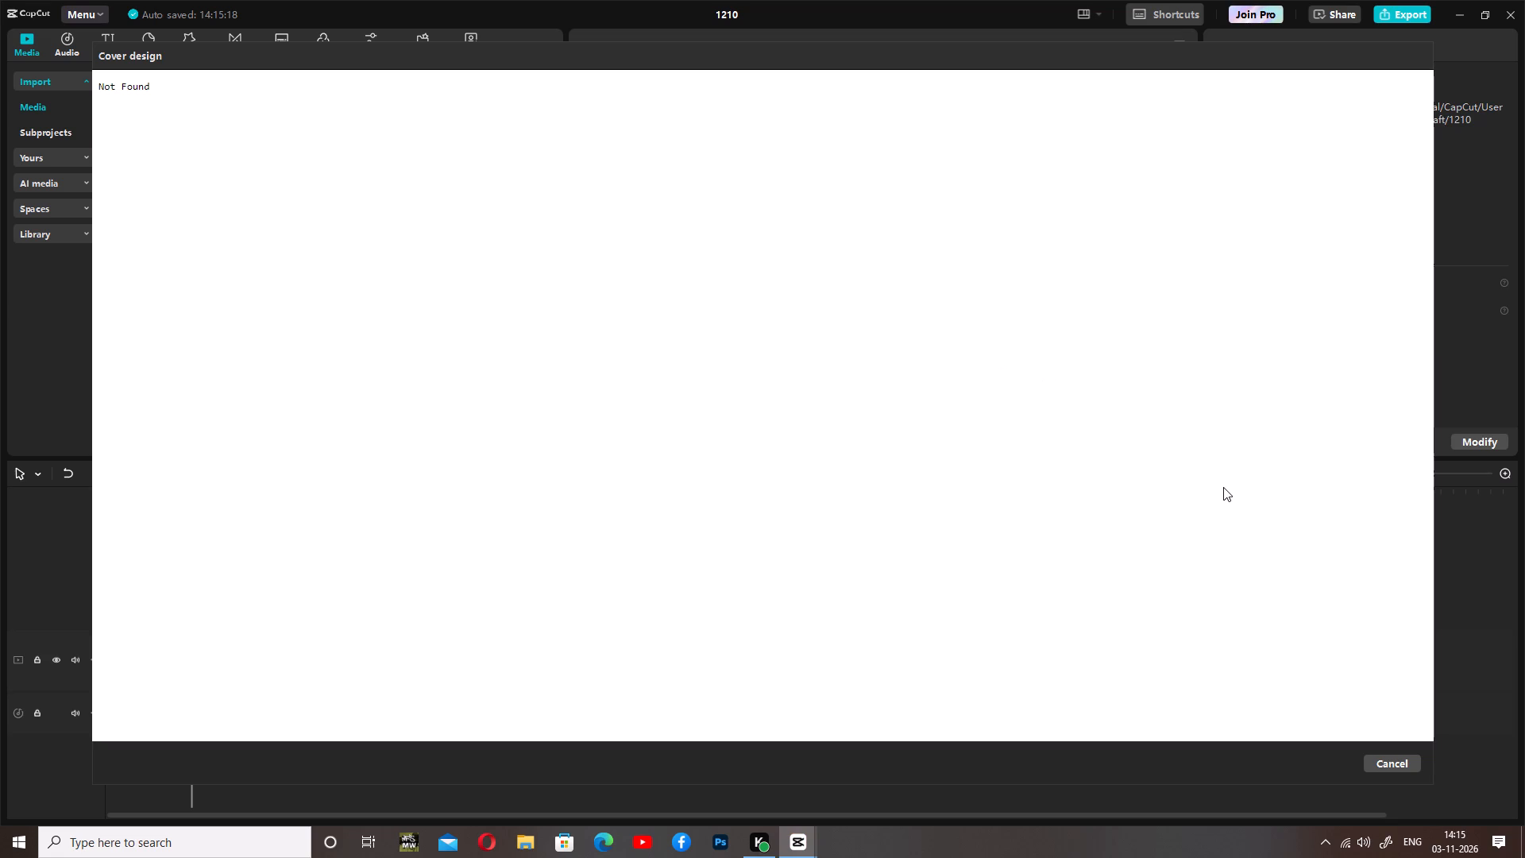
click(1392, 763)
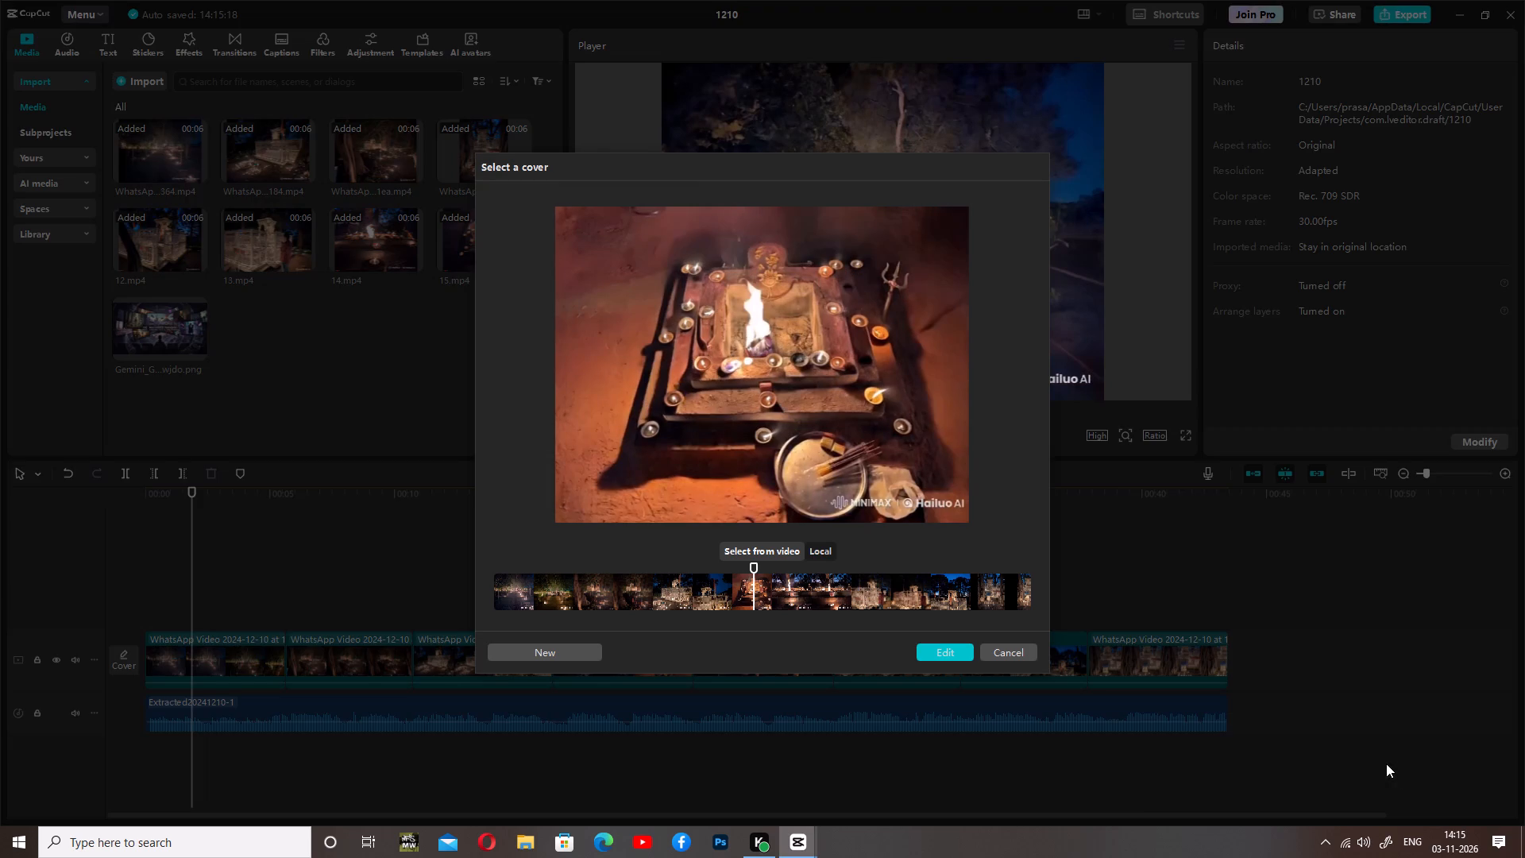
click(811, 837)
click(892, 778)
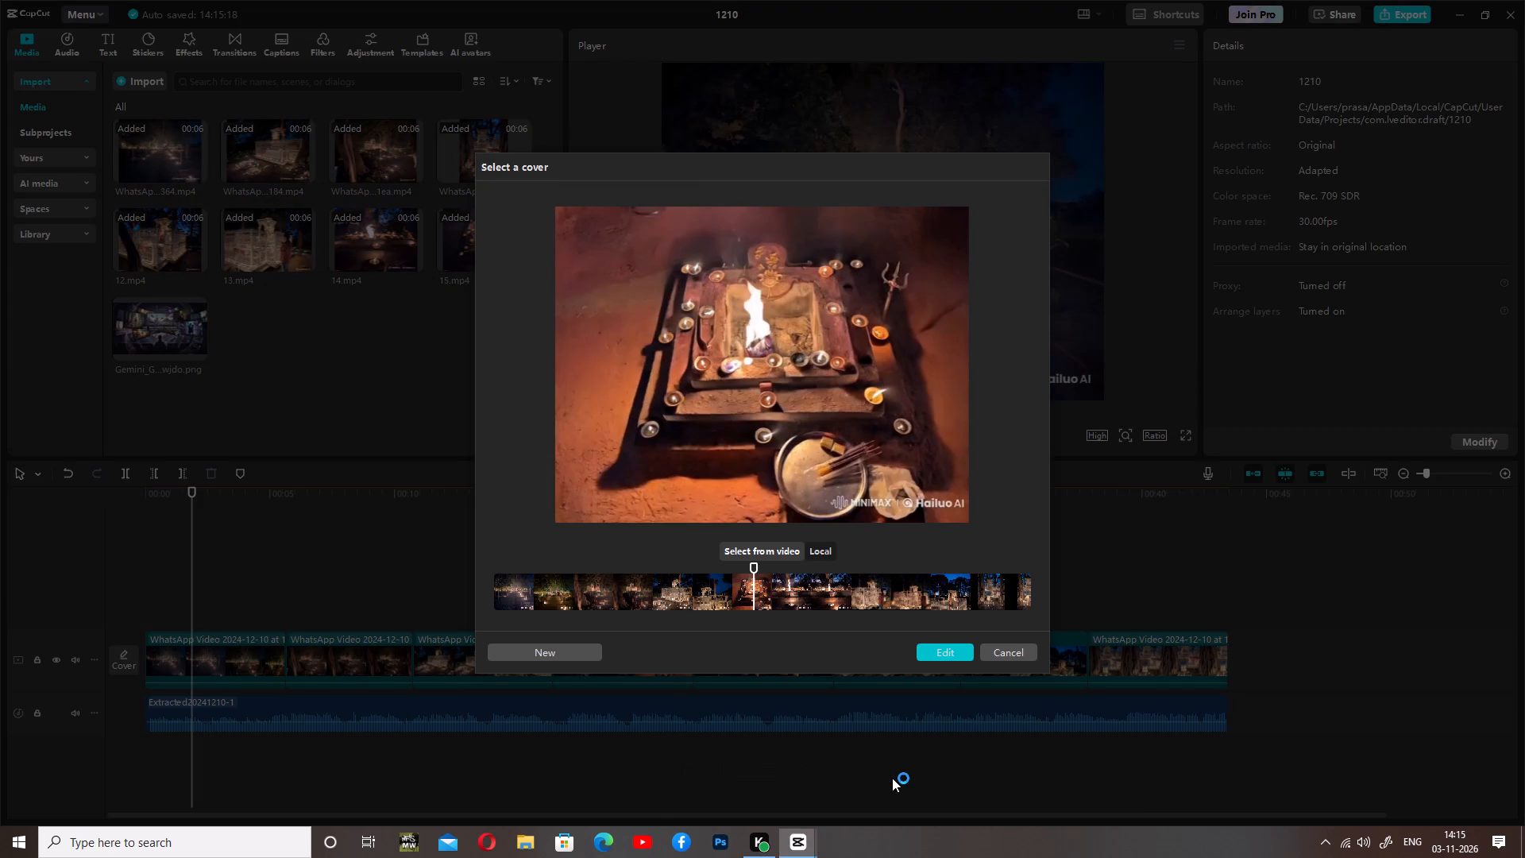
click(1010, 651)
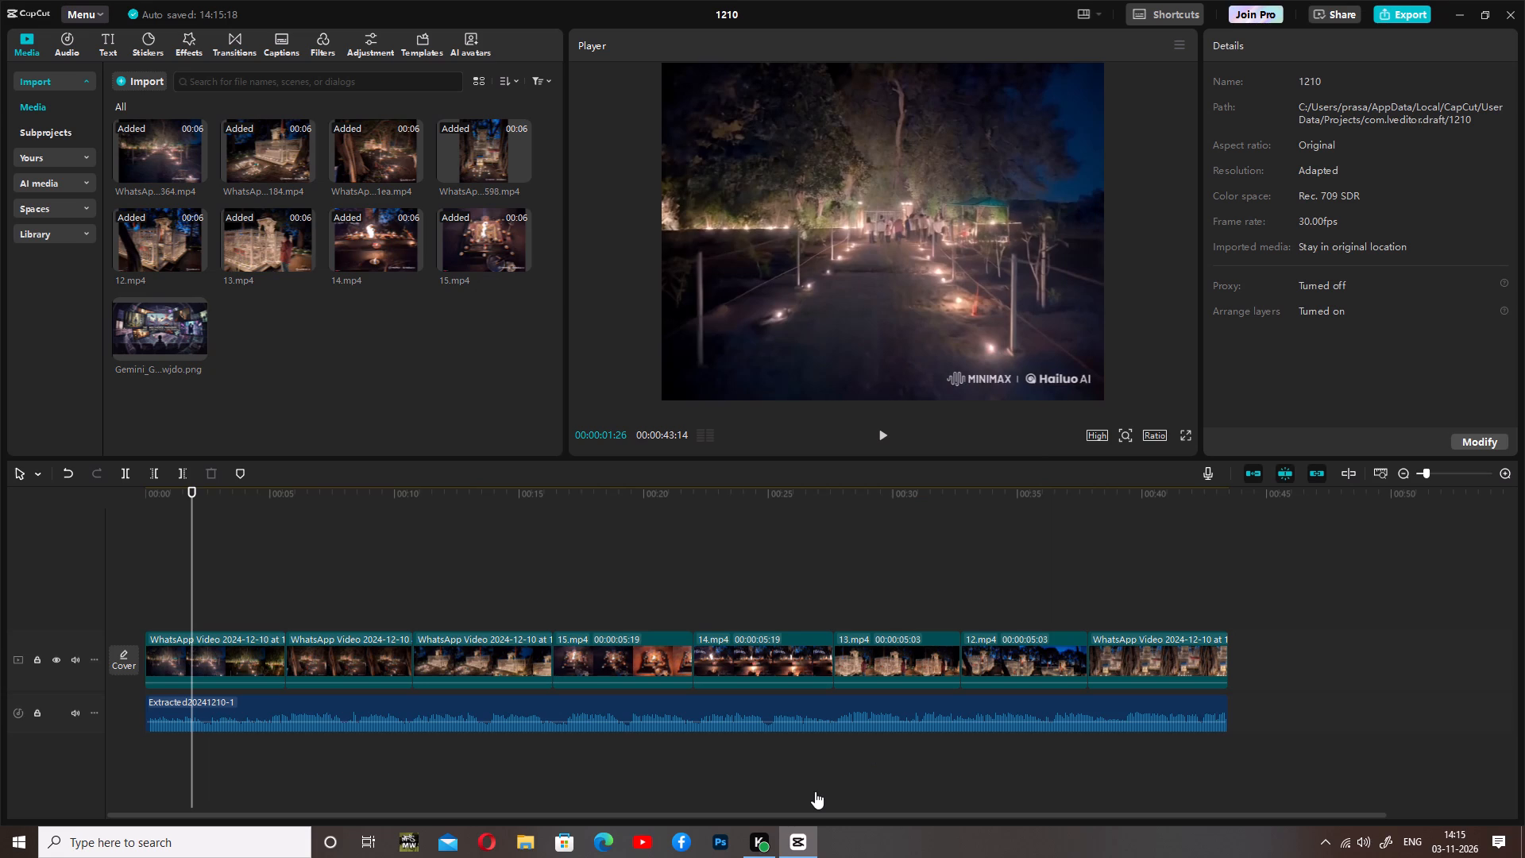
Delete the Gemini image from the project's imported media.
drag(191, 524, 137, 527)
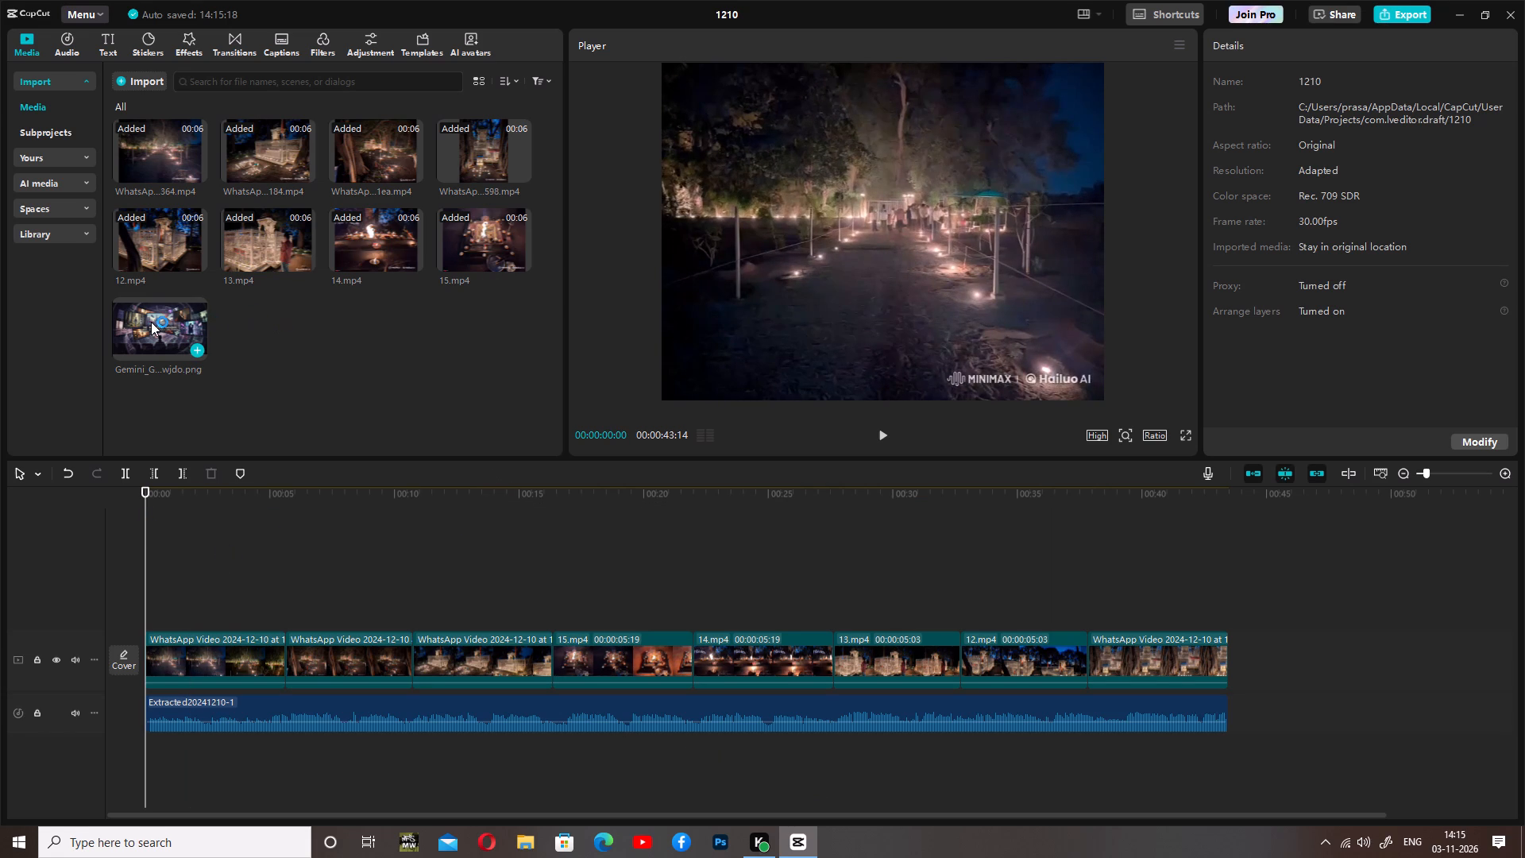
right_click(152, 330)
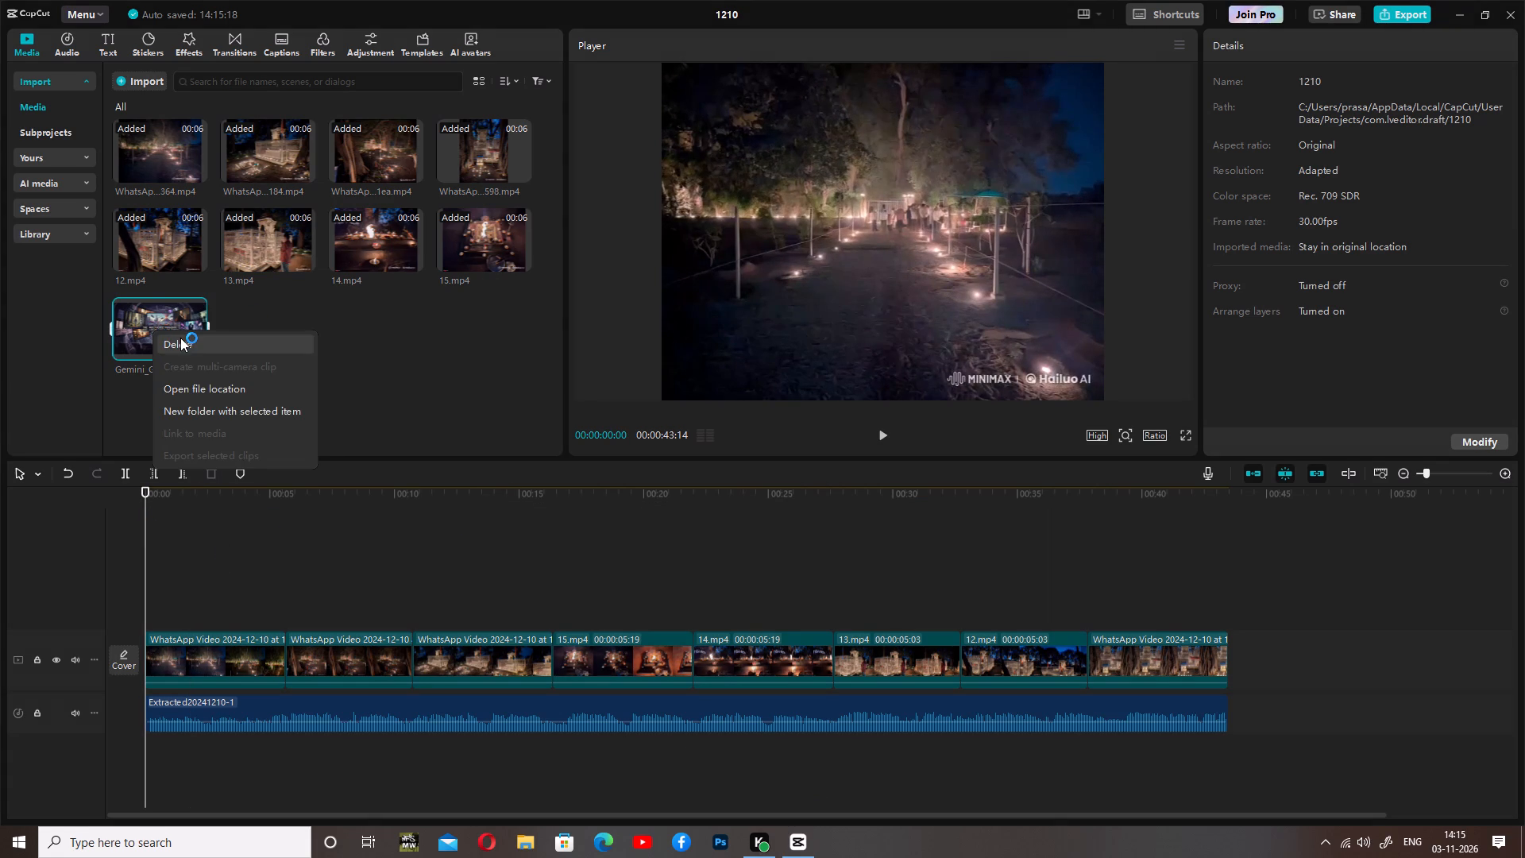
click(180, 338)
click(338, 373)
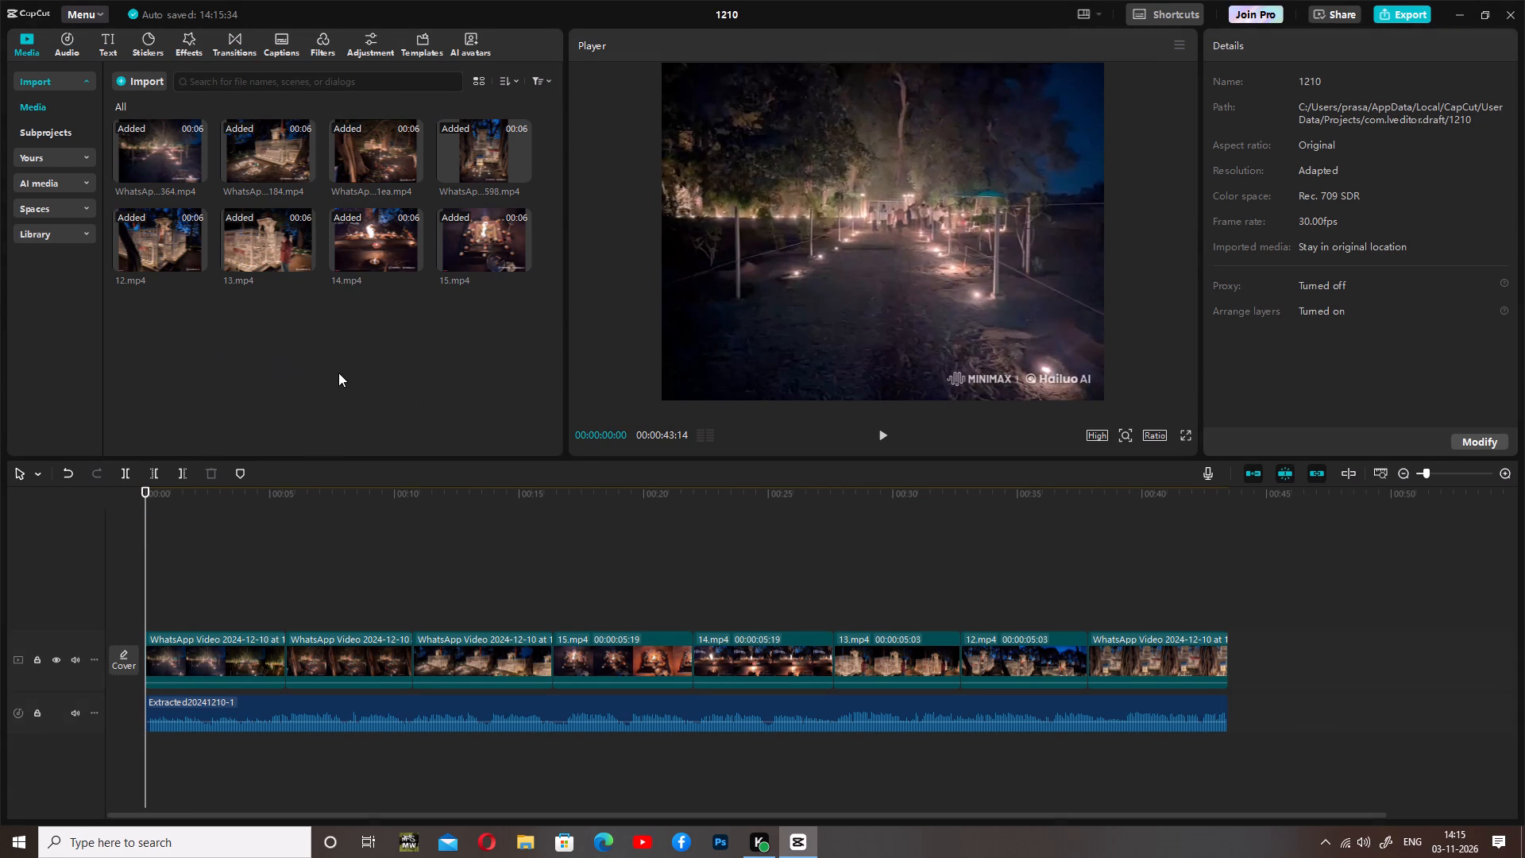
Browse the media sources and the effects, transitions and adjustment collections, ending back at the imported media.
click(50, 150)
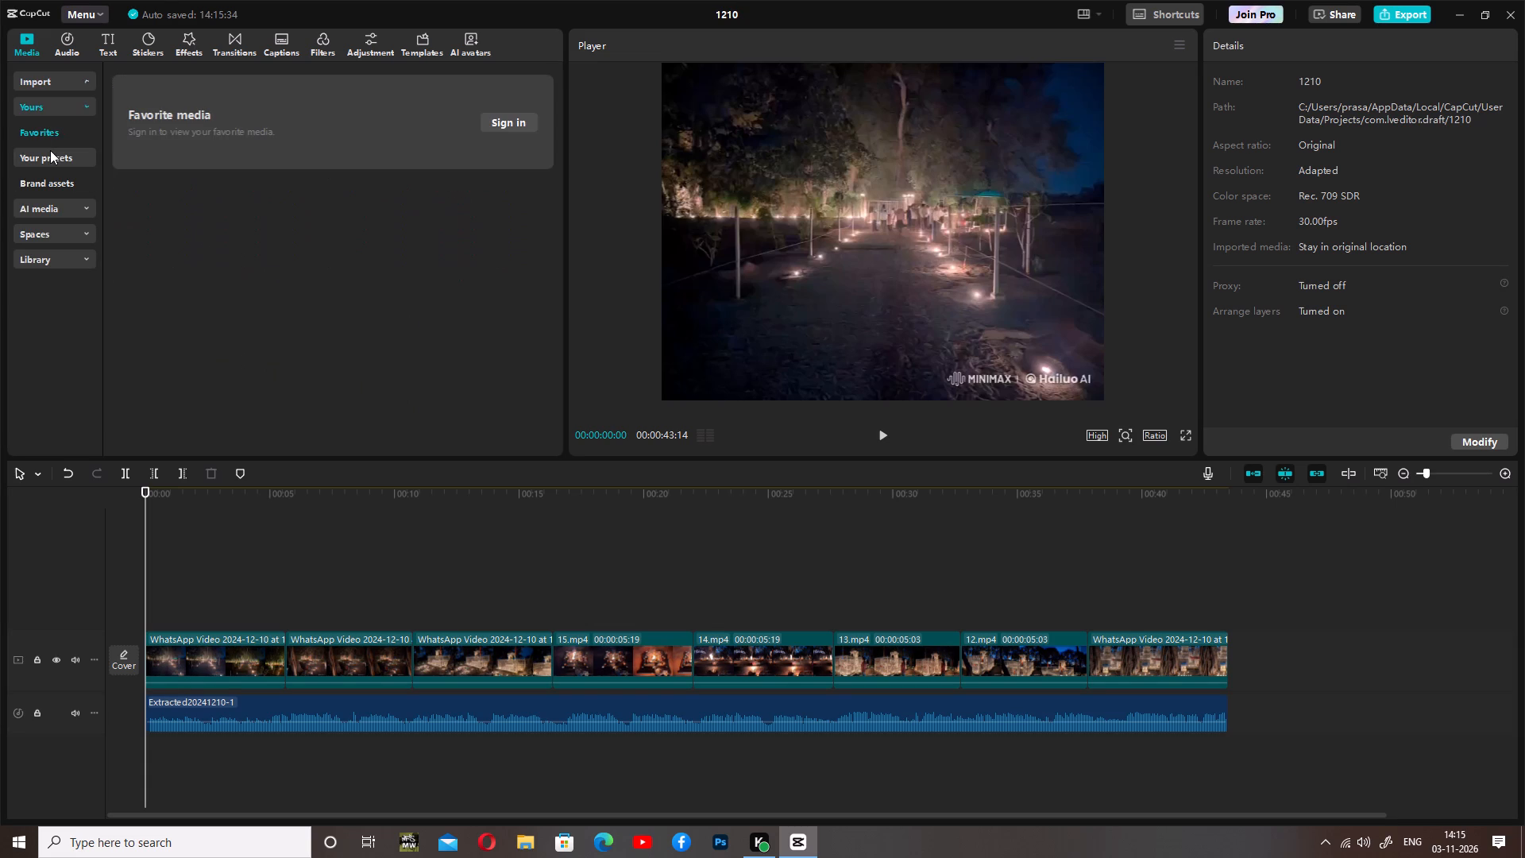
click(49, 185)
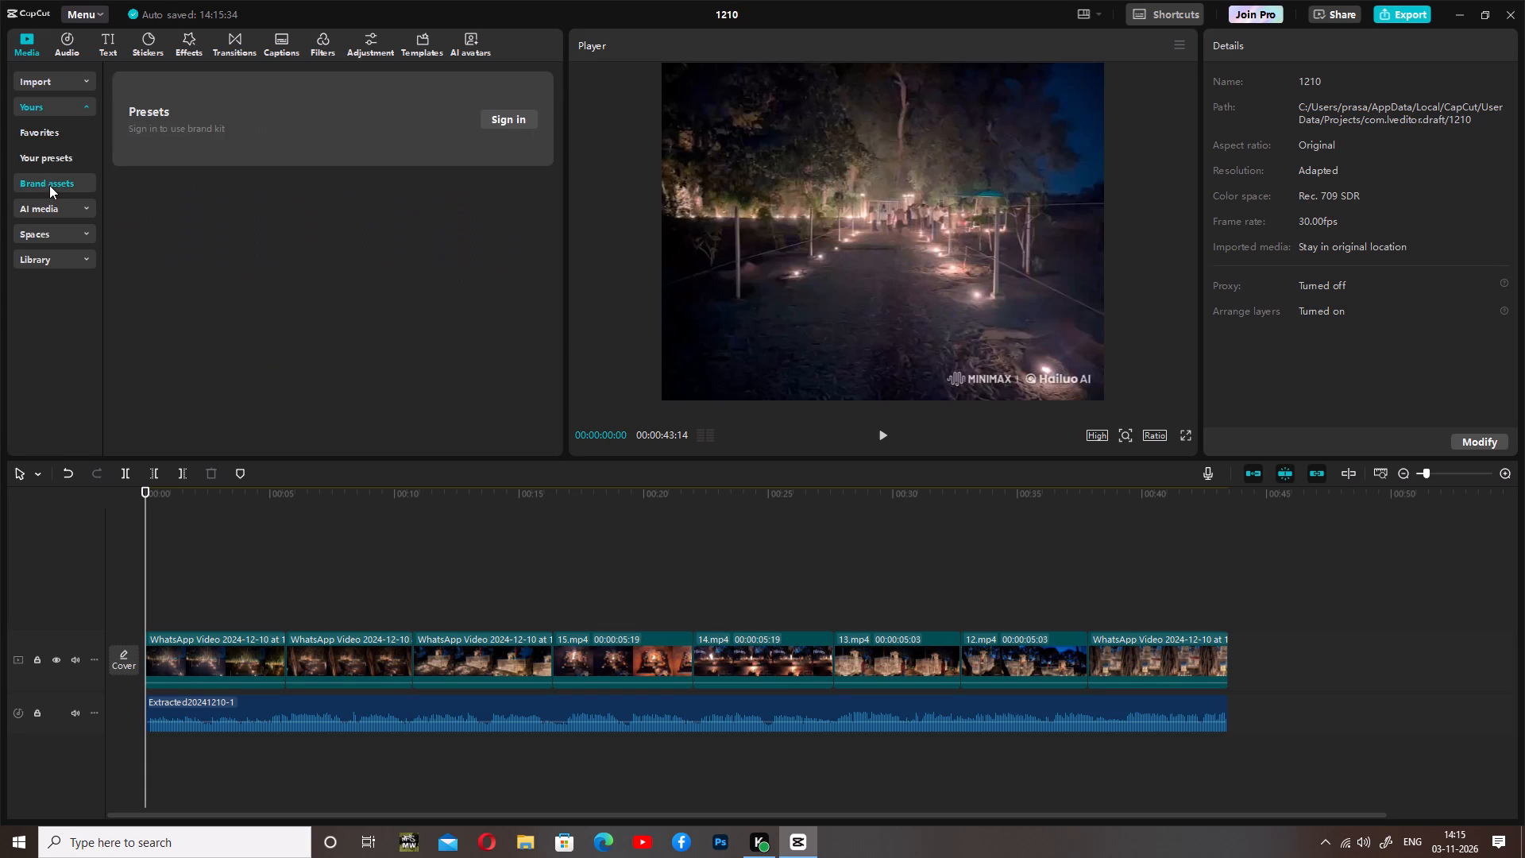
click(52, 199)
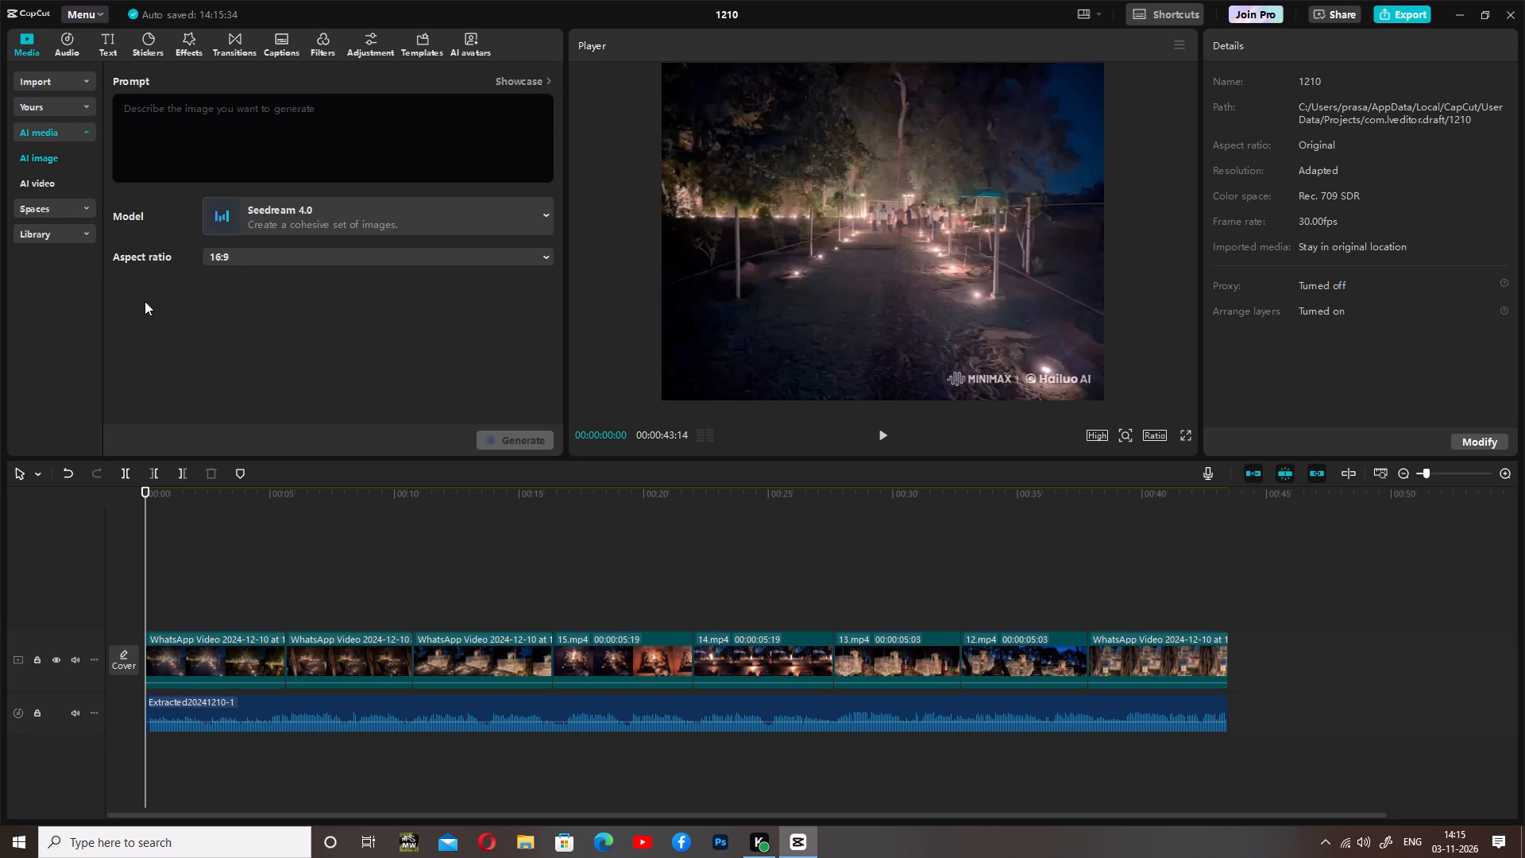
click(38, 207)
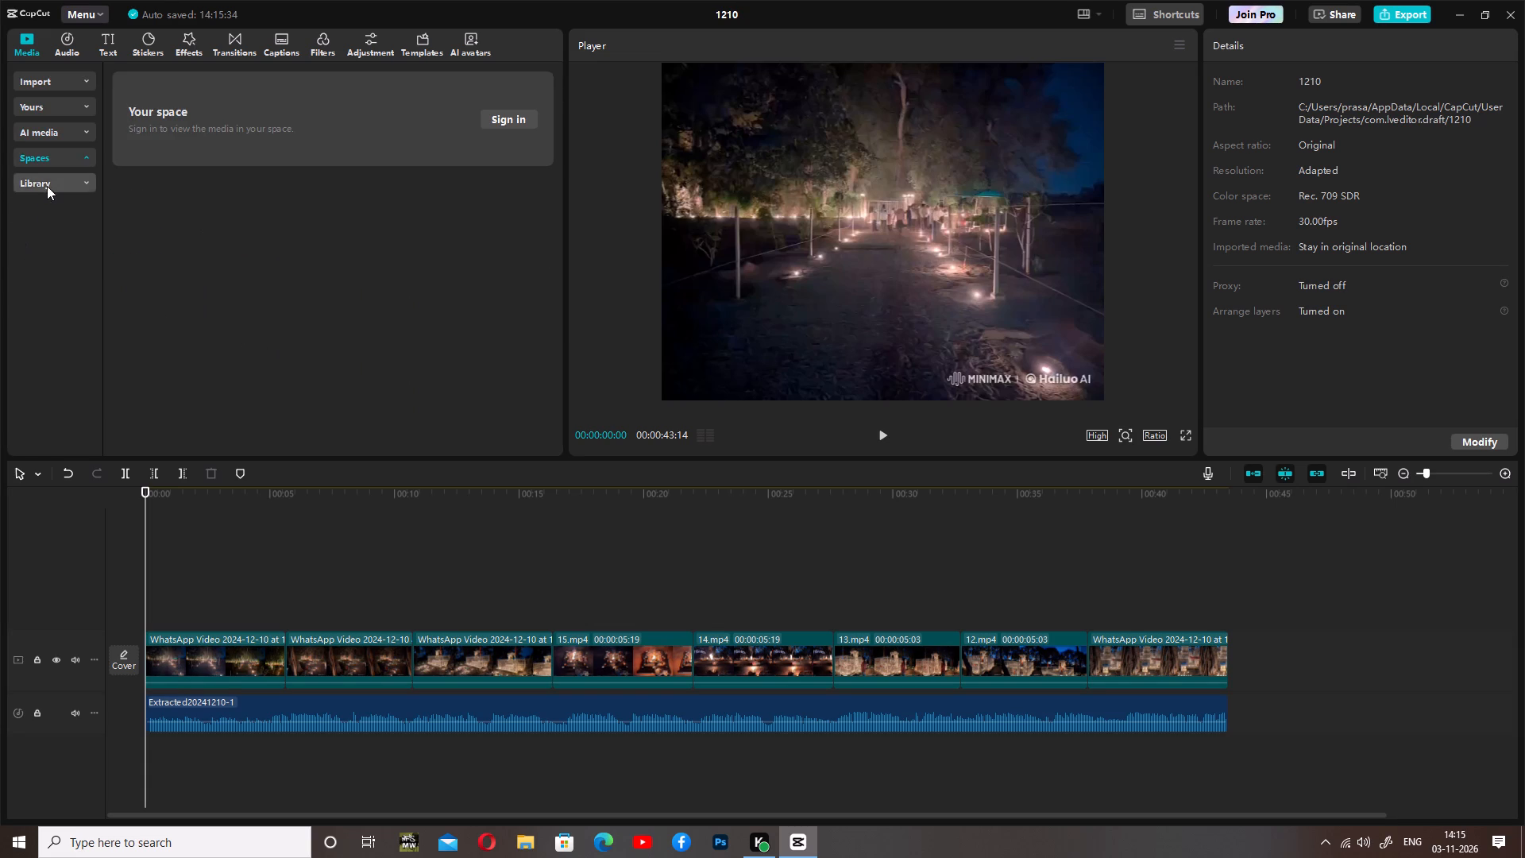
click(48, 184)
click(149, 51)
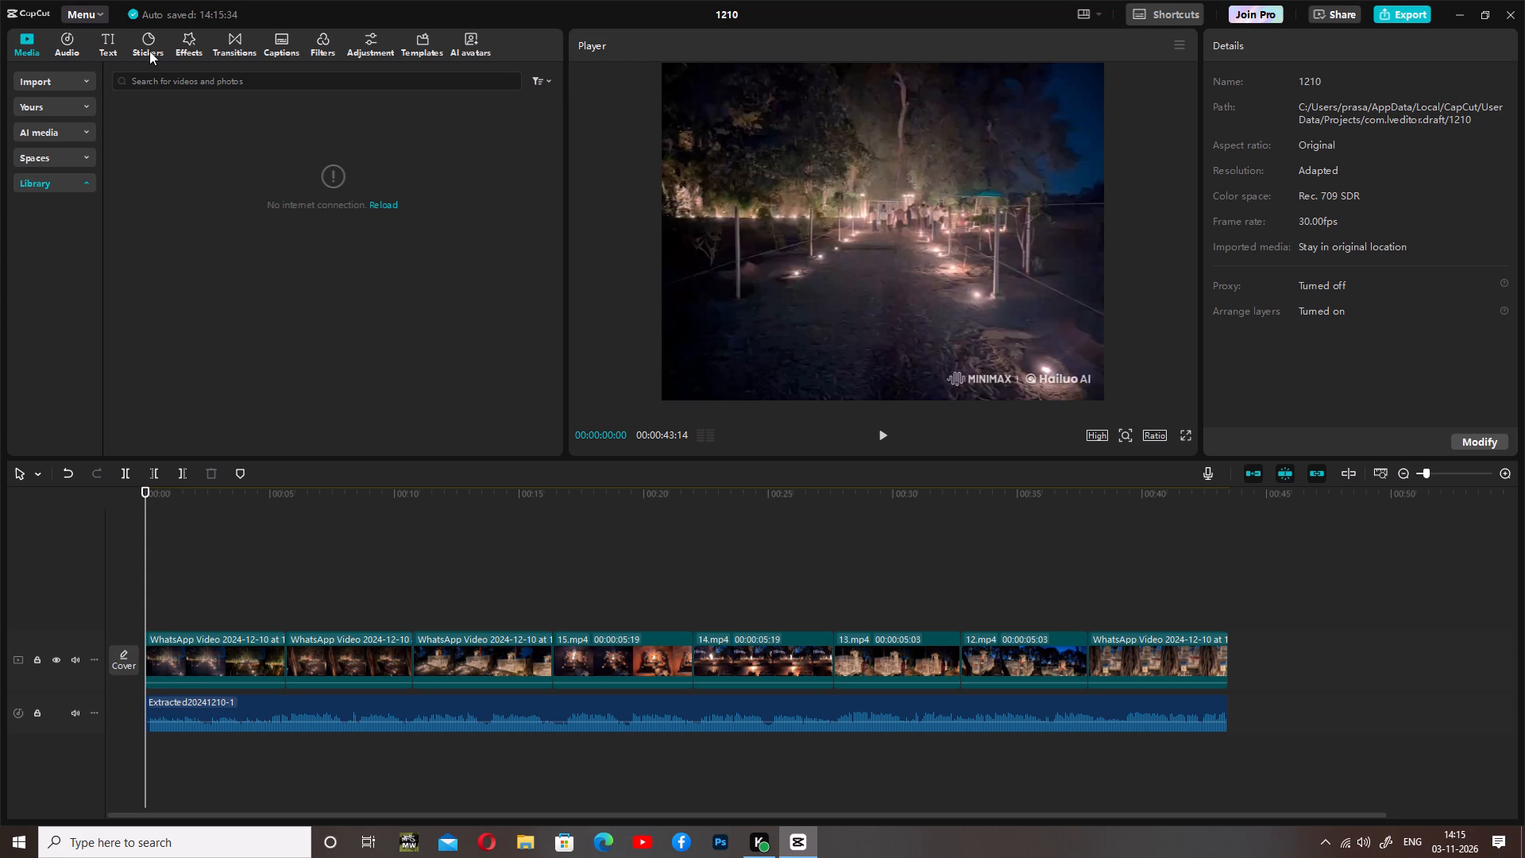
click(195, 43)
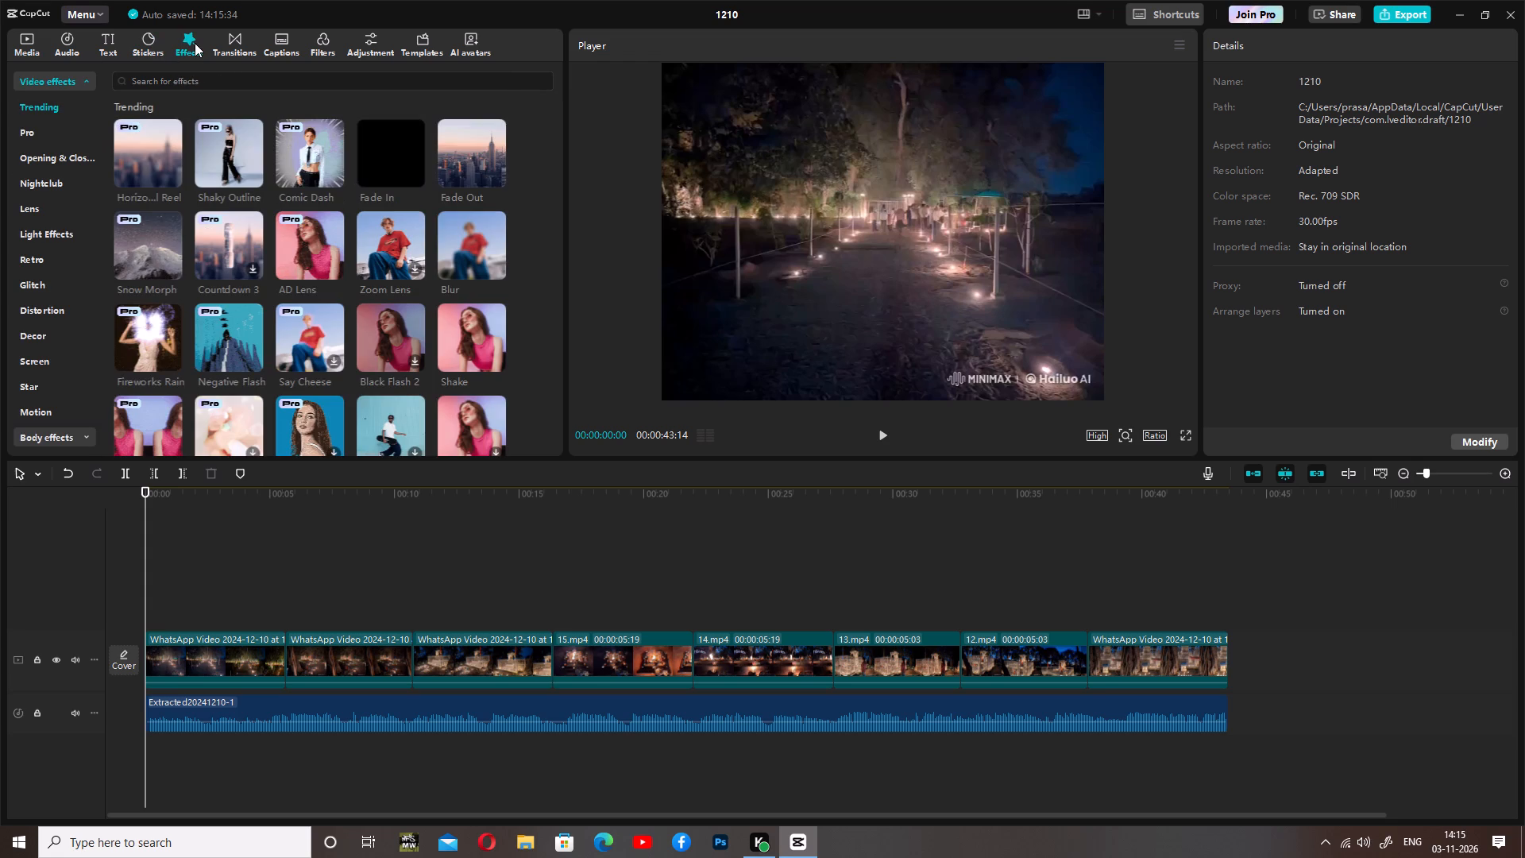
click(295, 52)
click(227, 41)
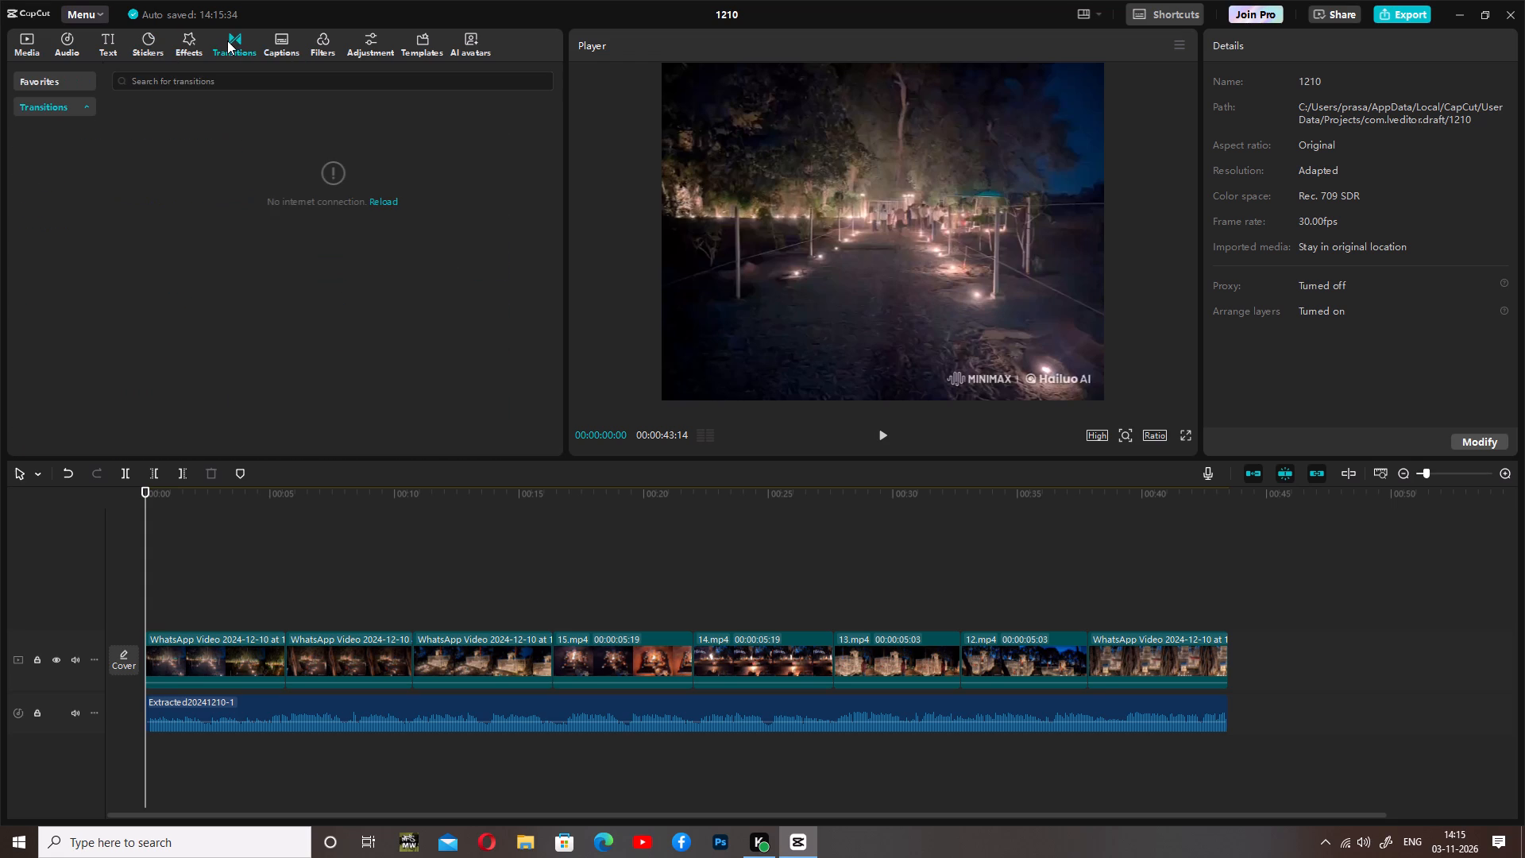
click(367, 50)
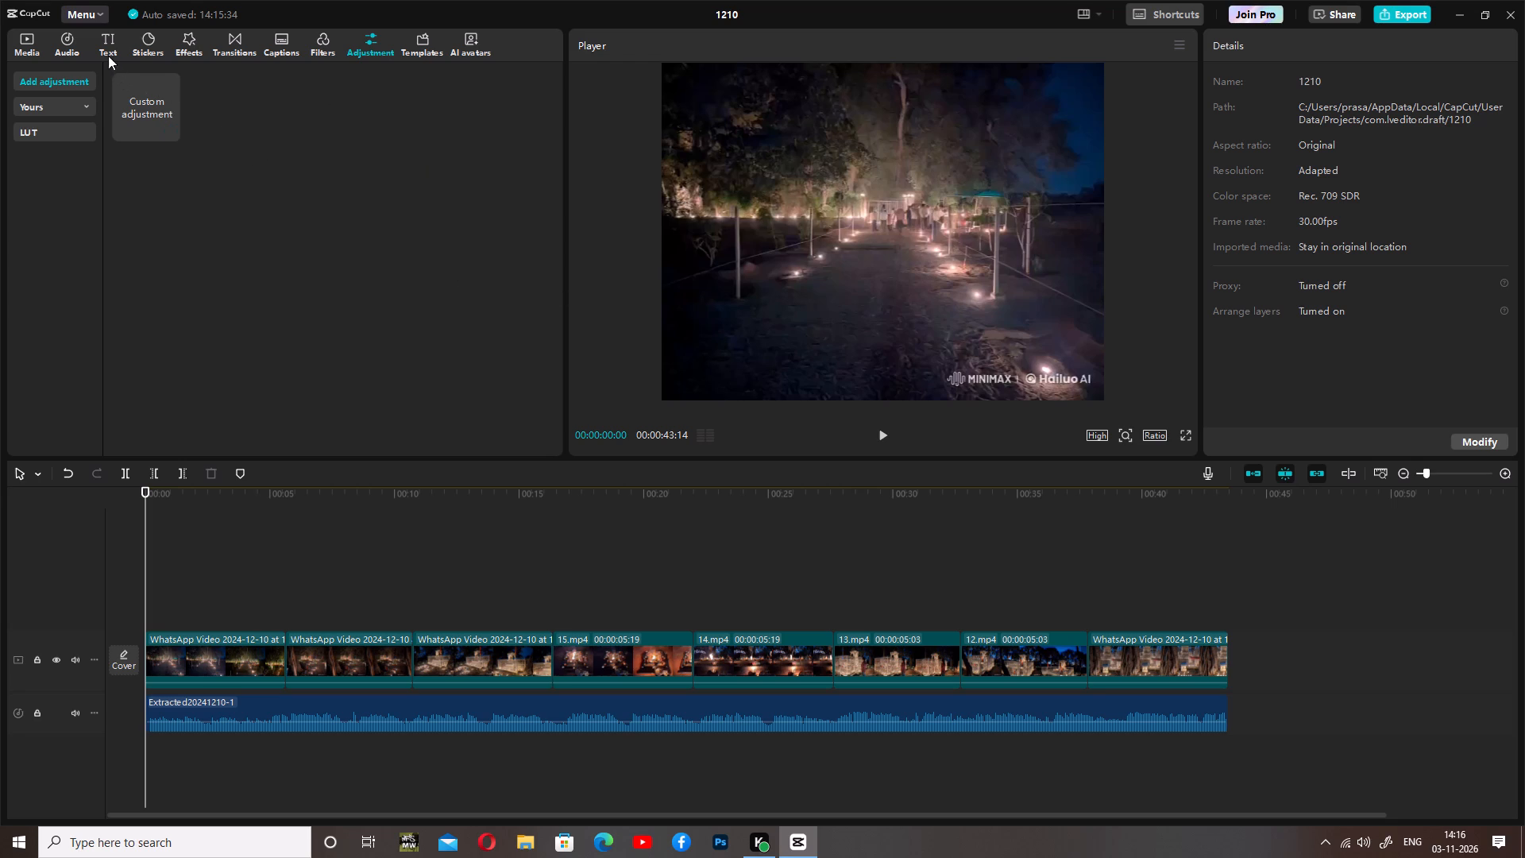
click(76, 44)
click(21, 37)
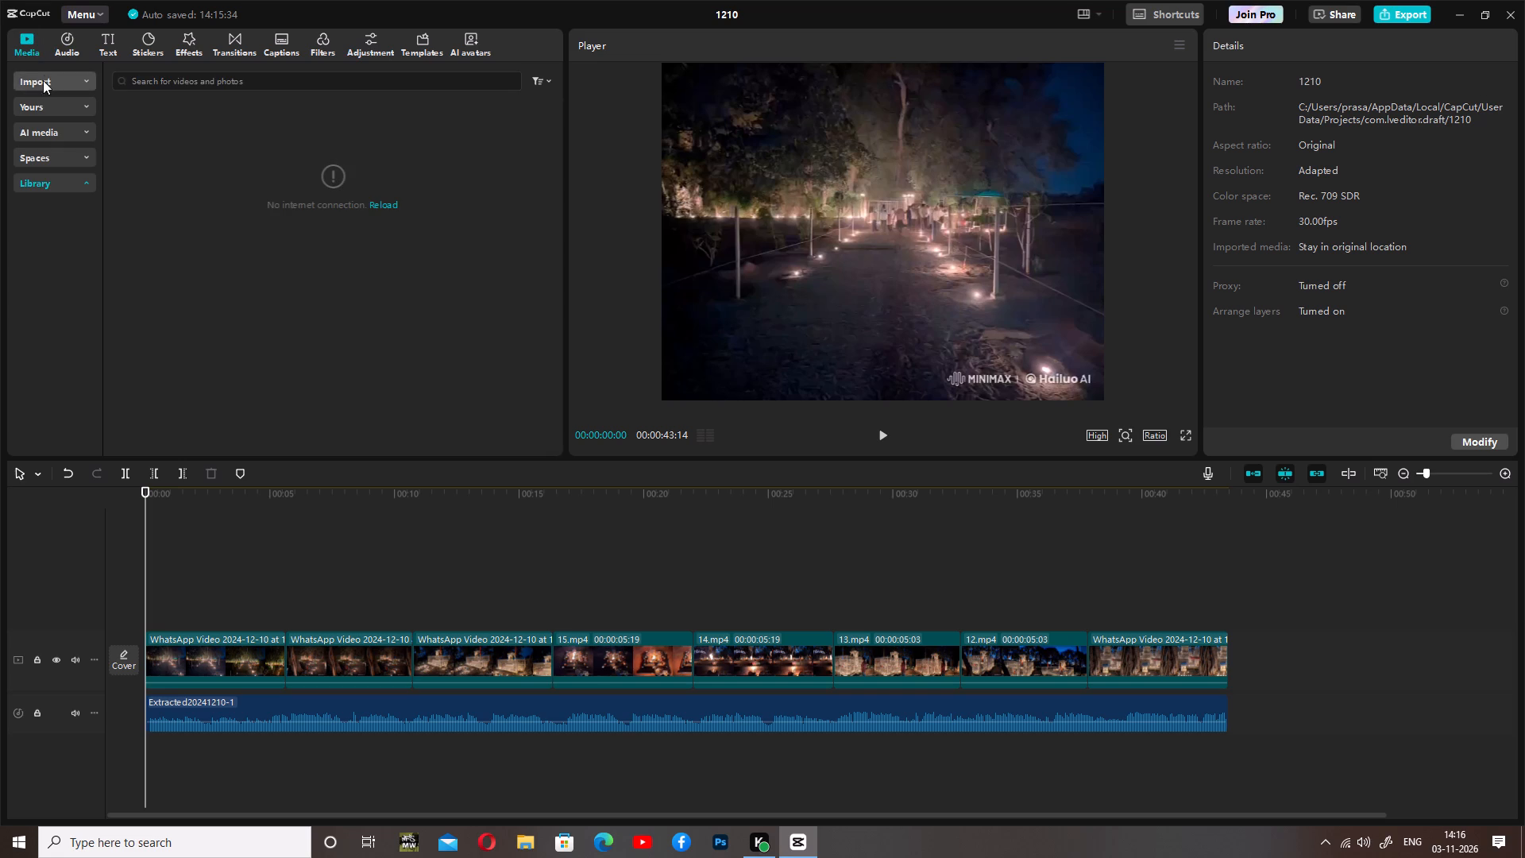
click(44, 75)
click(52, 100)
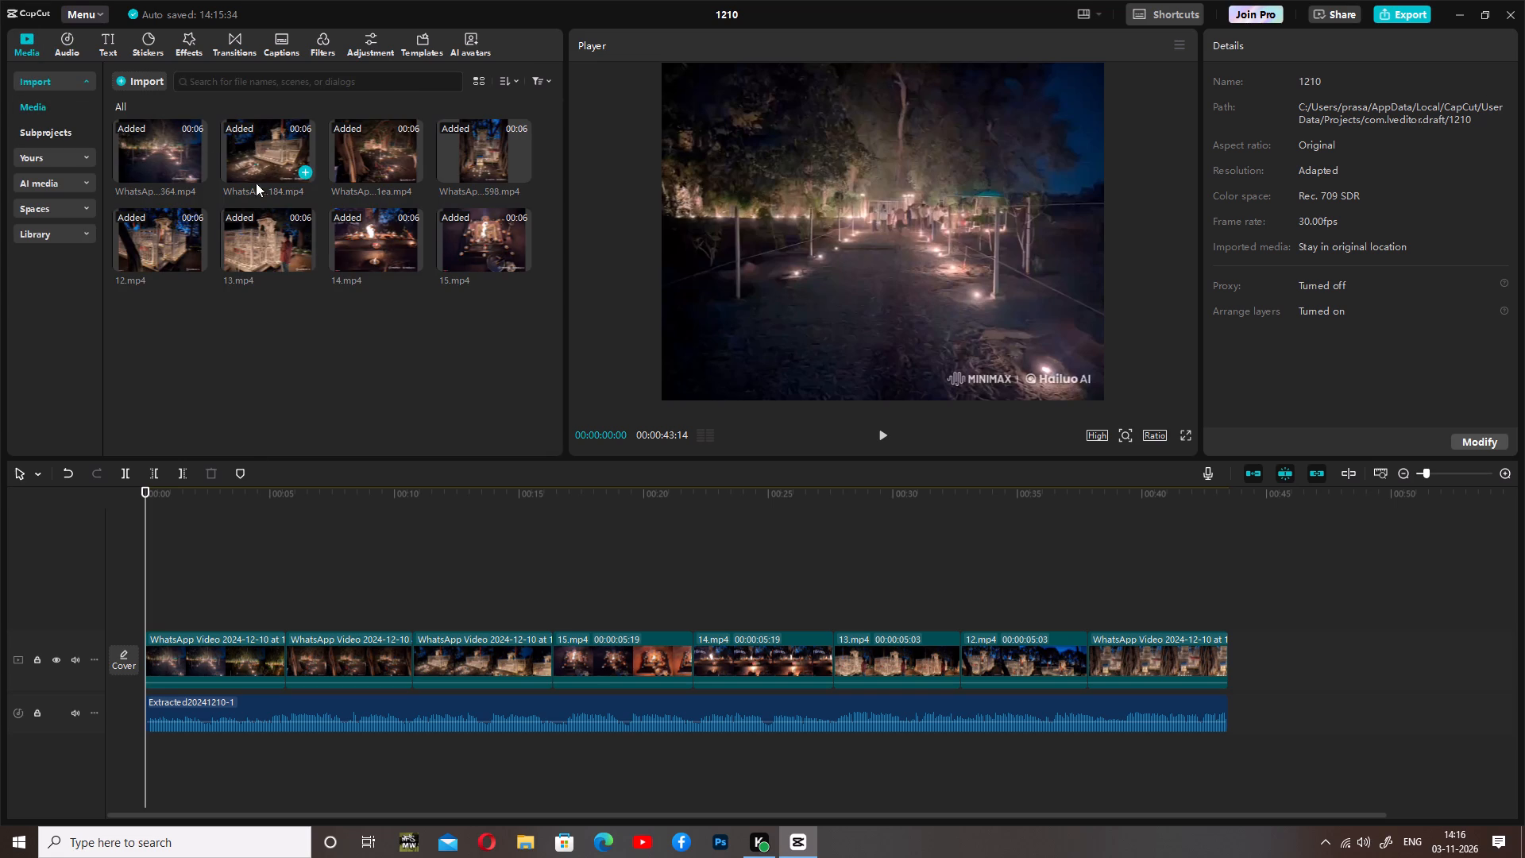
Move the third clip, showing the lit white enclosure, to second place on the main track and 14.mp4 ahead of 15.mp4.
drag(469, 674, 329, 667)
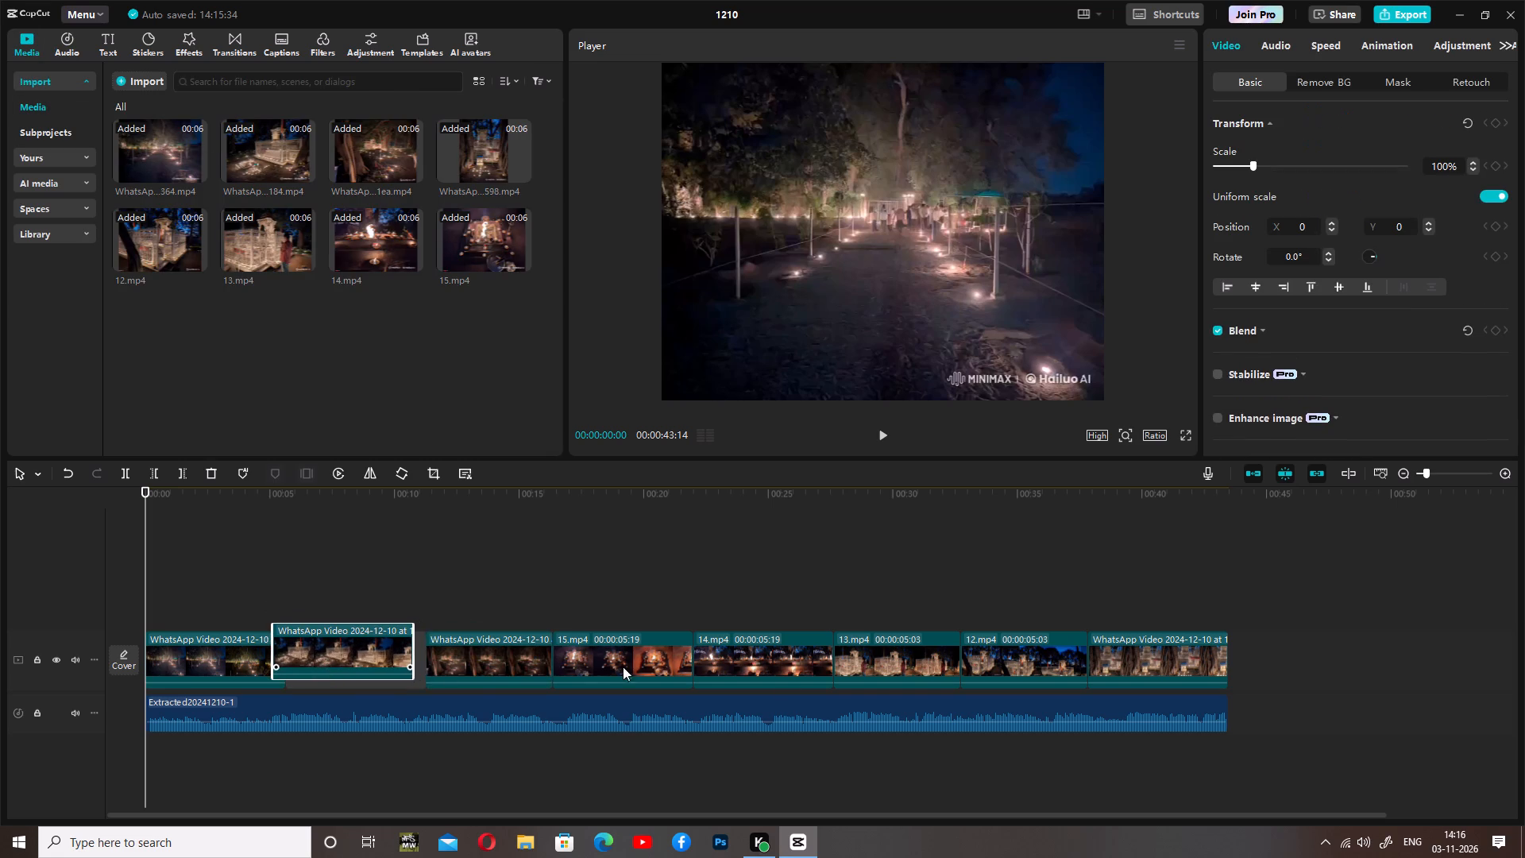
drag(801, 667, 635, 660)
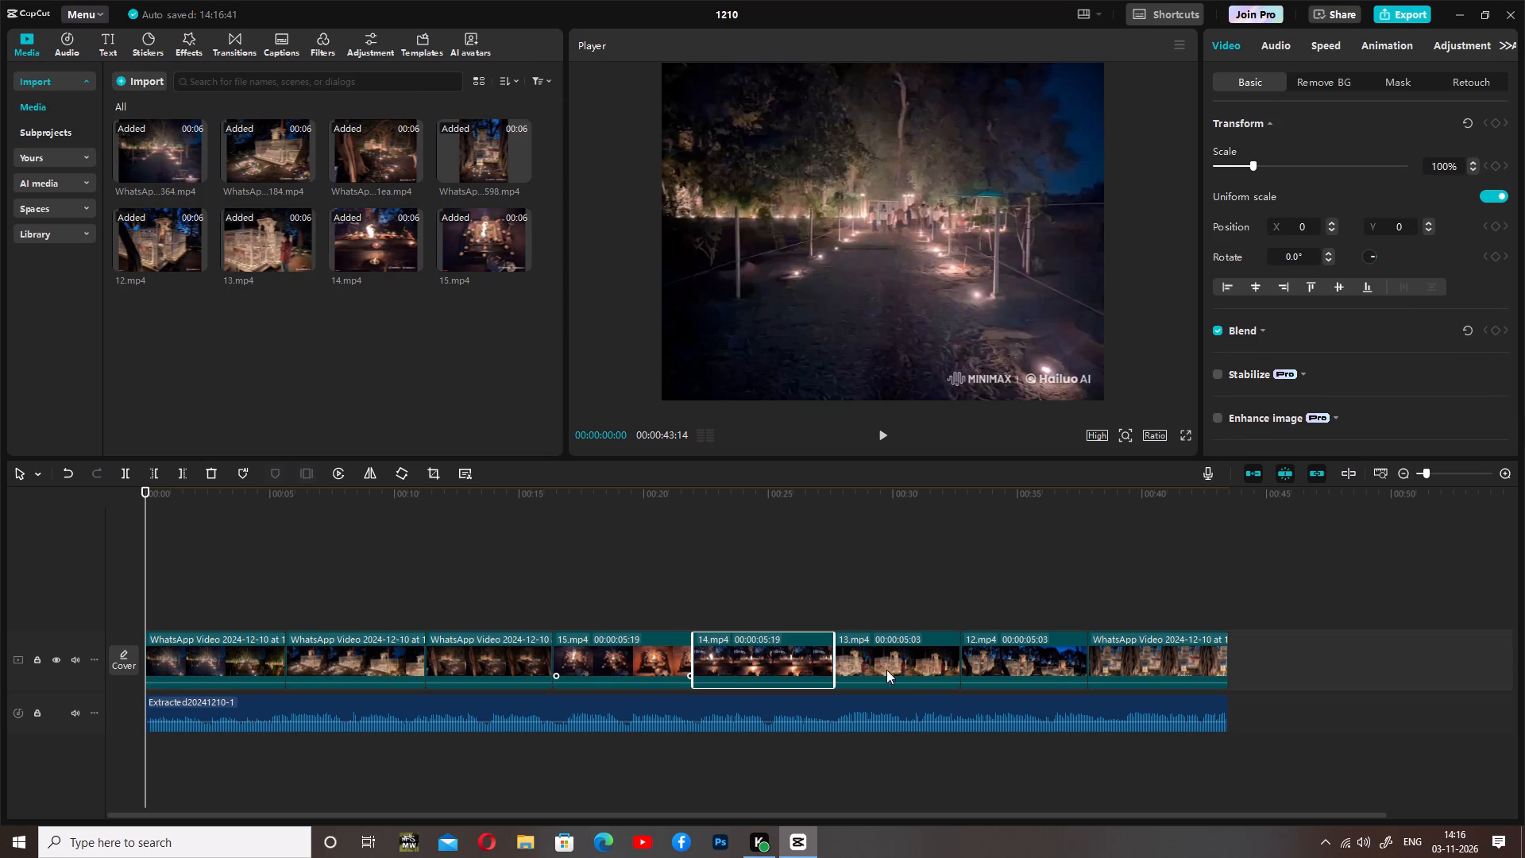
drag(762, 656, 617, 656)
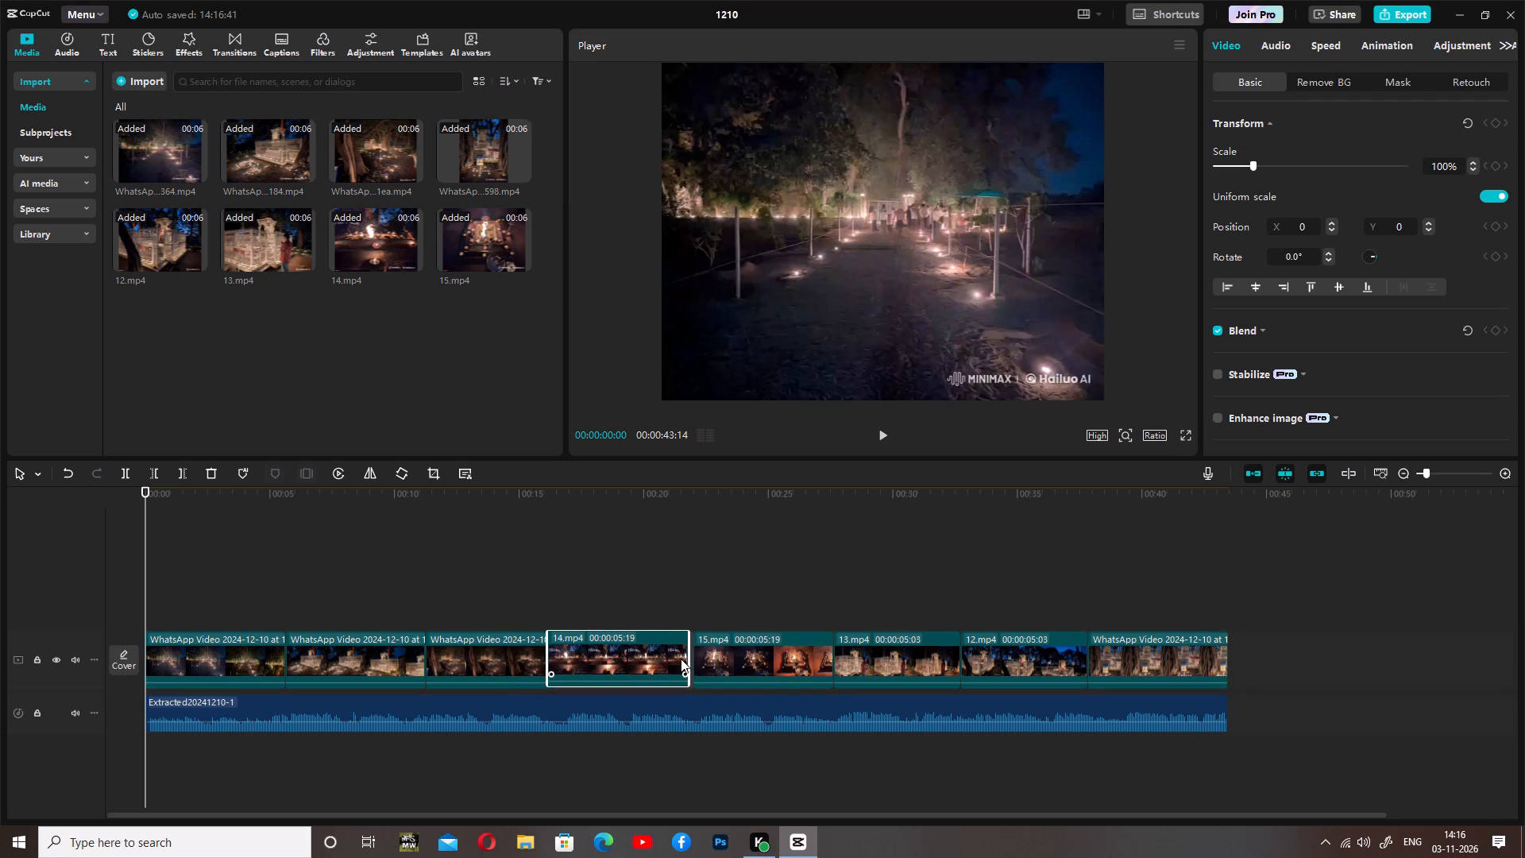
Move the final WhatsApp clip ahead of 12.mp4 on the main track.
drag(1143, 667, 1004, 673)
Play the reordered montage from the start through to its end.
click(879, 438)
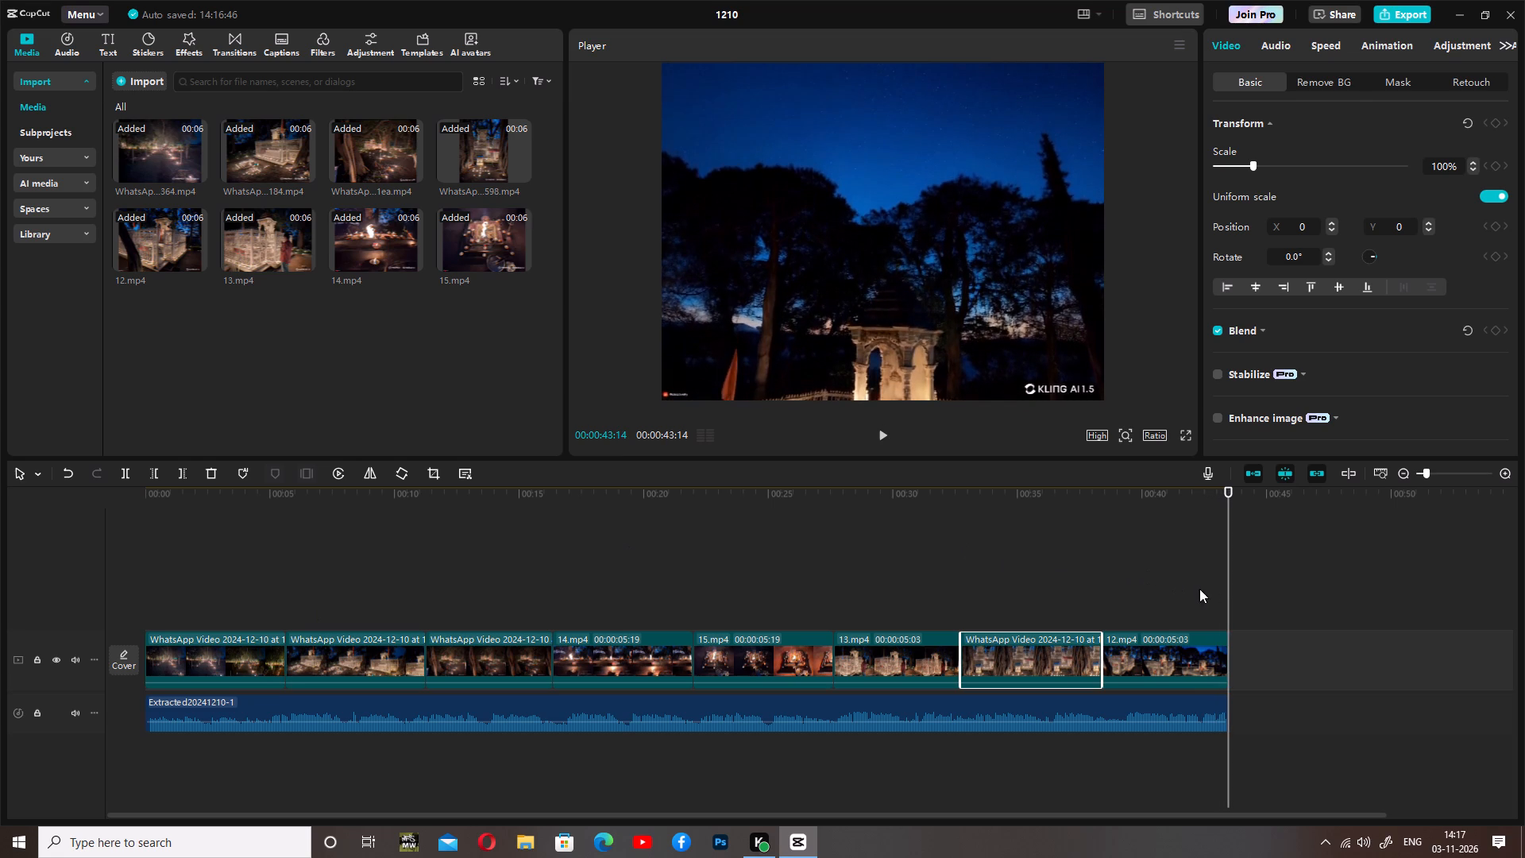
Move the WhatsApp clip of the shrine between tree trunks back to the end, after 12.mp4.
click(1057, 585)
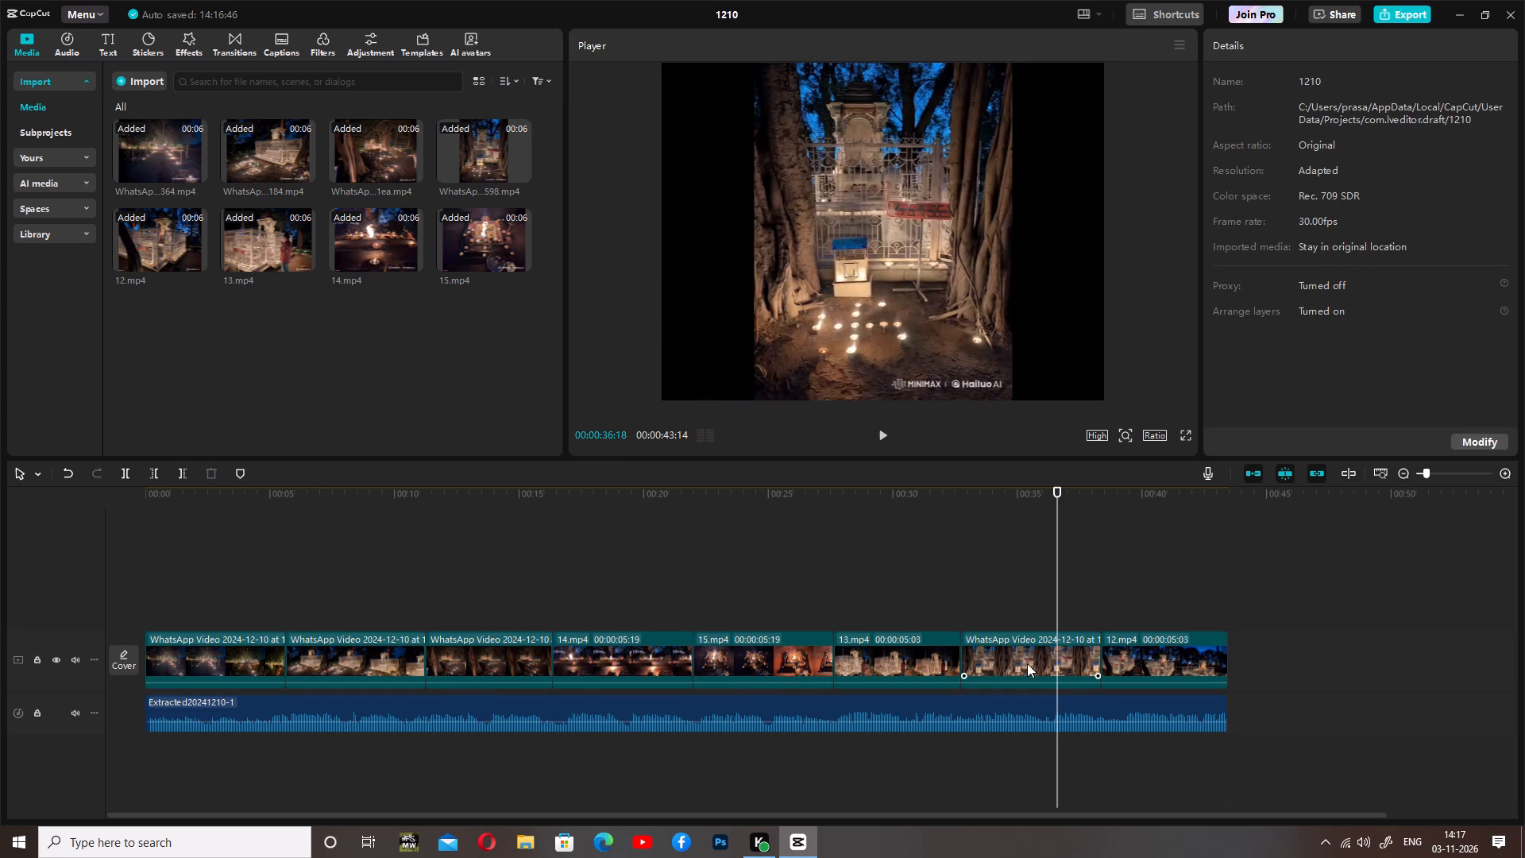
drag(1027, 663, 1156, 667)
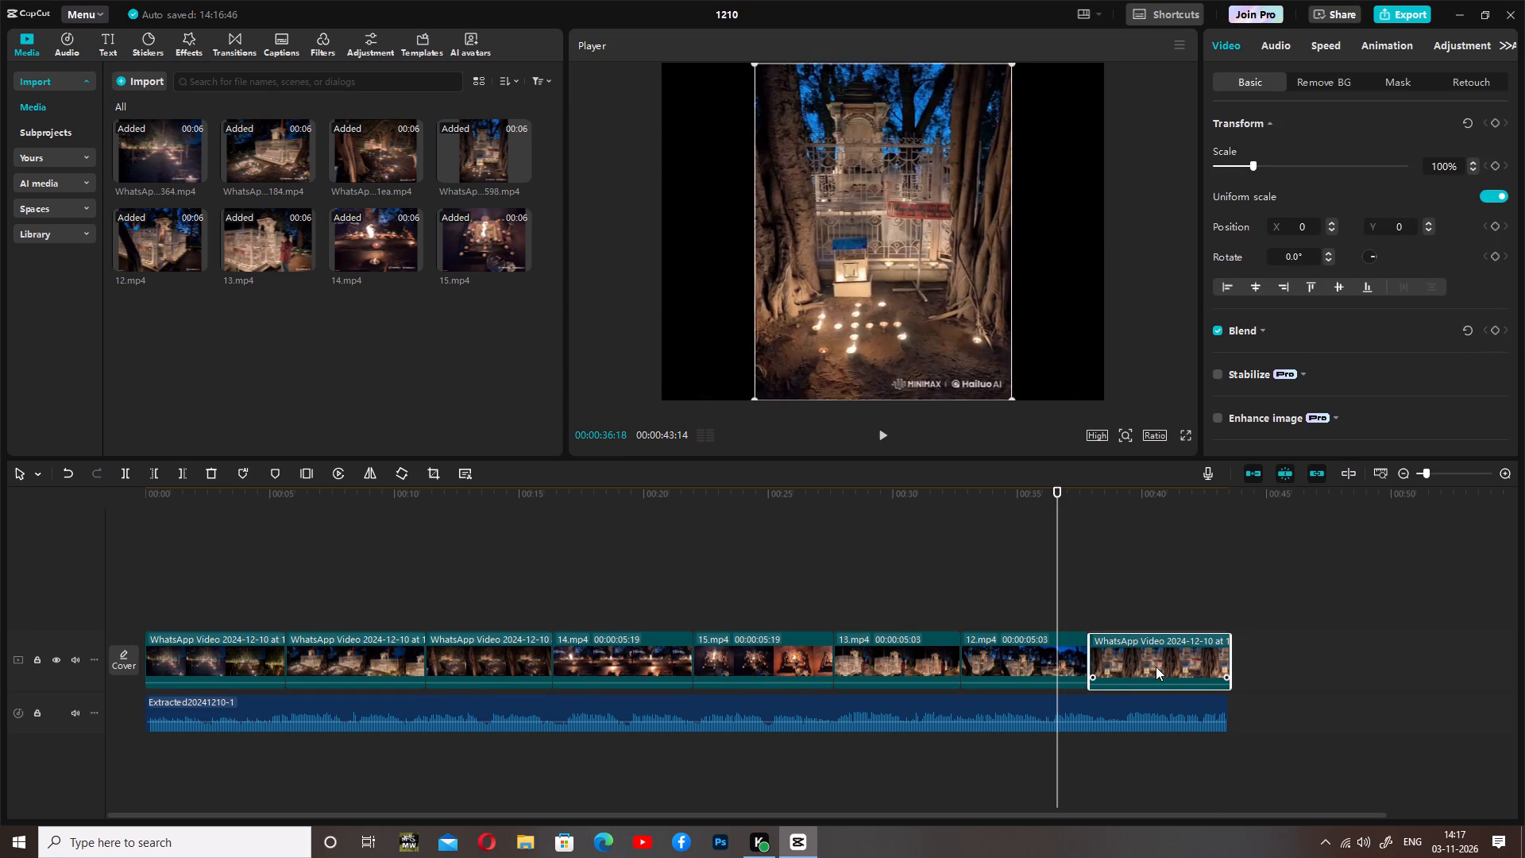
Place 12.mp4 between 14.mp4 and 15.mp4, and move the third WhatsApp clip directly after 14.mp4.
drag(998, 652, 755, 650)
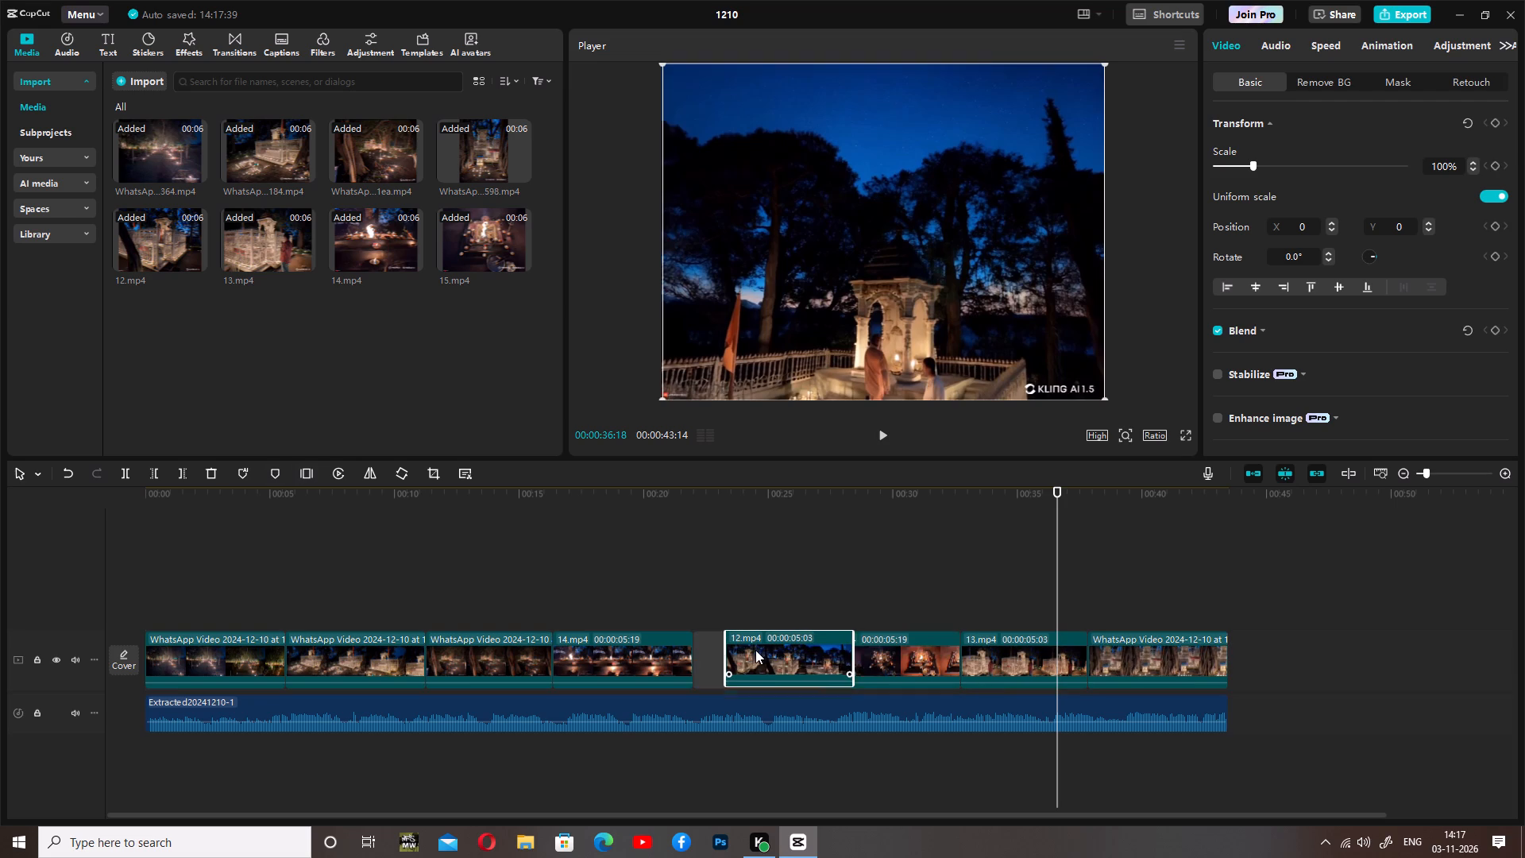
drag(755, 650, 745, 648)
drag(477, 656, 585, 660)
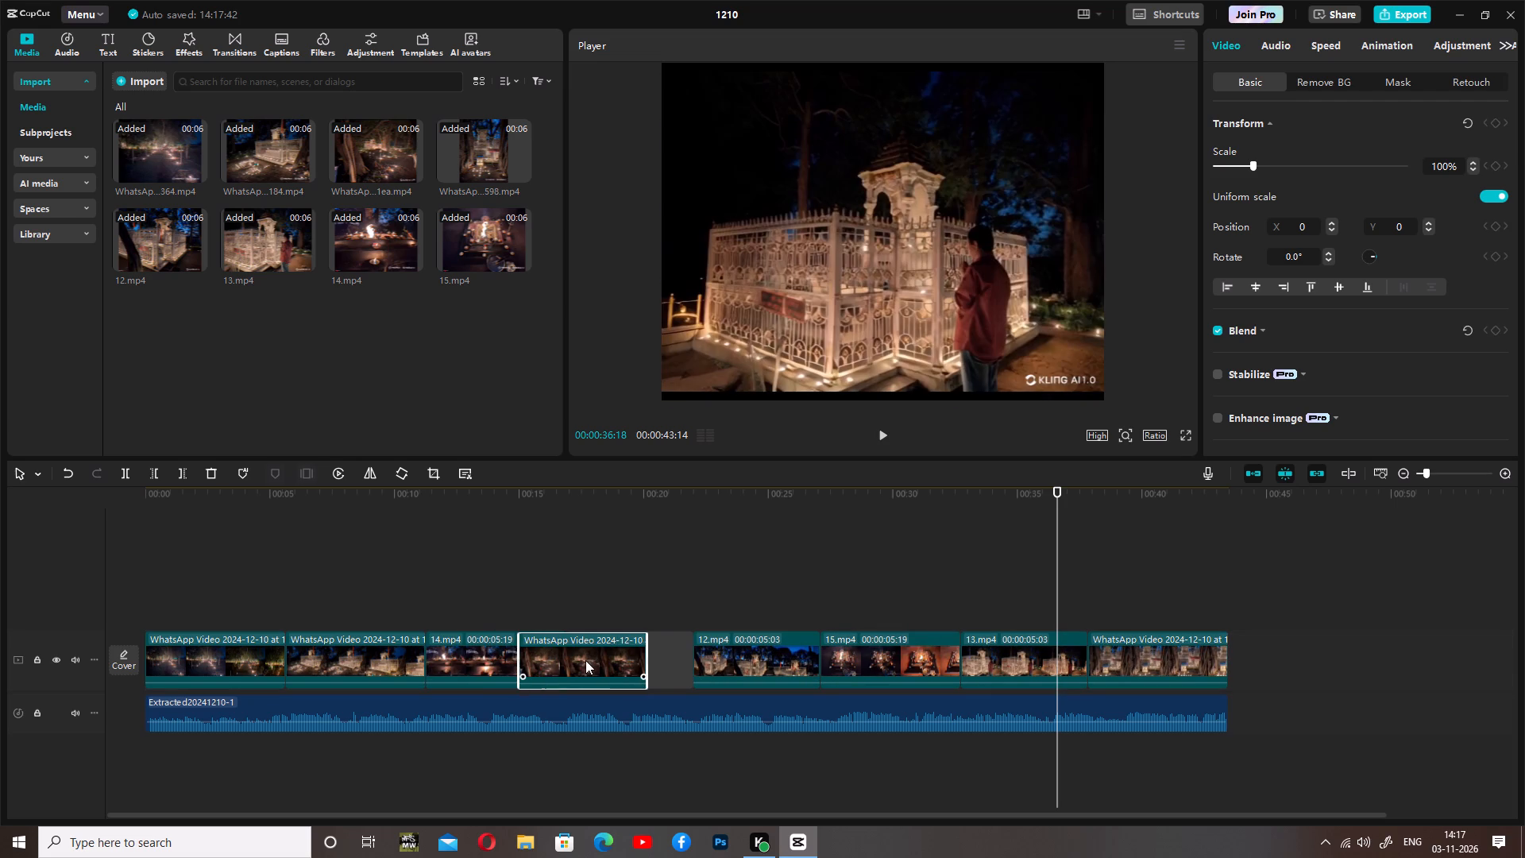
drag(585, 660, 605, 660)
Play the rearranged montage from the beginning to review the new clip order.
drag(1056, 517, 523, 547)
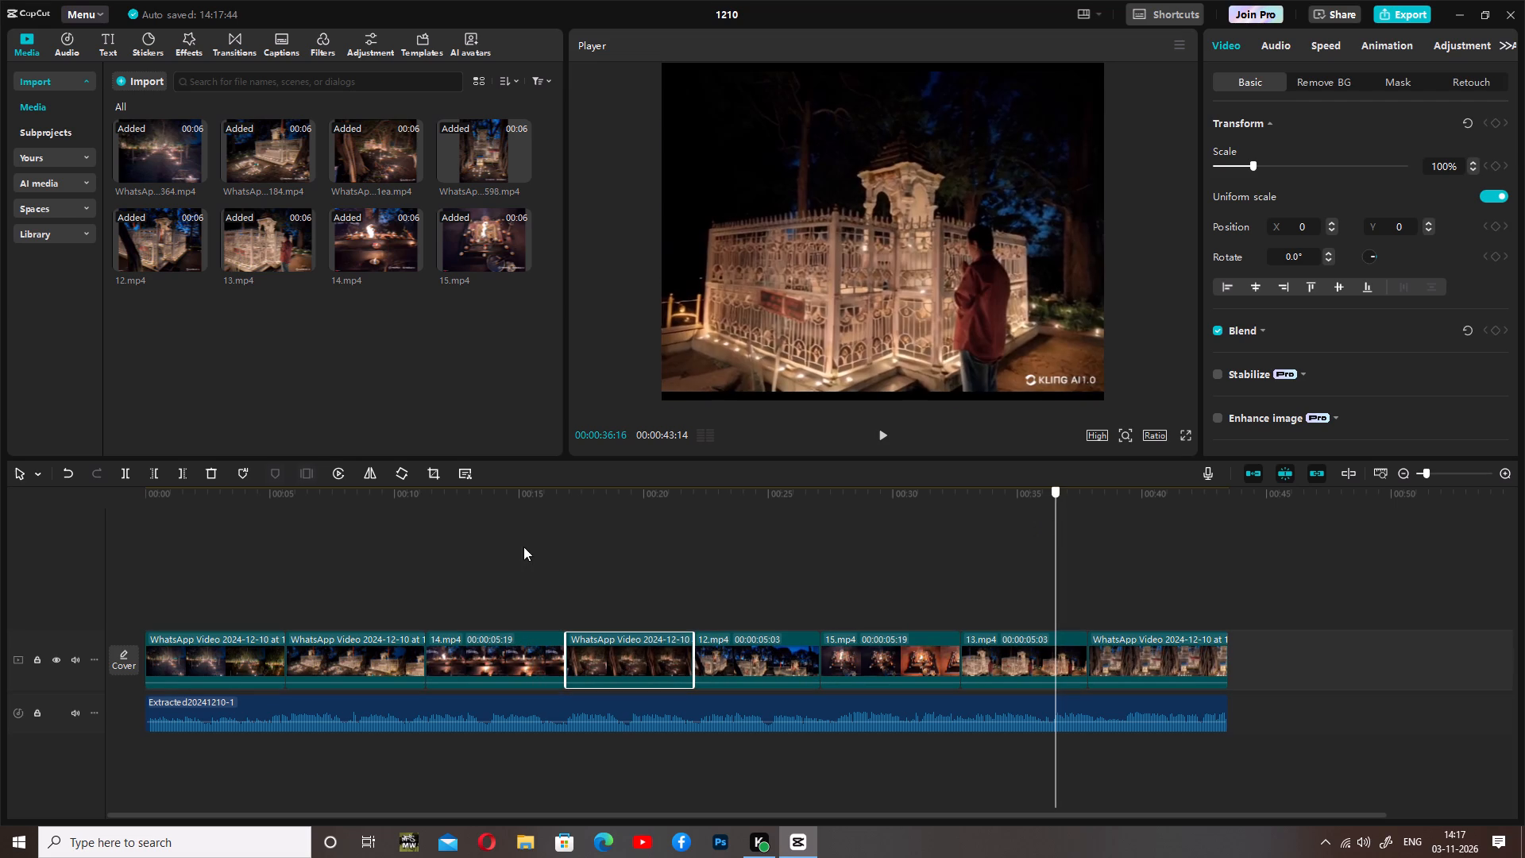
drag(523, 547, 114, 589)
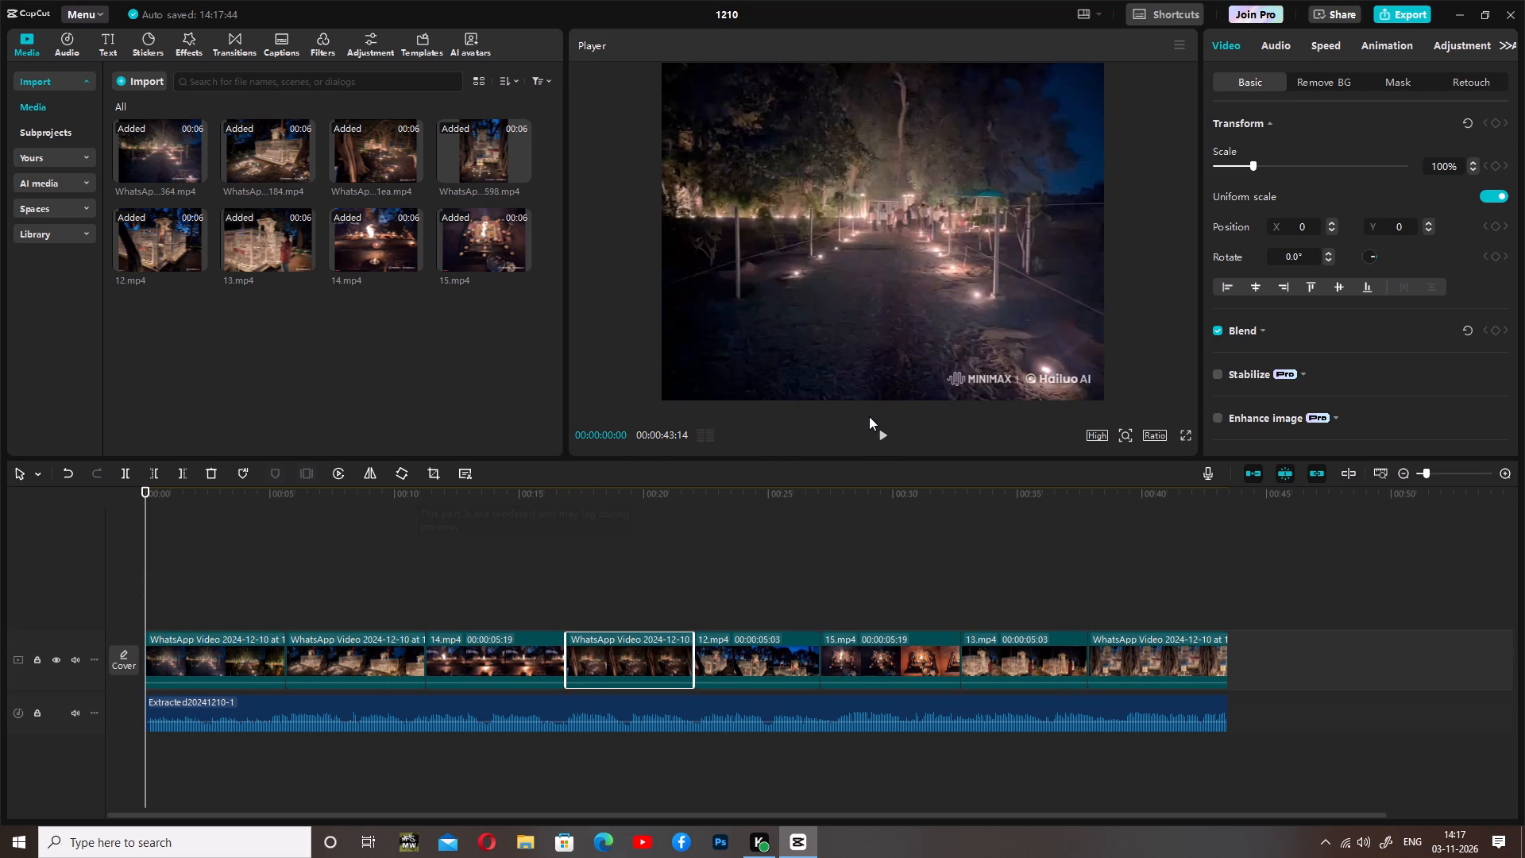
click(882, 430)
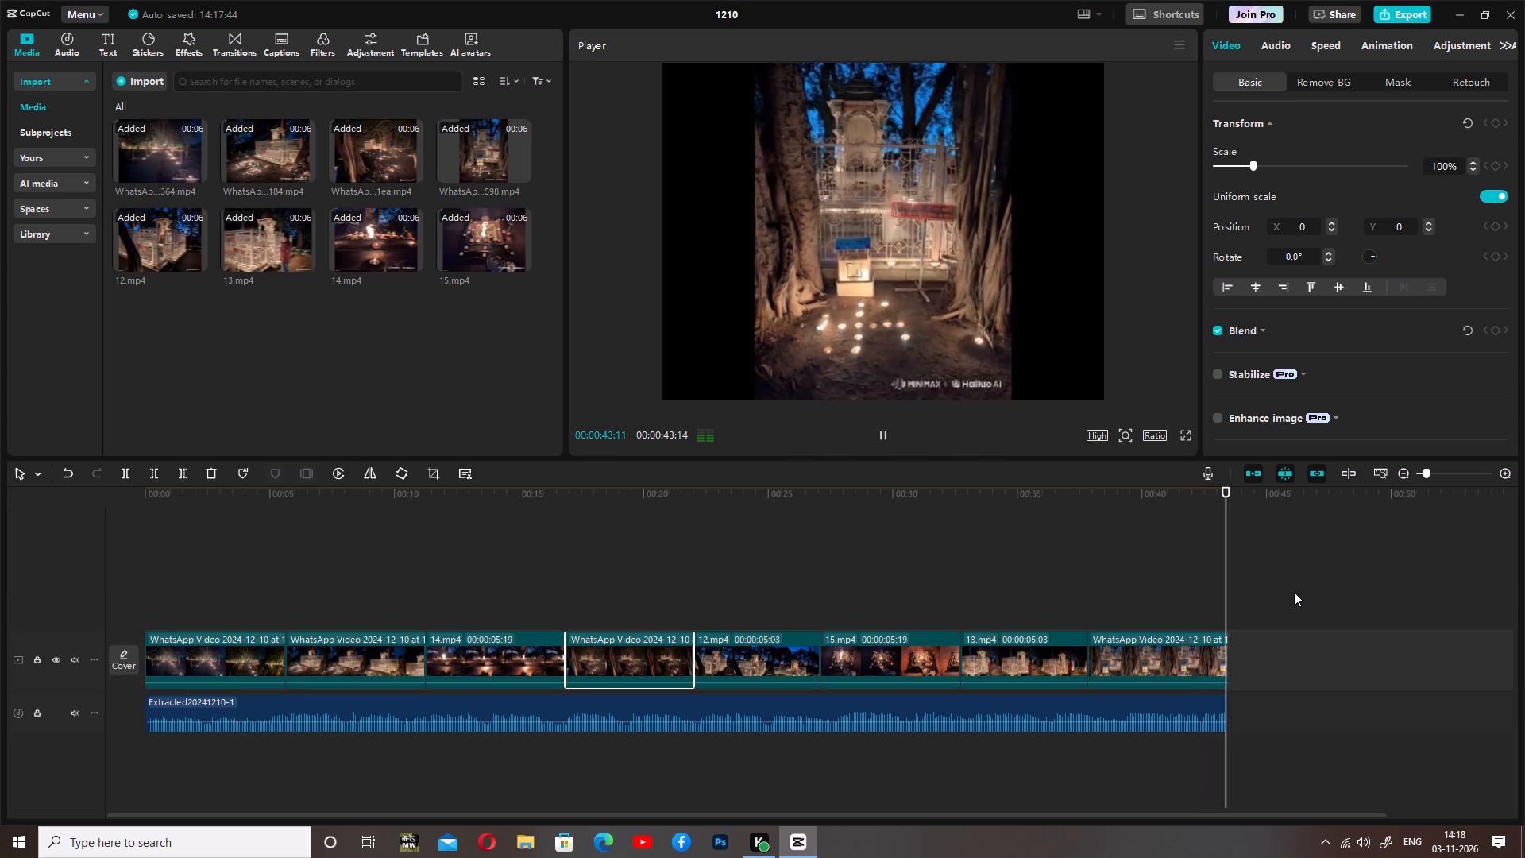
Move the second WhatsApp clip, showing the lit white enclosure, directly after 14.mp4.
drag(1230, 509, 925, 501)
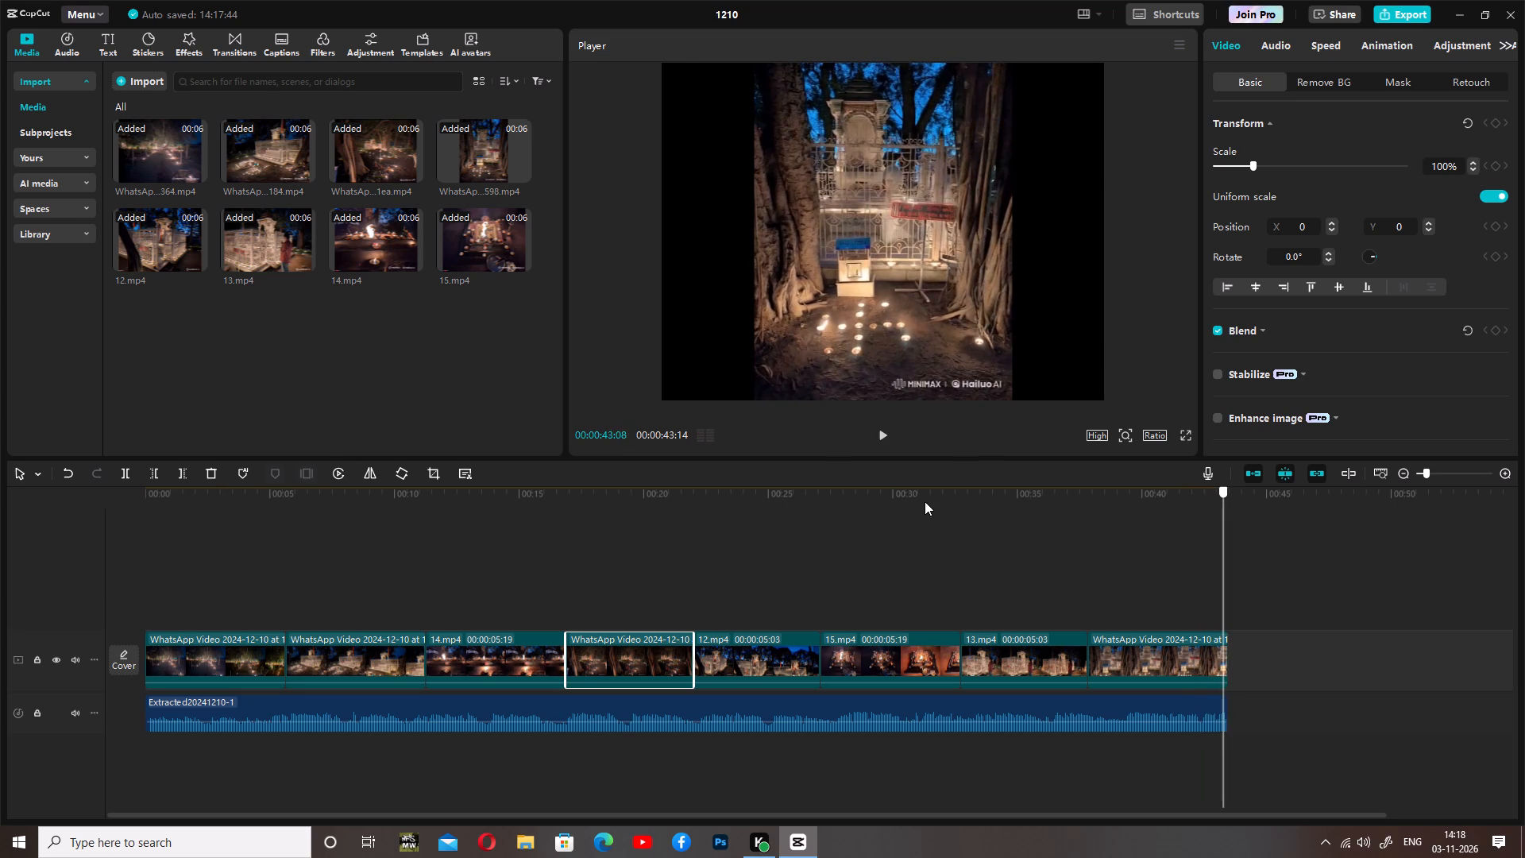
drag(925, 501, 44, 501)
drag(346, 653, 402, 659)
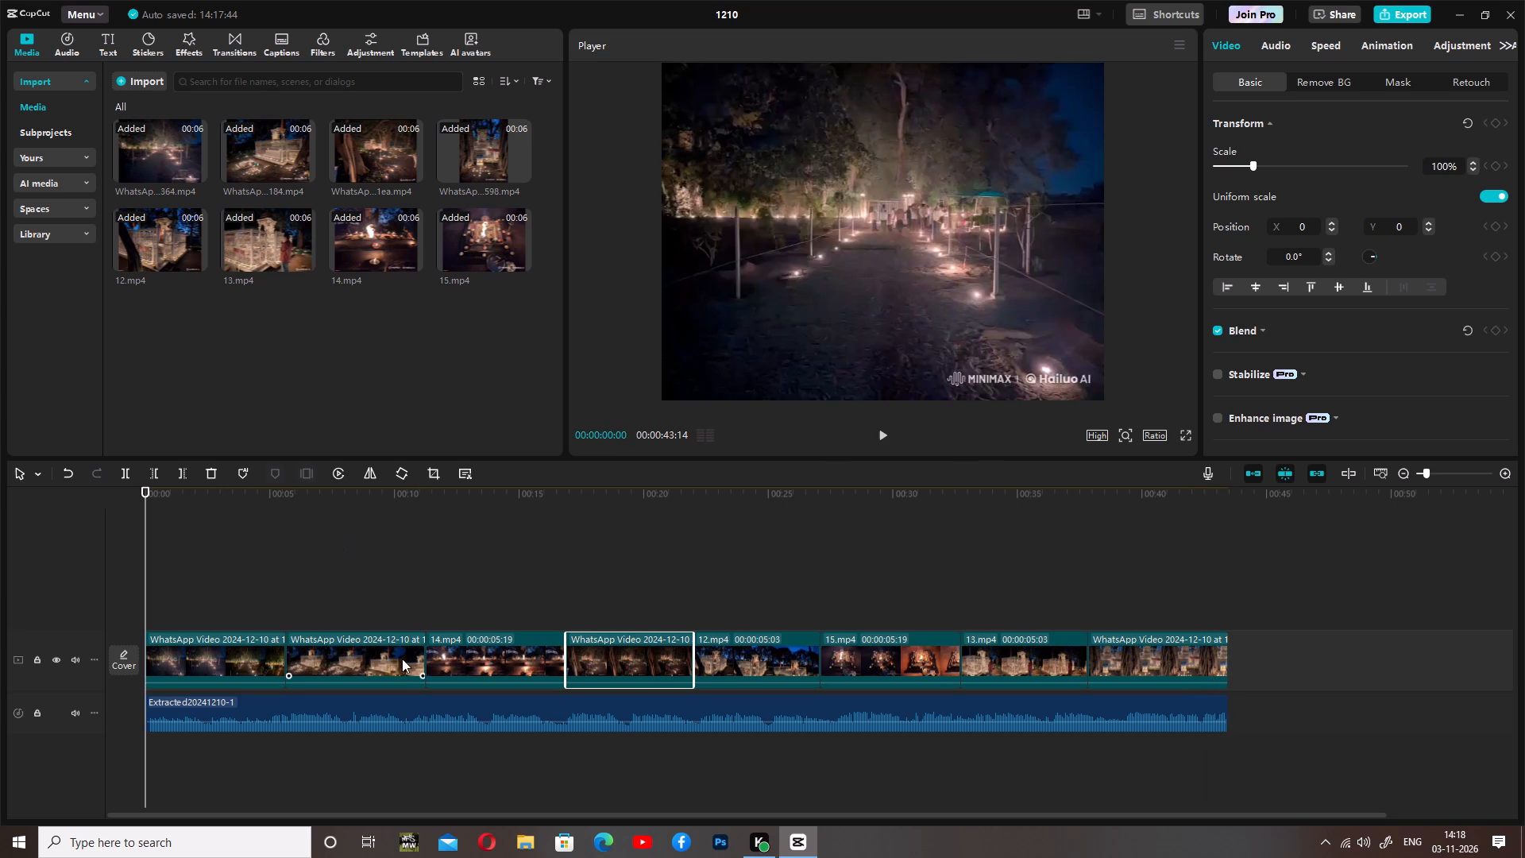
drag(402, 659, 469, 650)
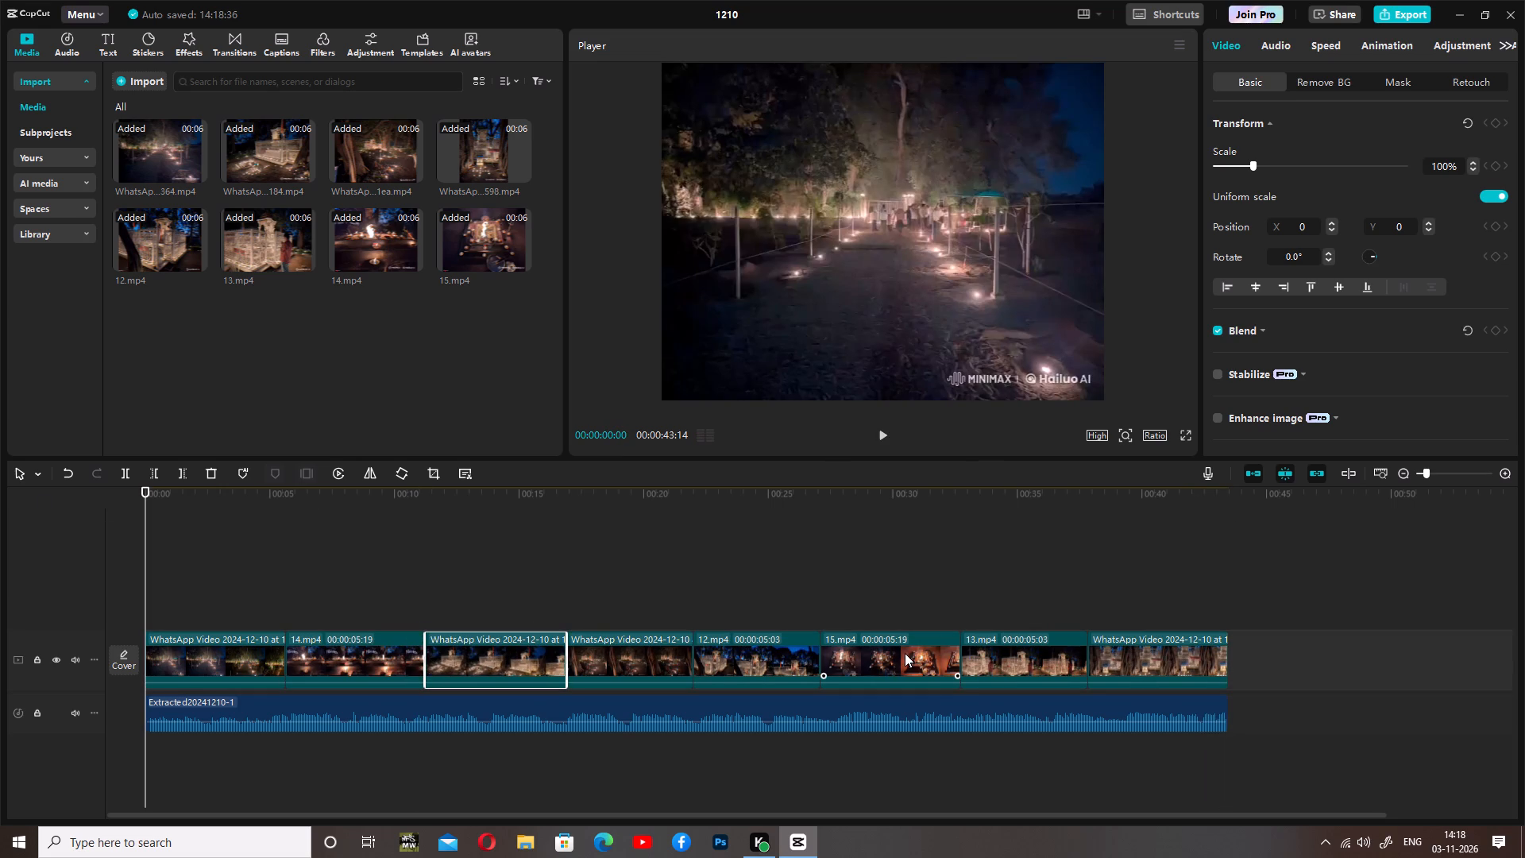
Move 15.mp4 directly after the WhatsApp clip showing the lit white enclosure.
drag(905, 653, 767, 647)
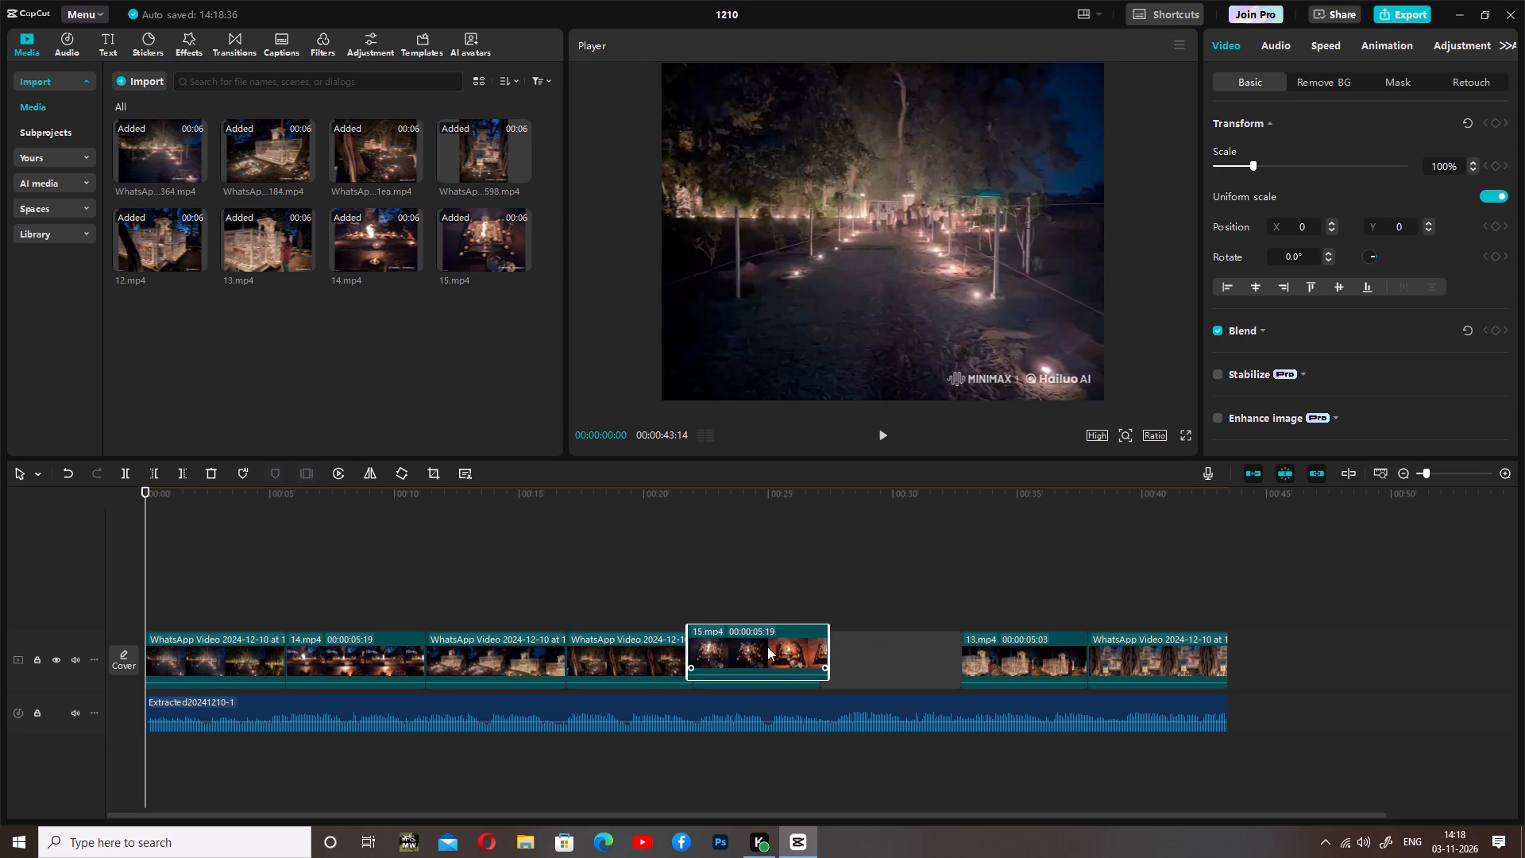
drag(767, 647, 769, 651)
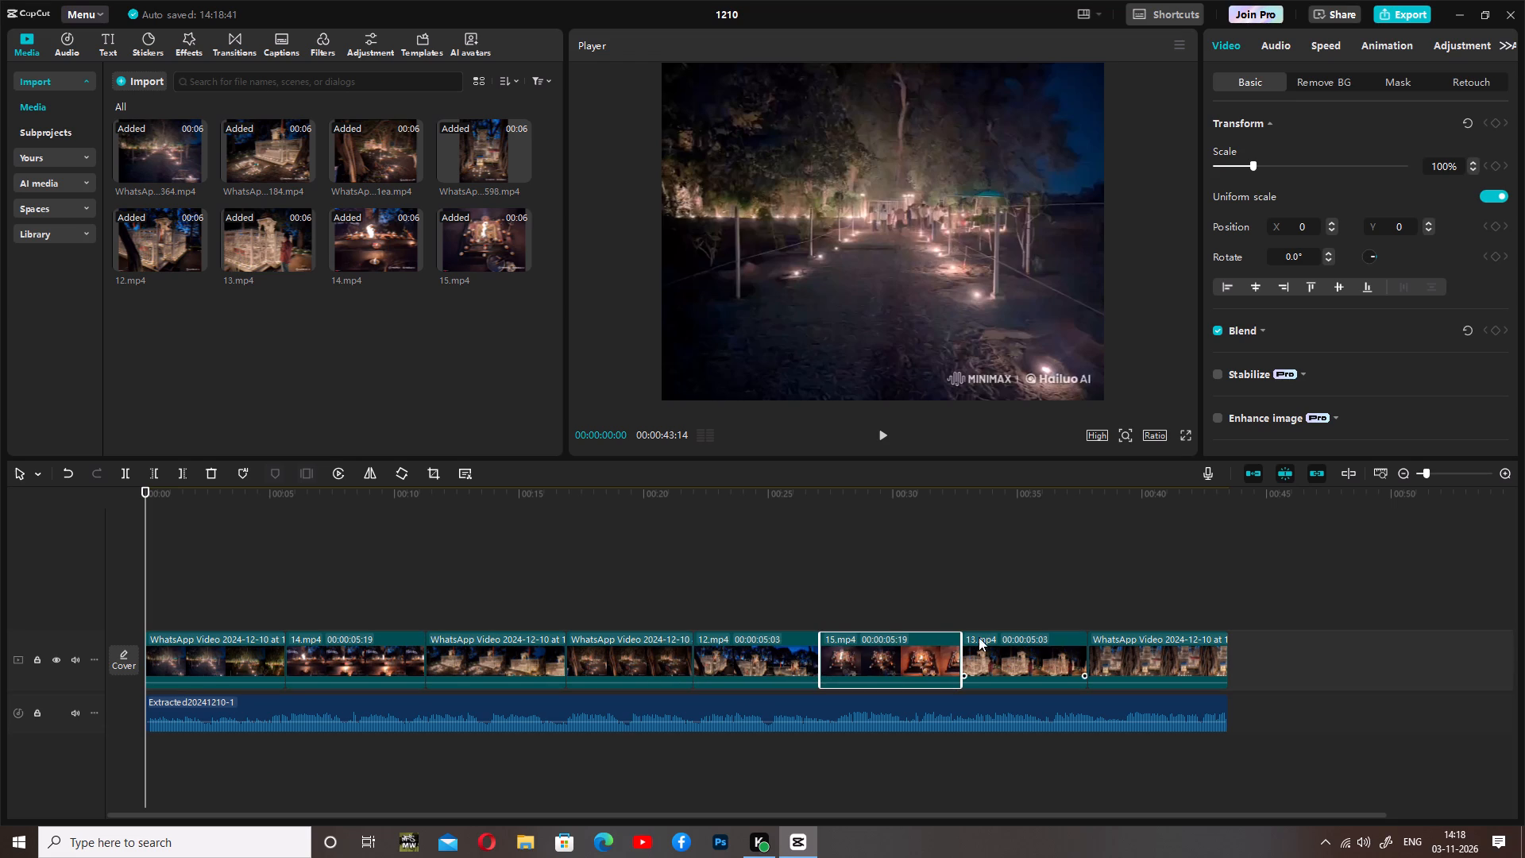
drag(903, 653, 617, 651)
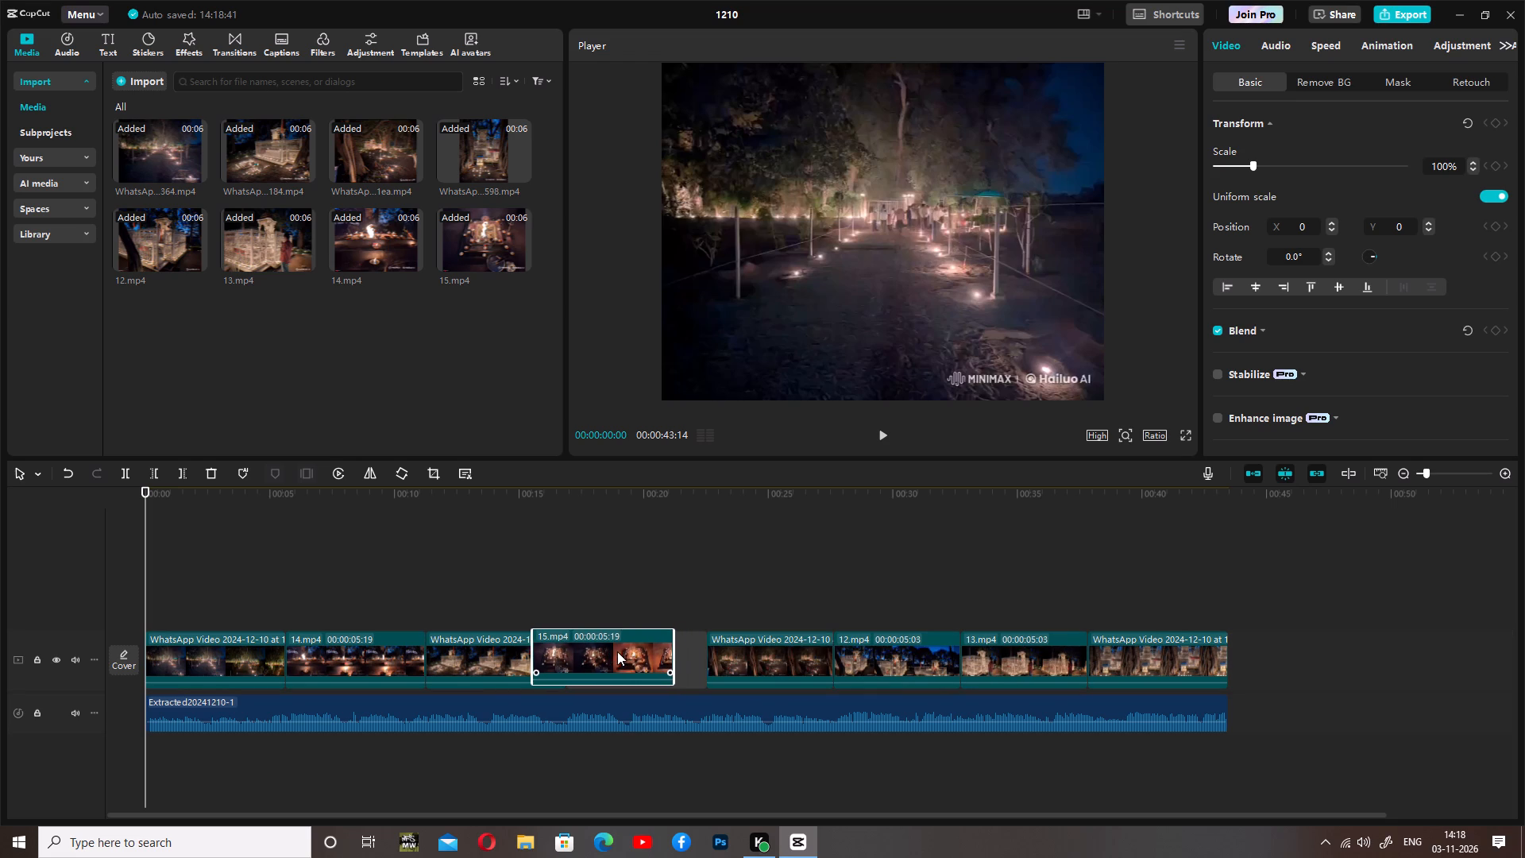
drag(617, 651, 622, 653)
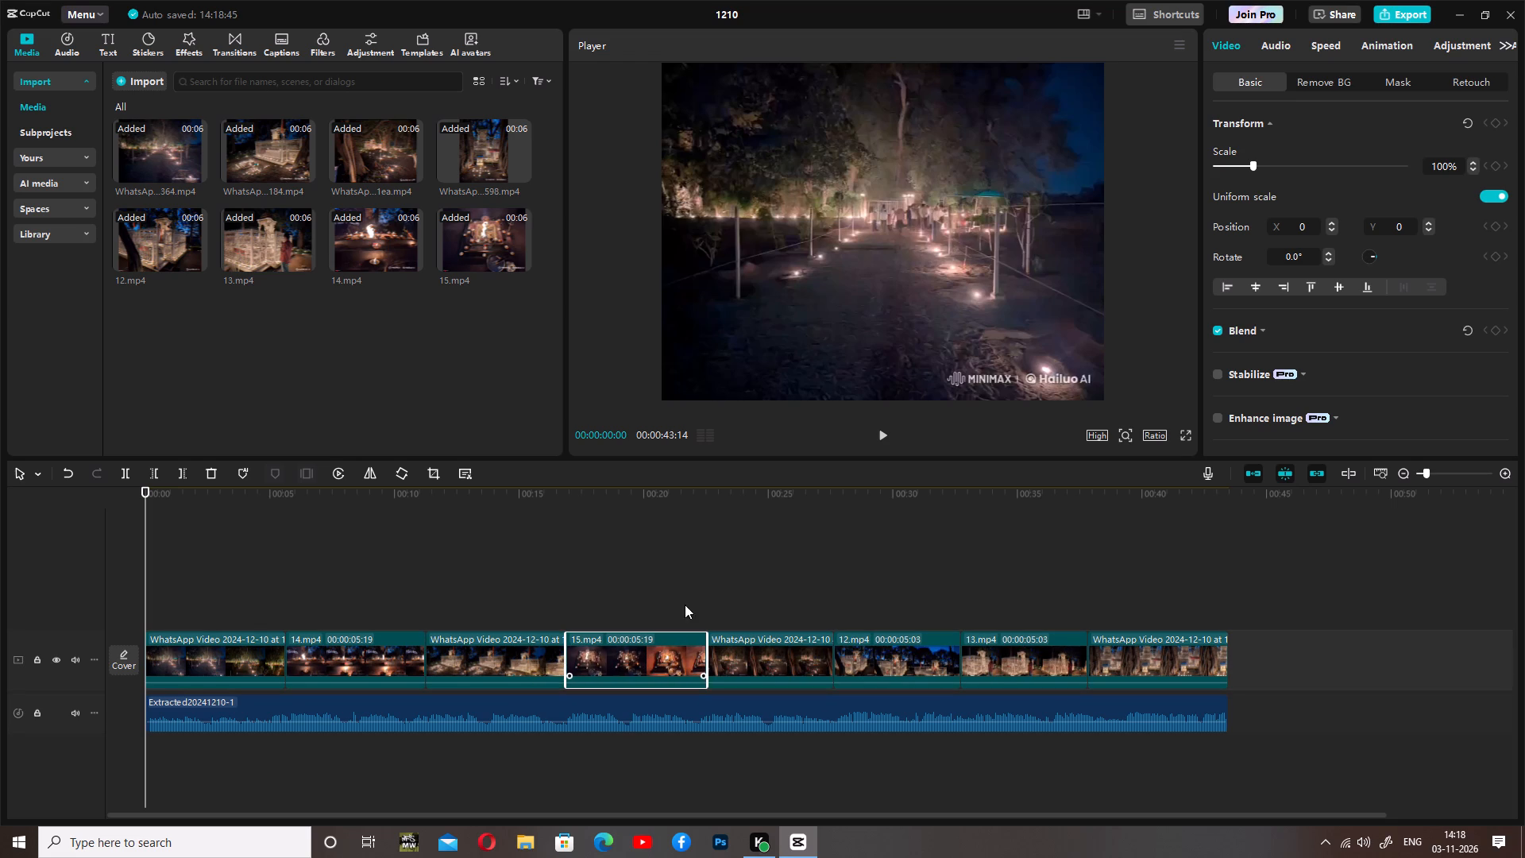
Add Fade In video effects over the first three cuts, leading into 14.mp4, the lit enclosure clip and 15.mp4.
click(434, 368)
click(195, 44)
drag(396, 149, 374, 214)
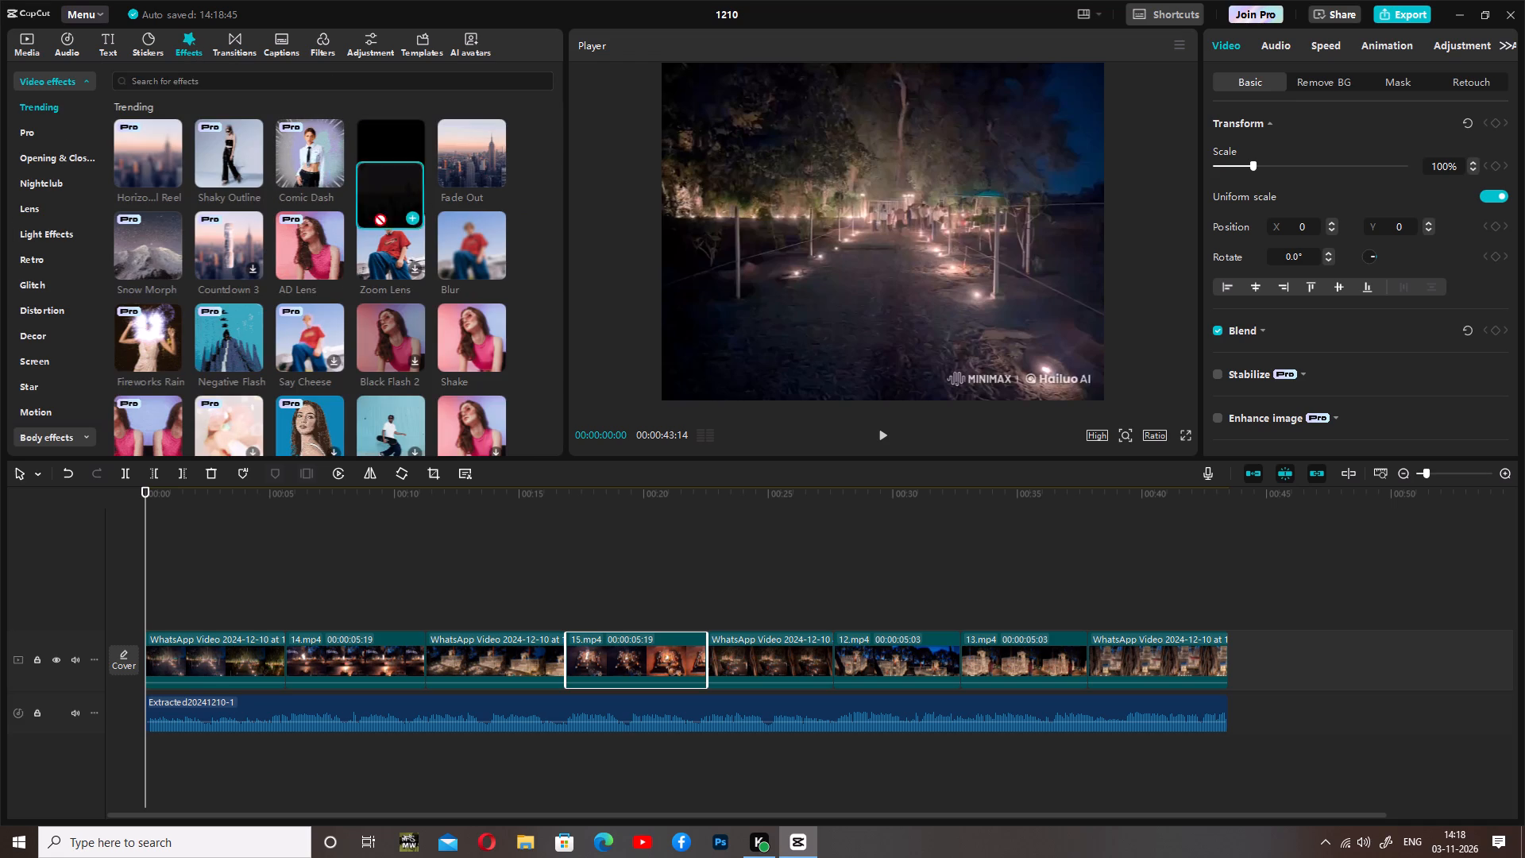
drag(374, 214, 257, 615)
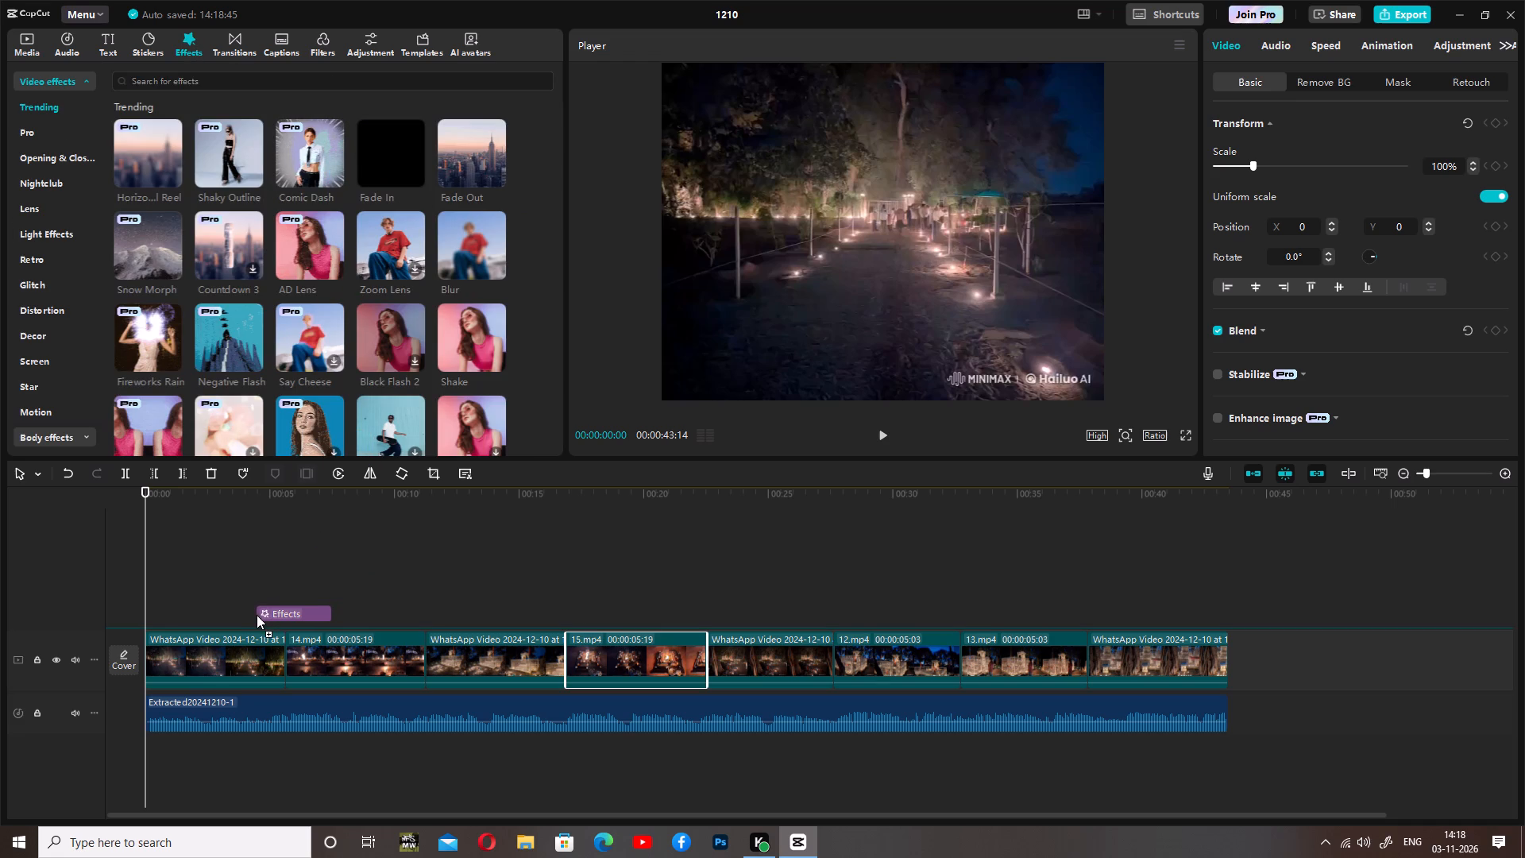
drag(257, 615, 250, 618)
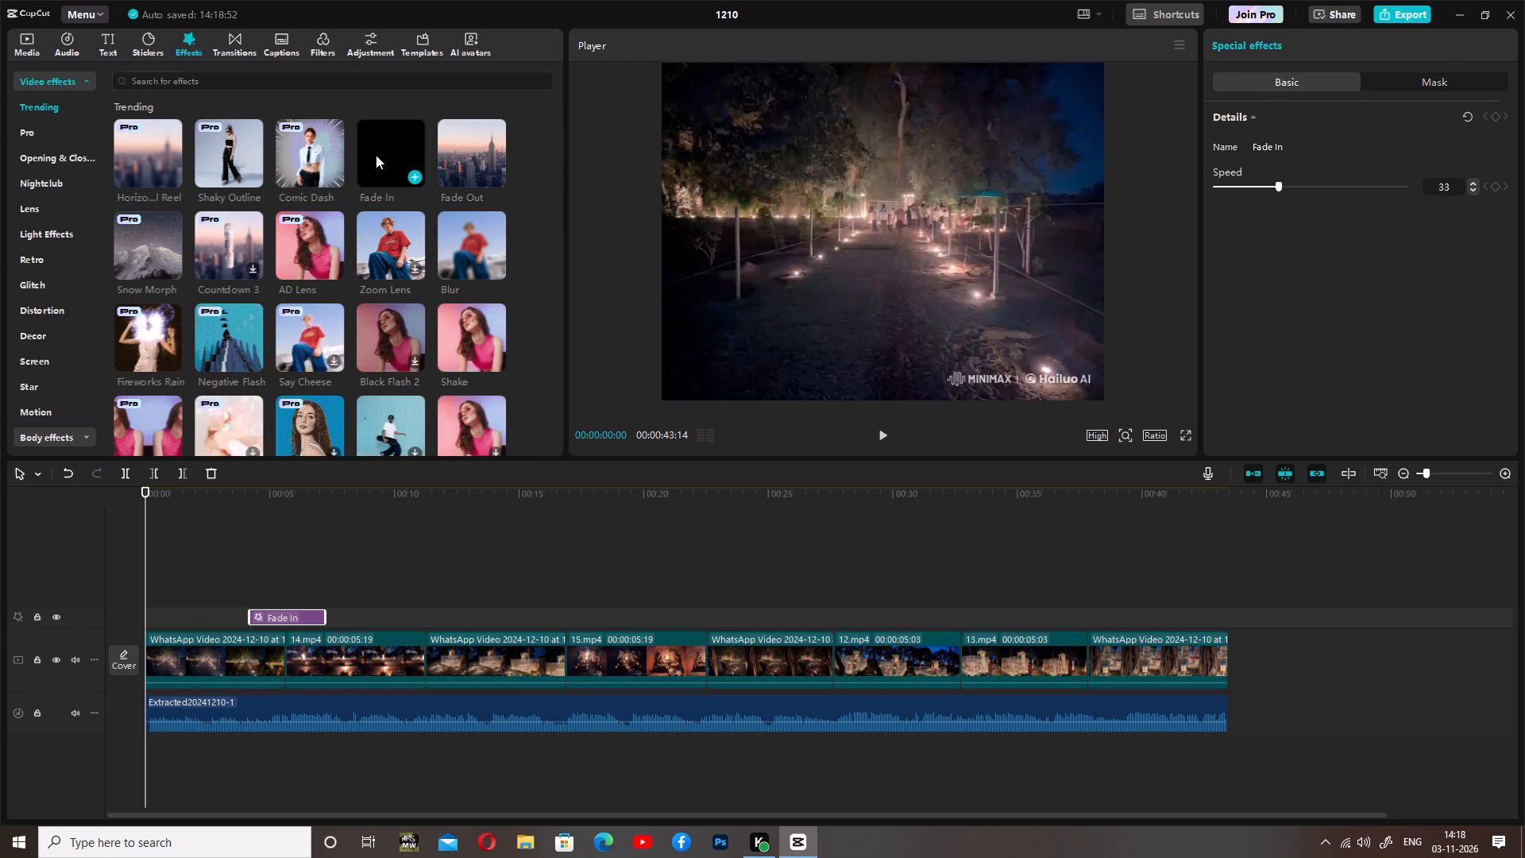
drag(381, 147, 392, 605)
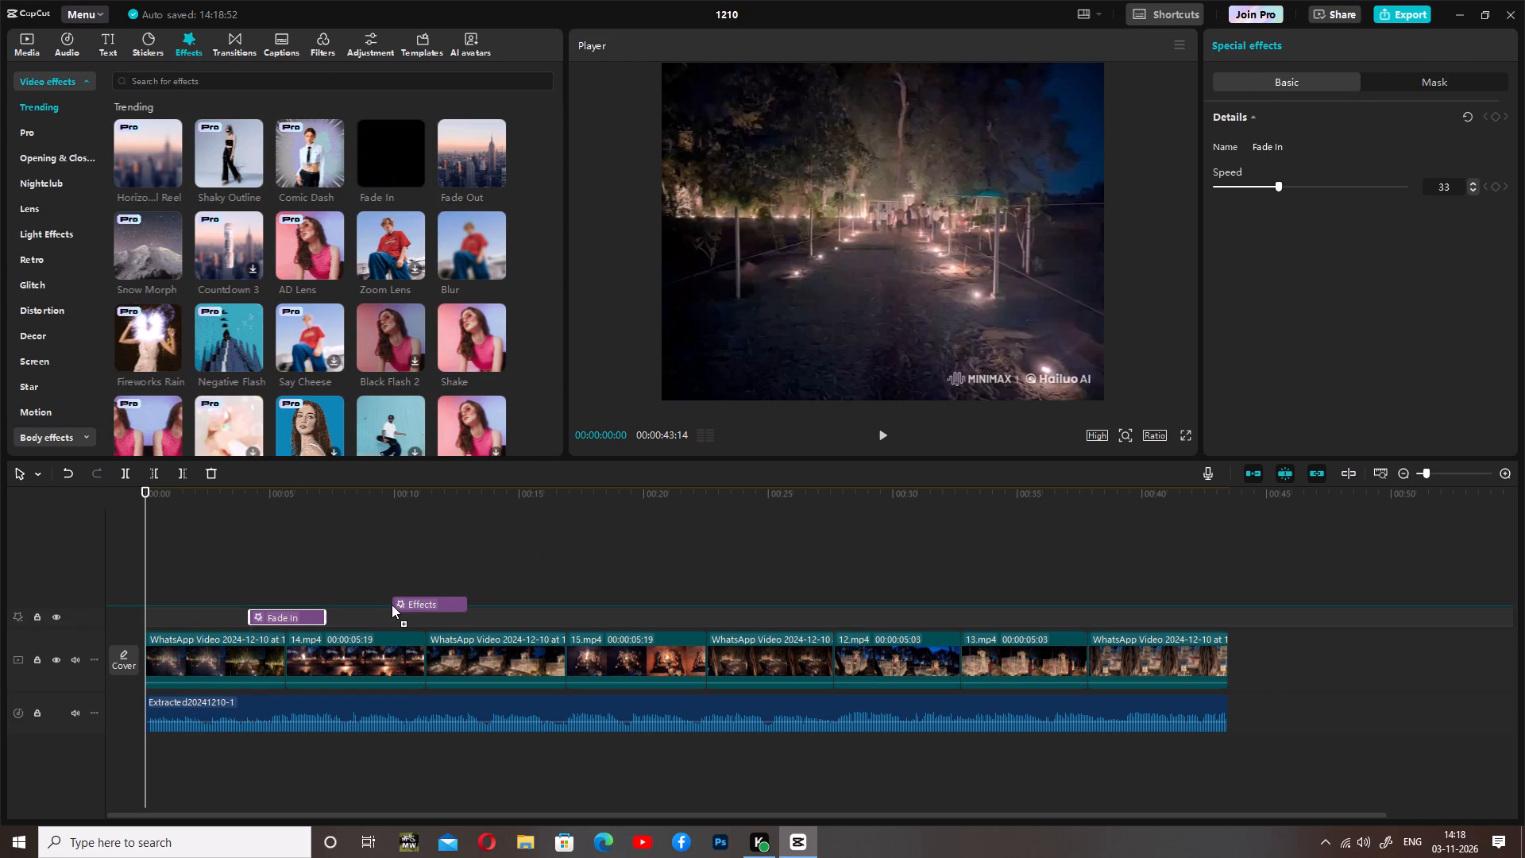
drag(392, 605, 398, 622)
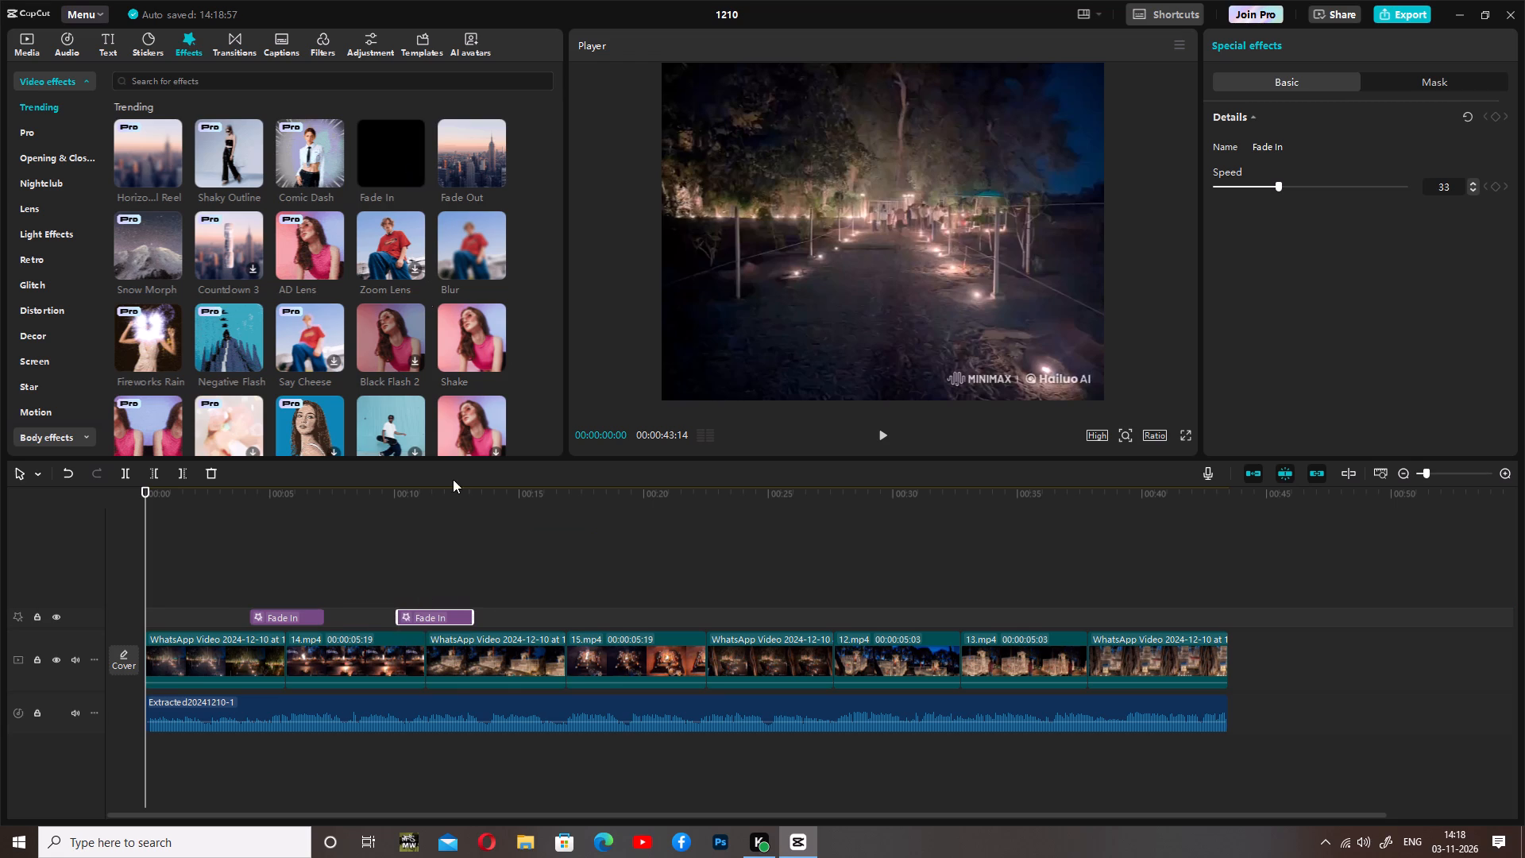
drag(392, 141, 547, 613)
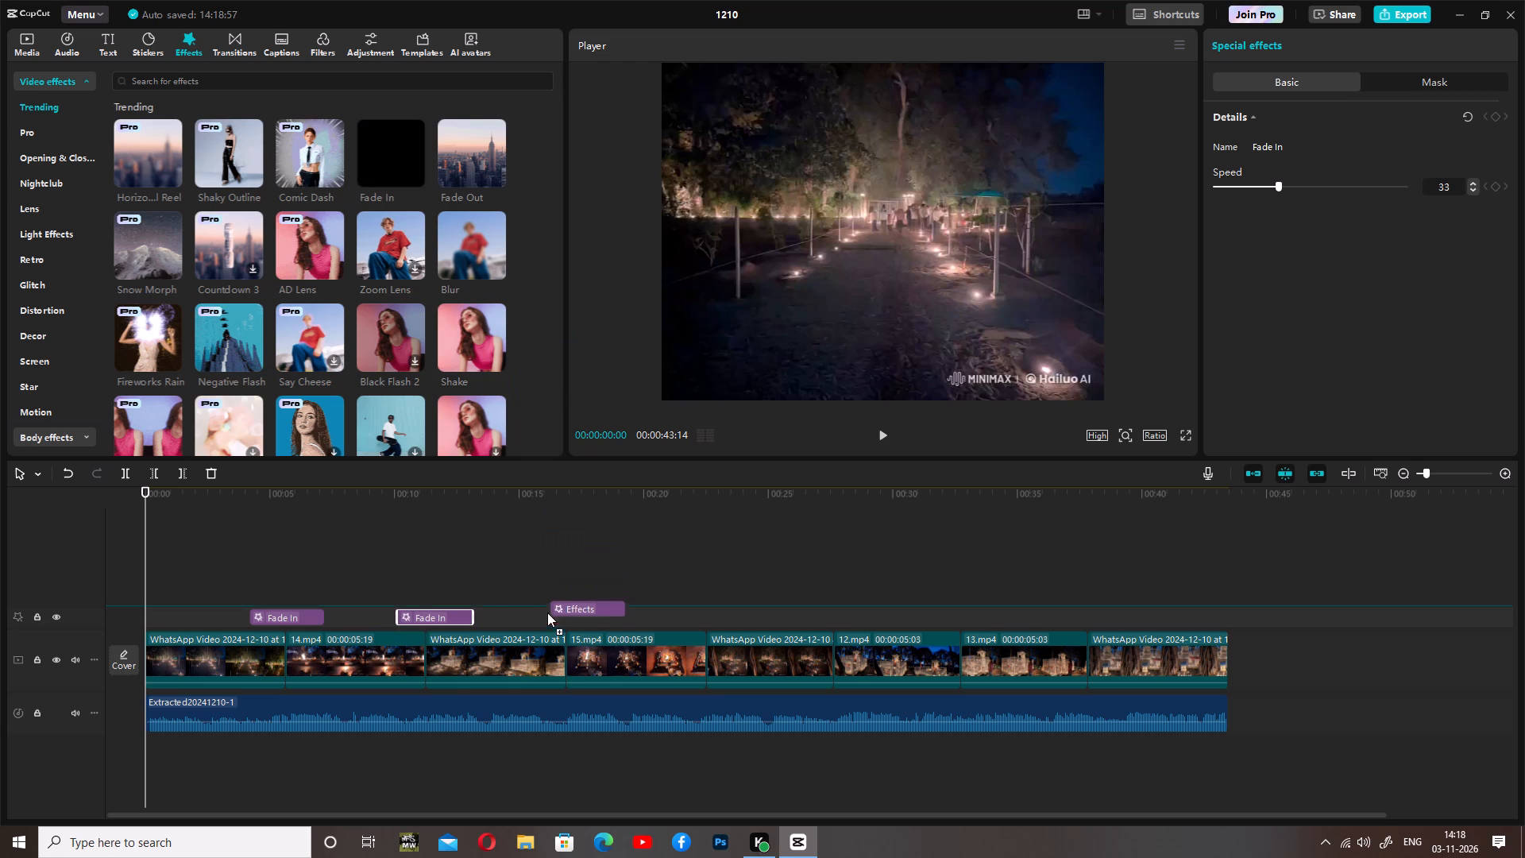
drag(547, 613, 541, 620)
Add Fade In effects over the remaining four cuts, from the end of 15.mp4 through to the final WhatsApp clip.
drag(403, 163, 639, 426)
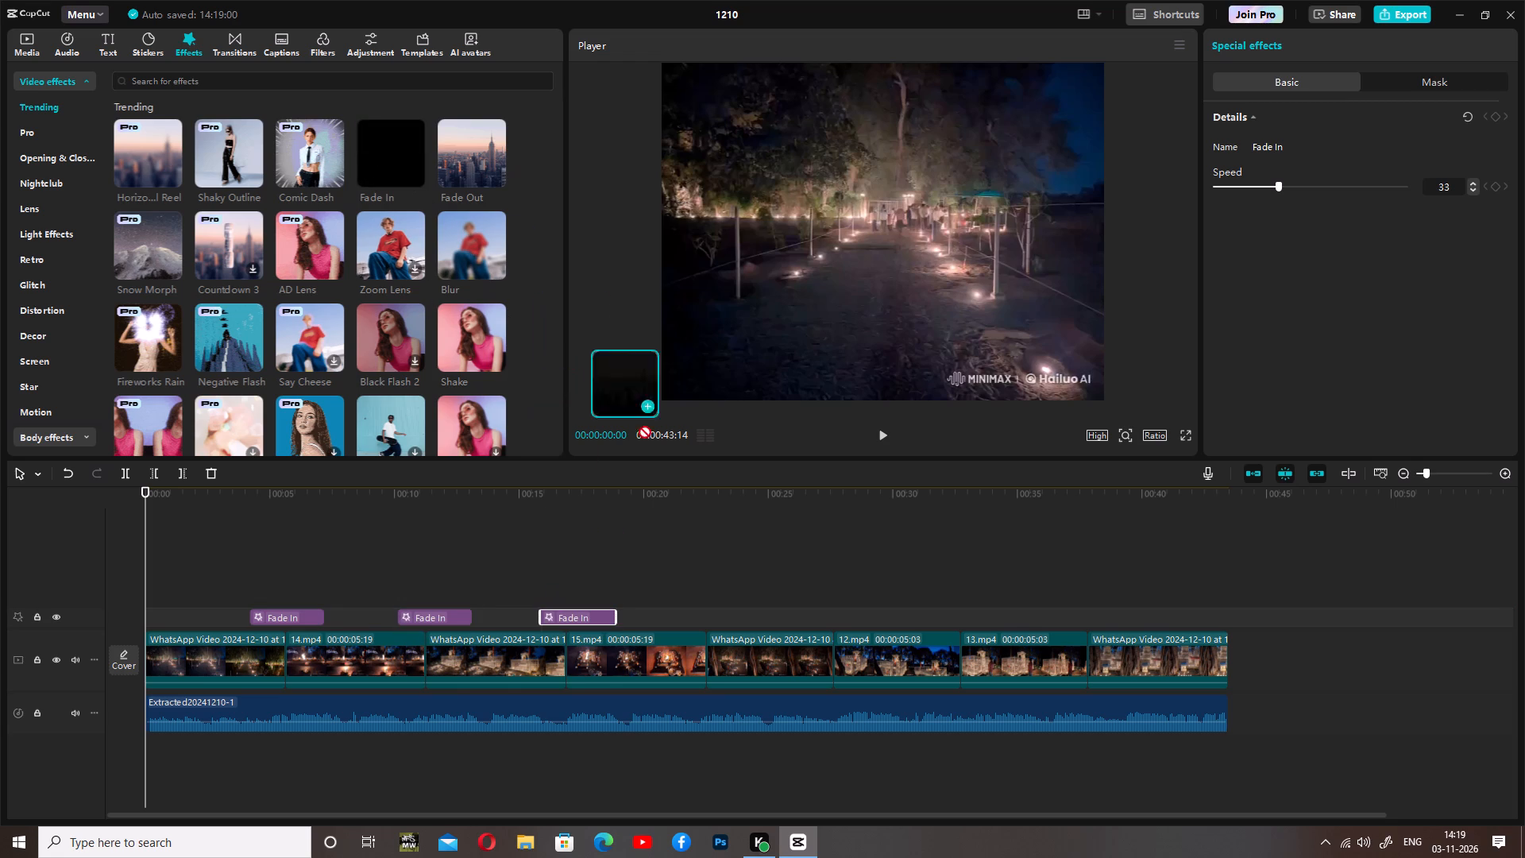
drag(639, 426, 674, 617)
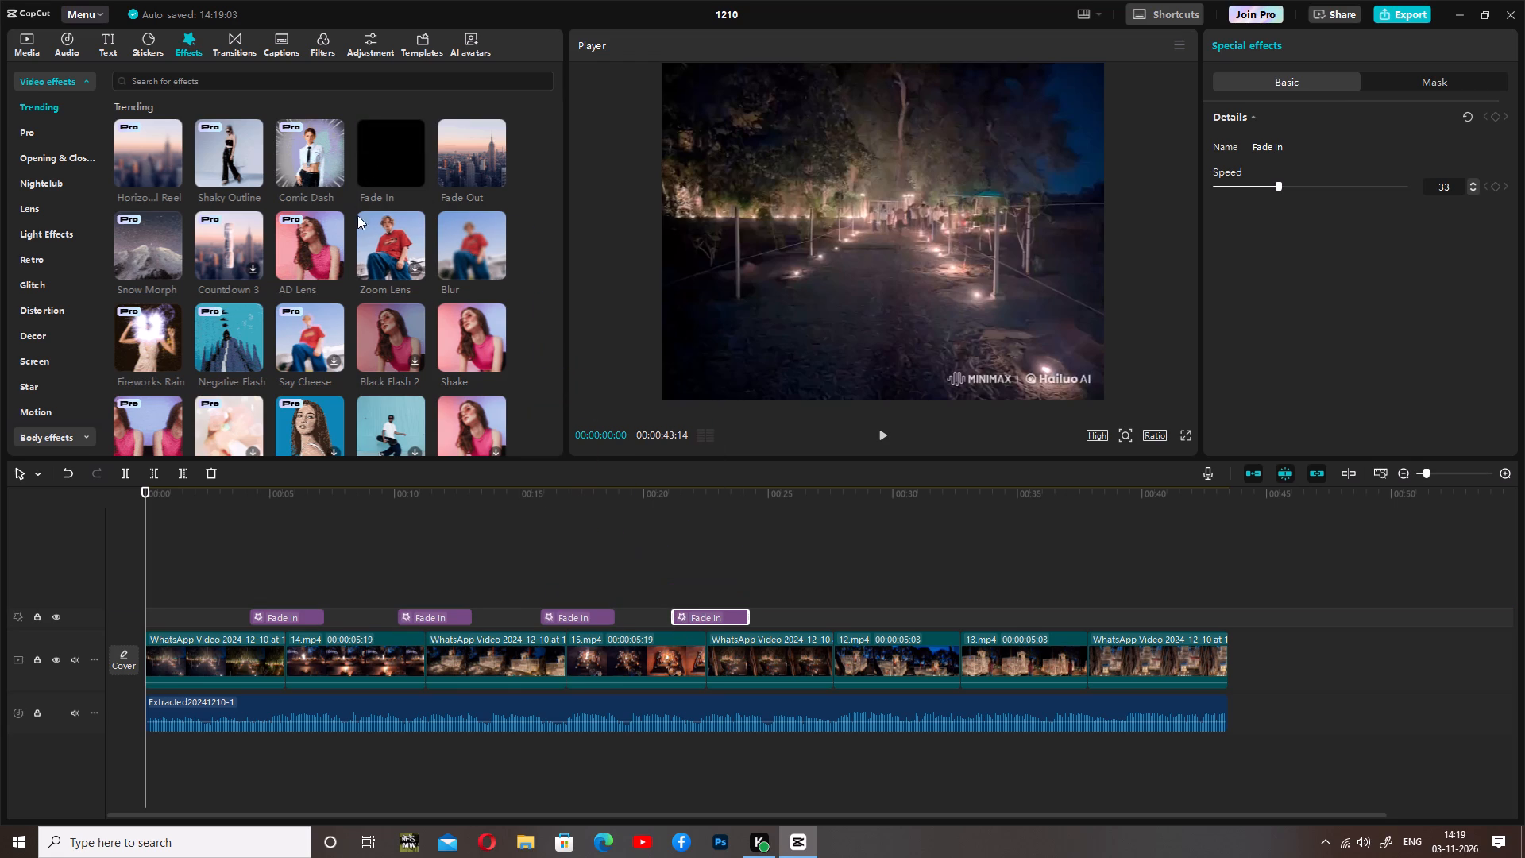
drag(376, 148, 851, 588)
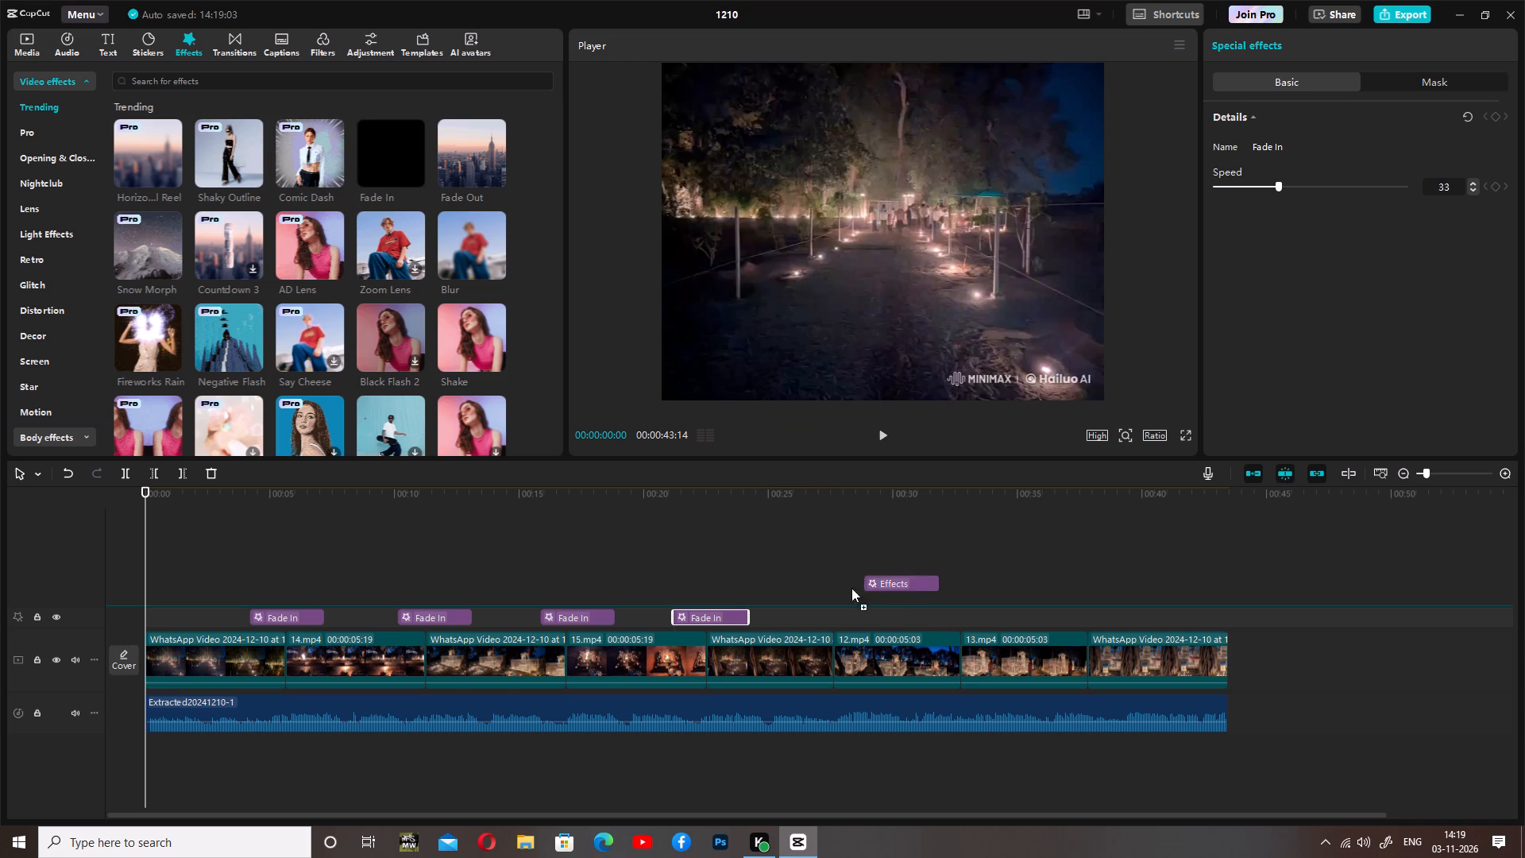
drag(851, 588, 805, 618)
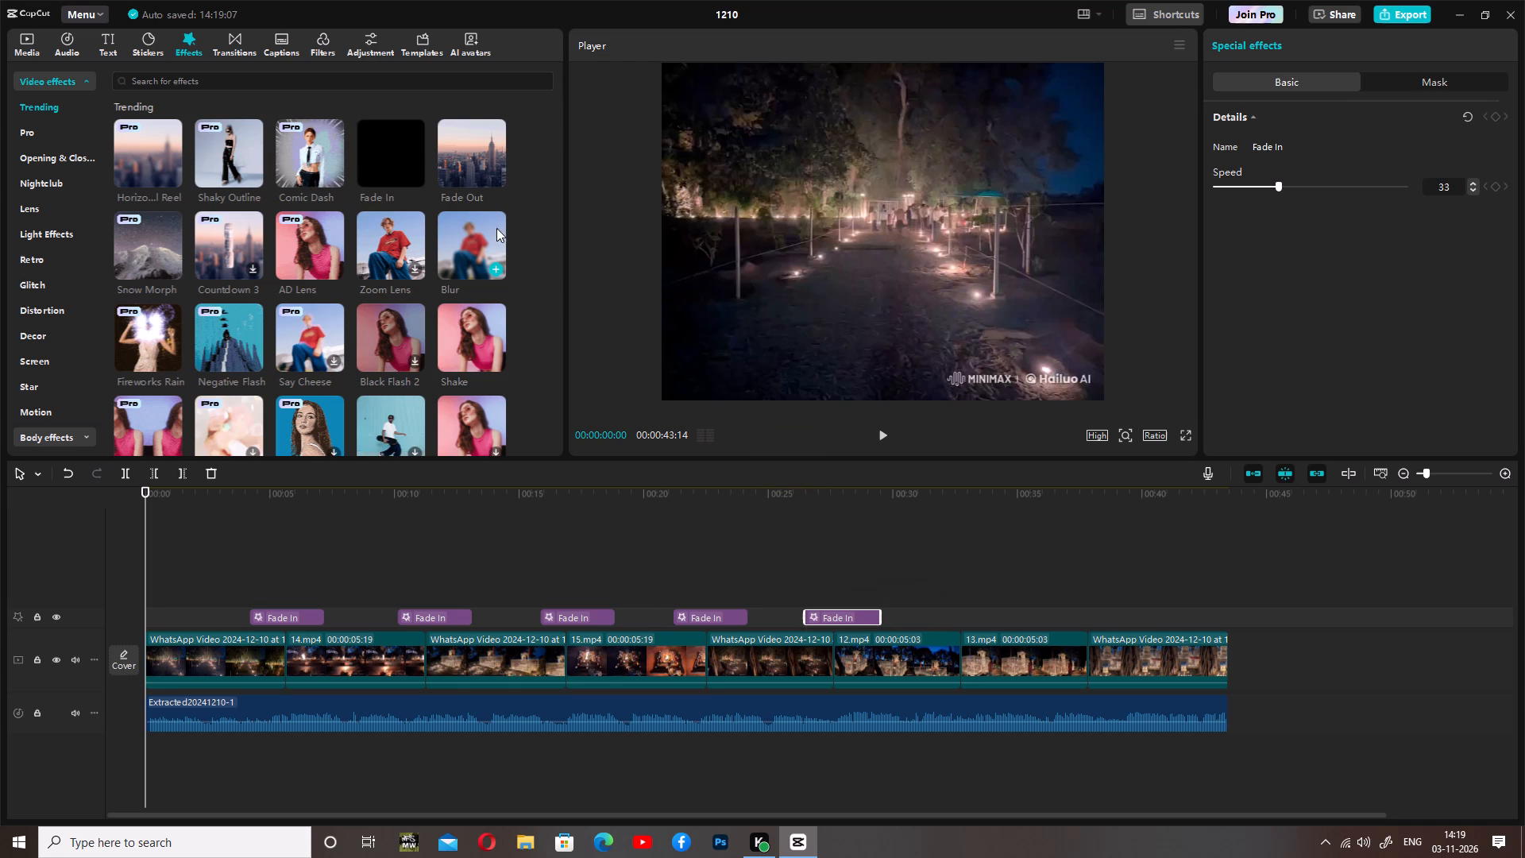
drag(405, 159, 931, 618)
drag(380, 153, 721, 367)
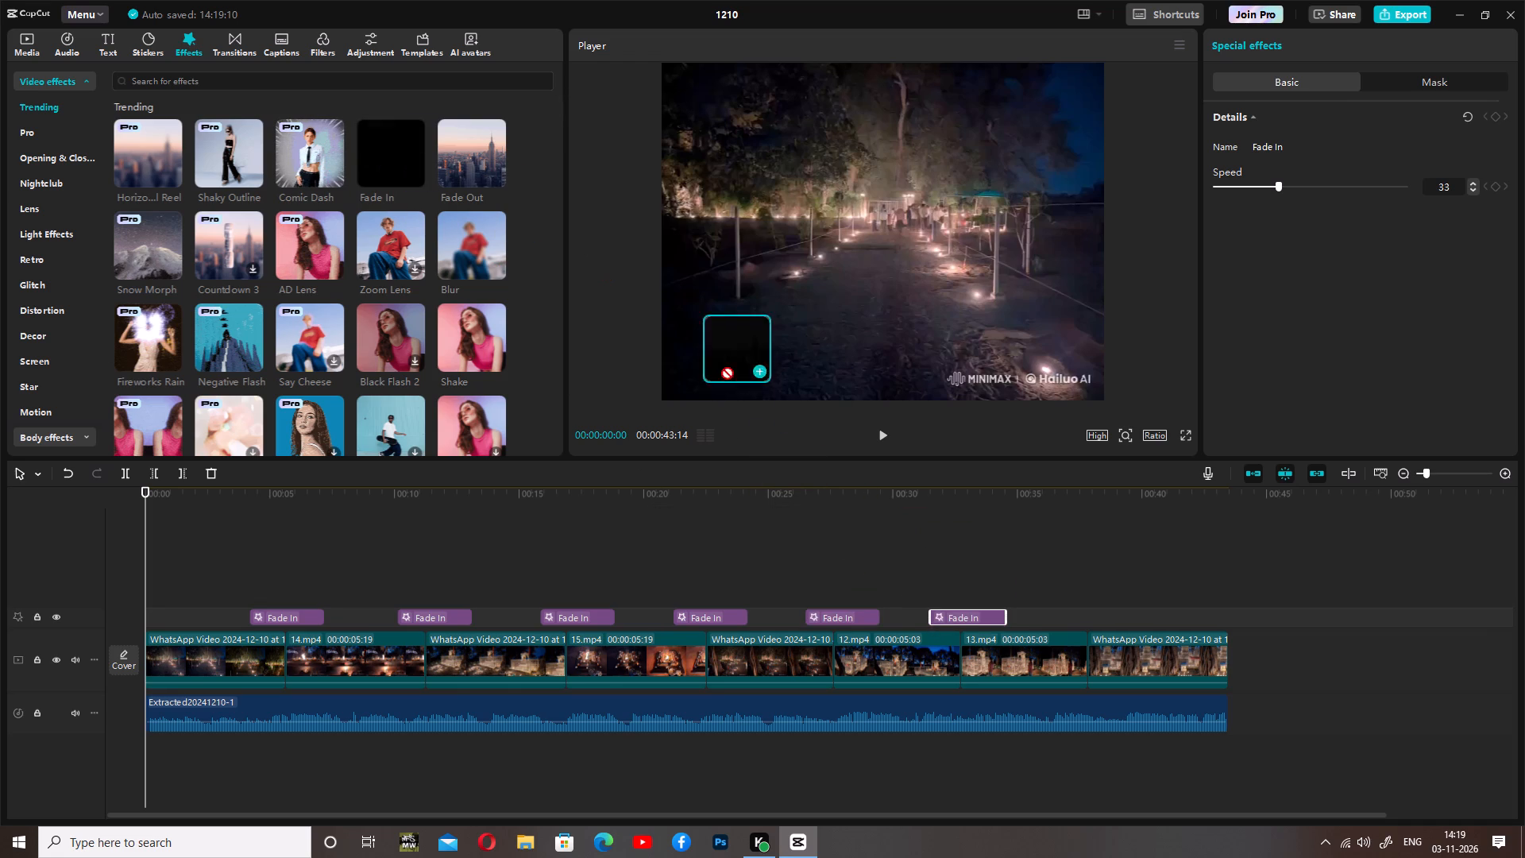
drag(721, 367, 1059, 616)
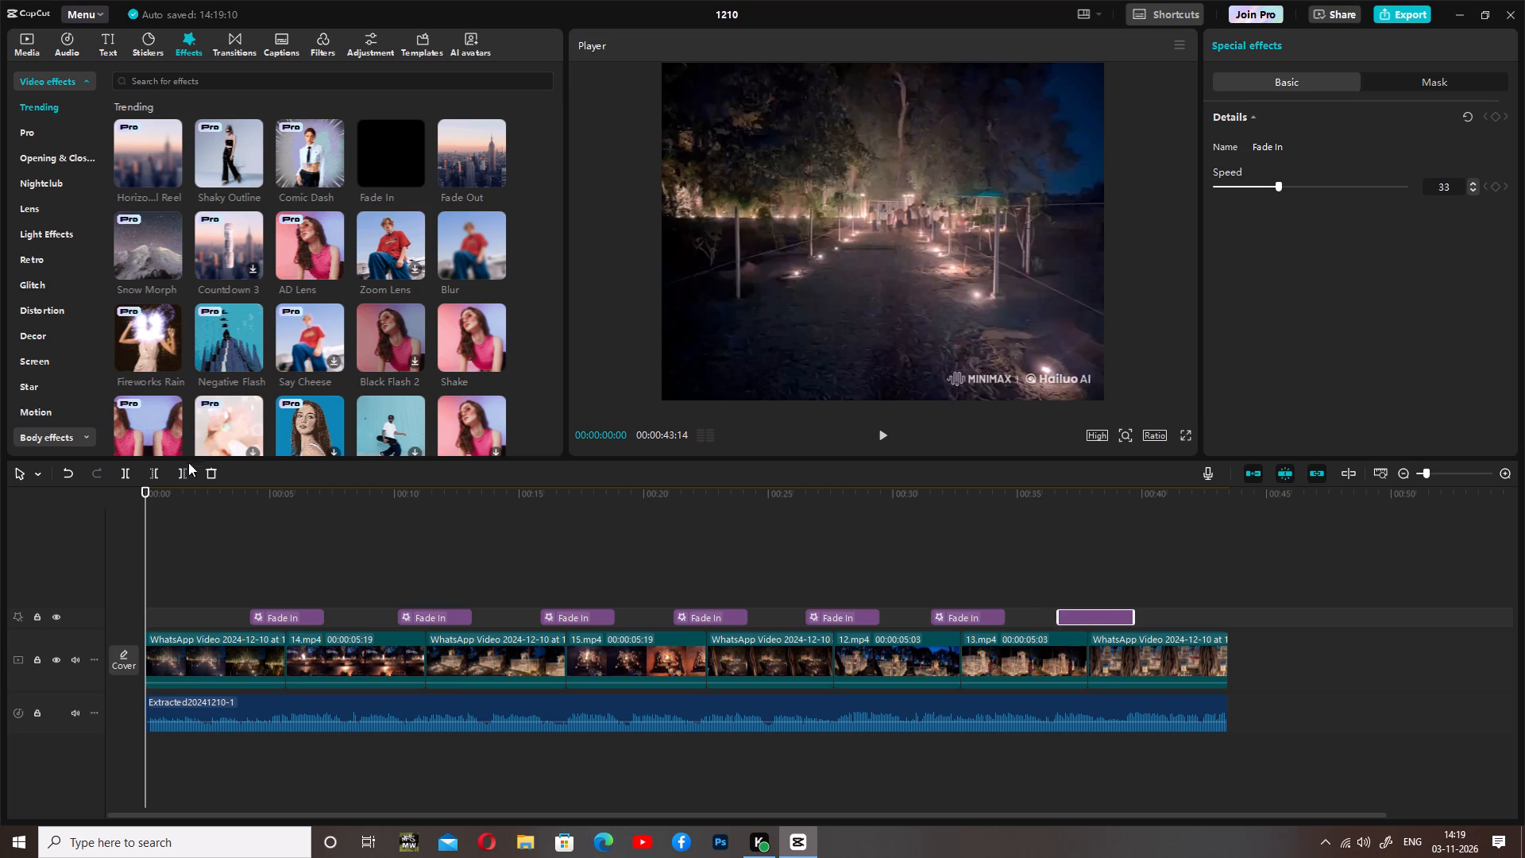
Add the Horizontal Reel effect at the very start of the montage and shorten it to about 2 seconds.
click(880, 427)
click(880, 427)
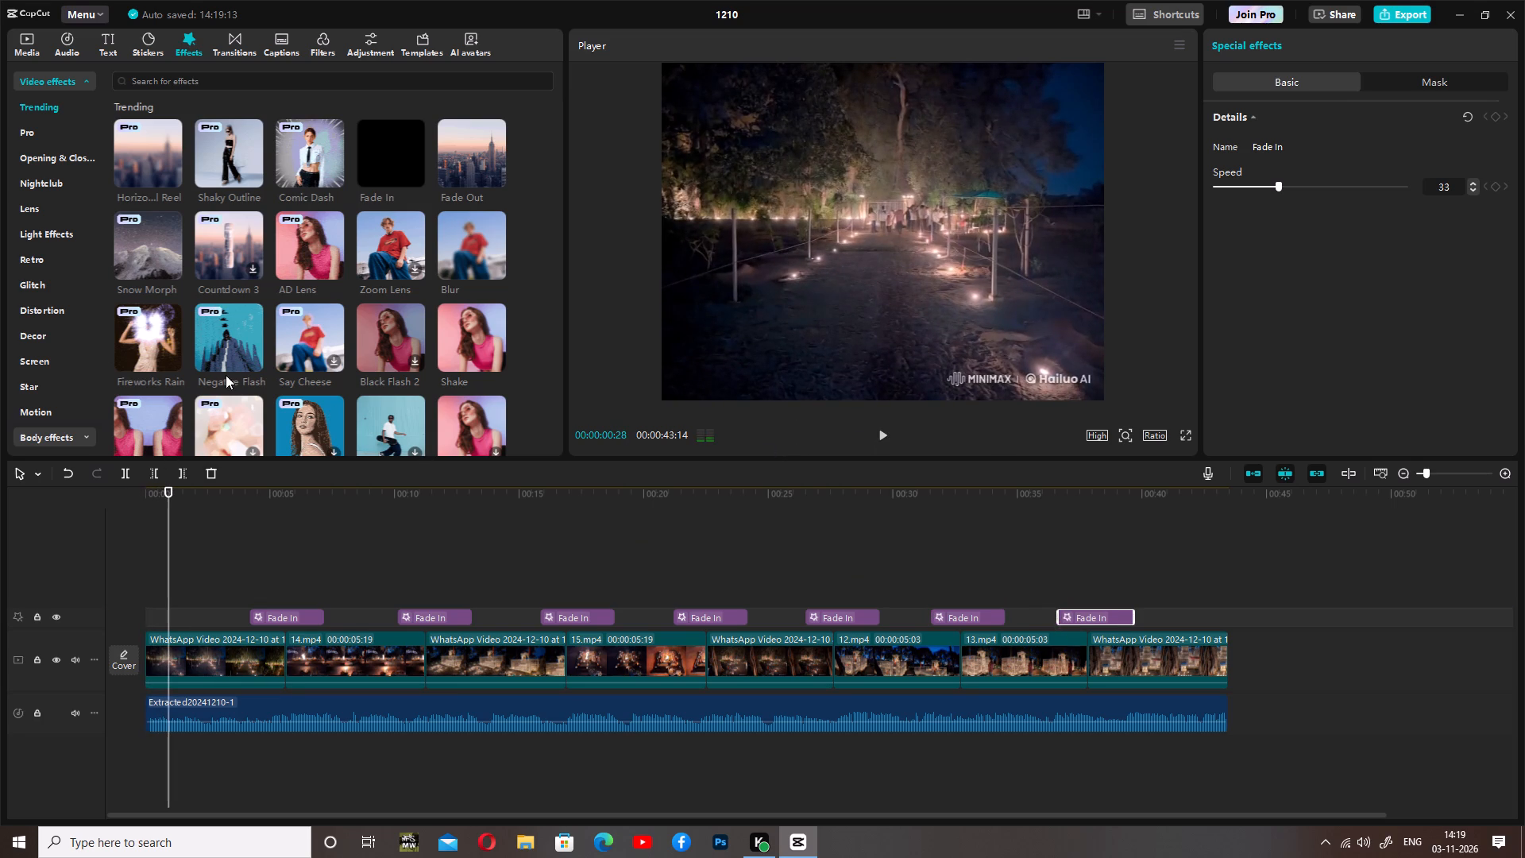
drag(166, 518, 120, 510)
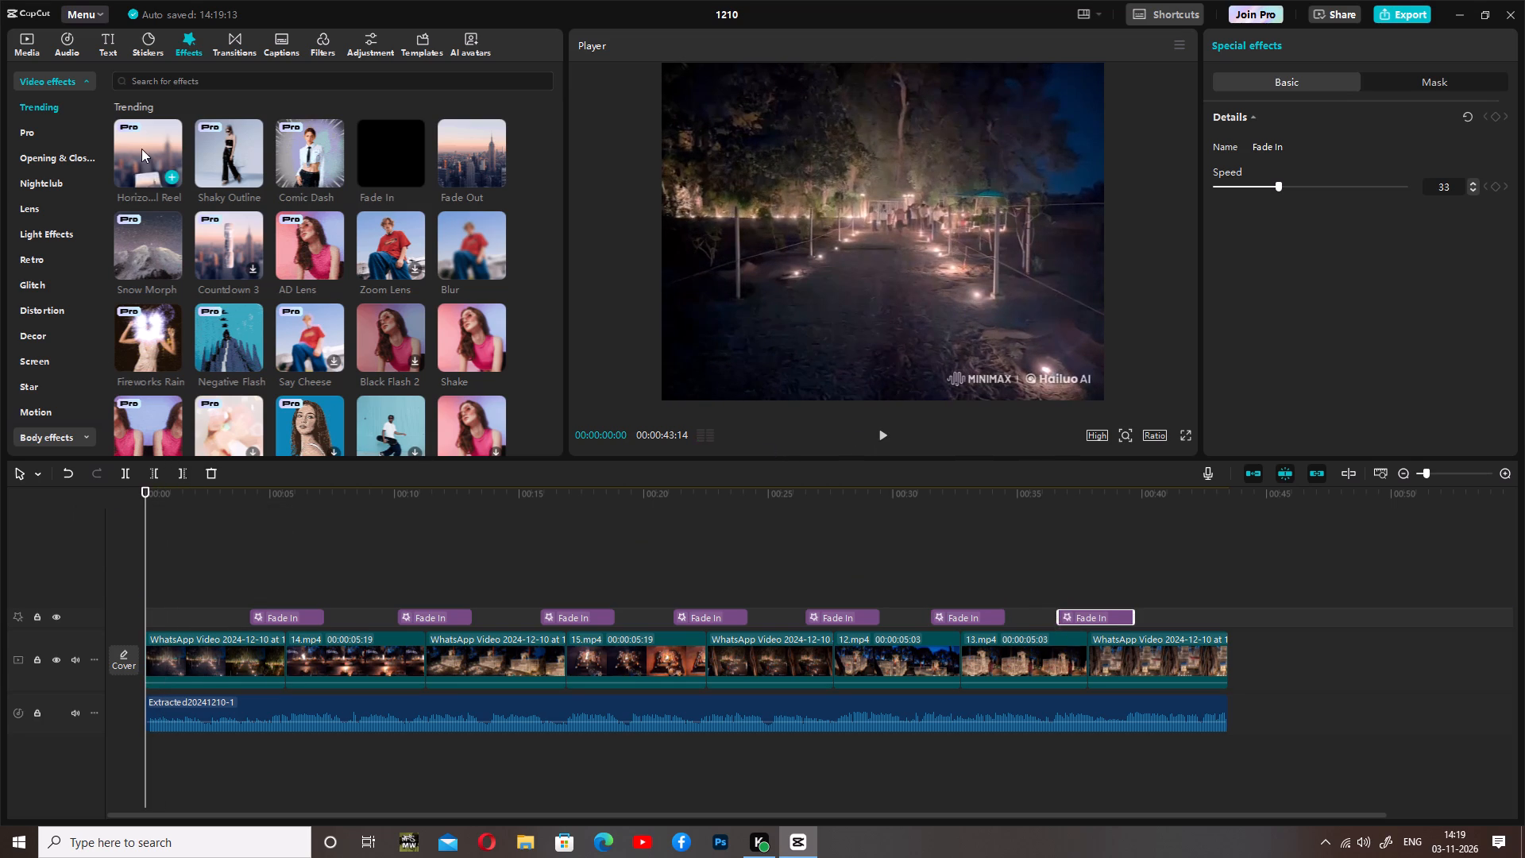
drag(141, 149, 149, 613)
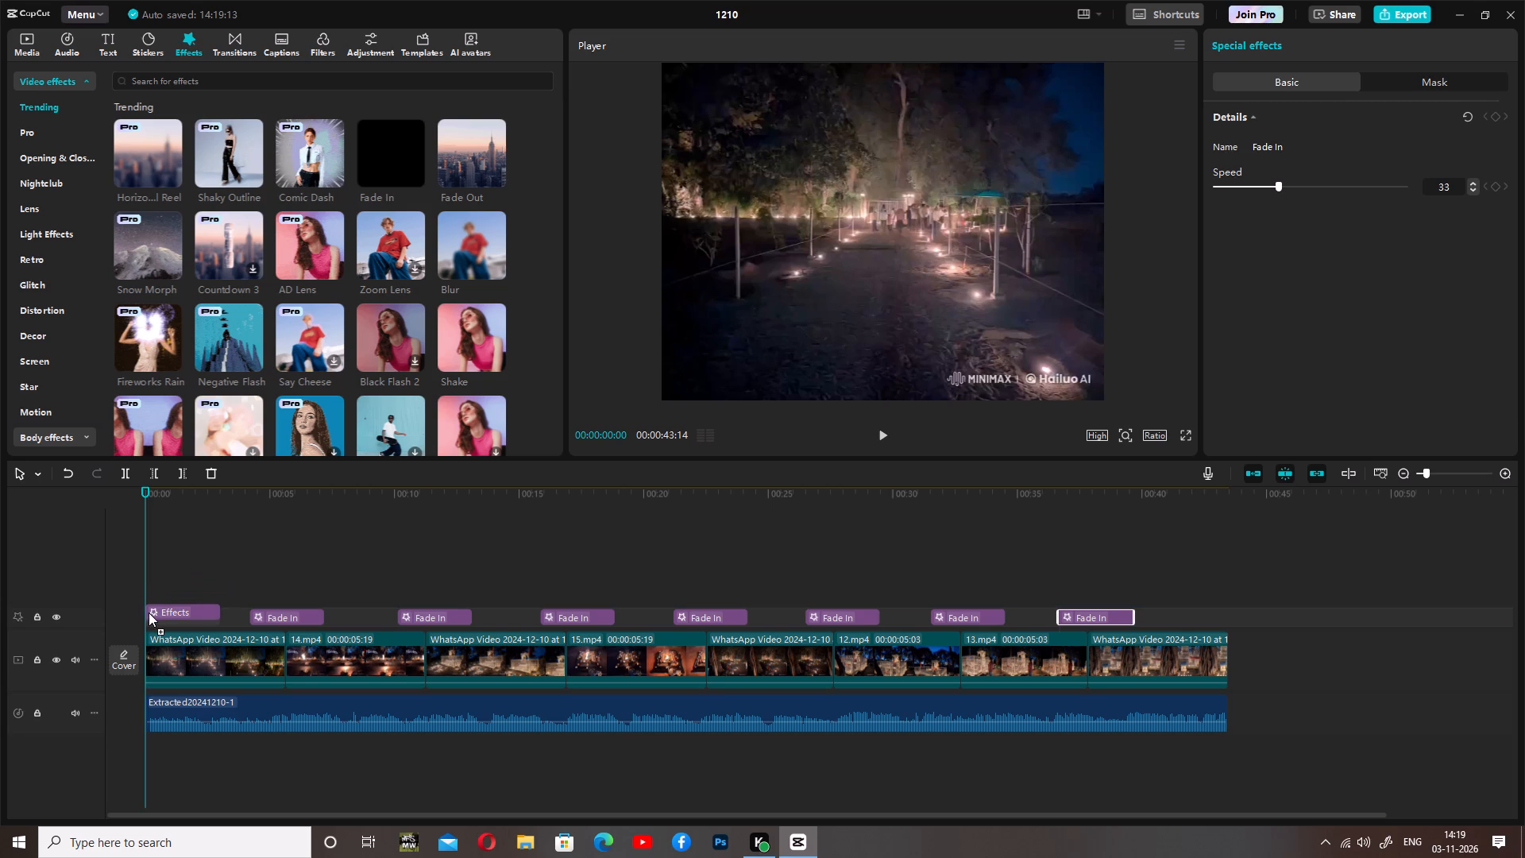
drag(149, 613, 148, 616)
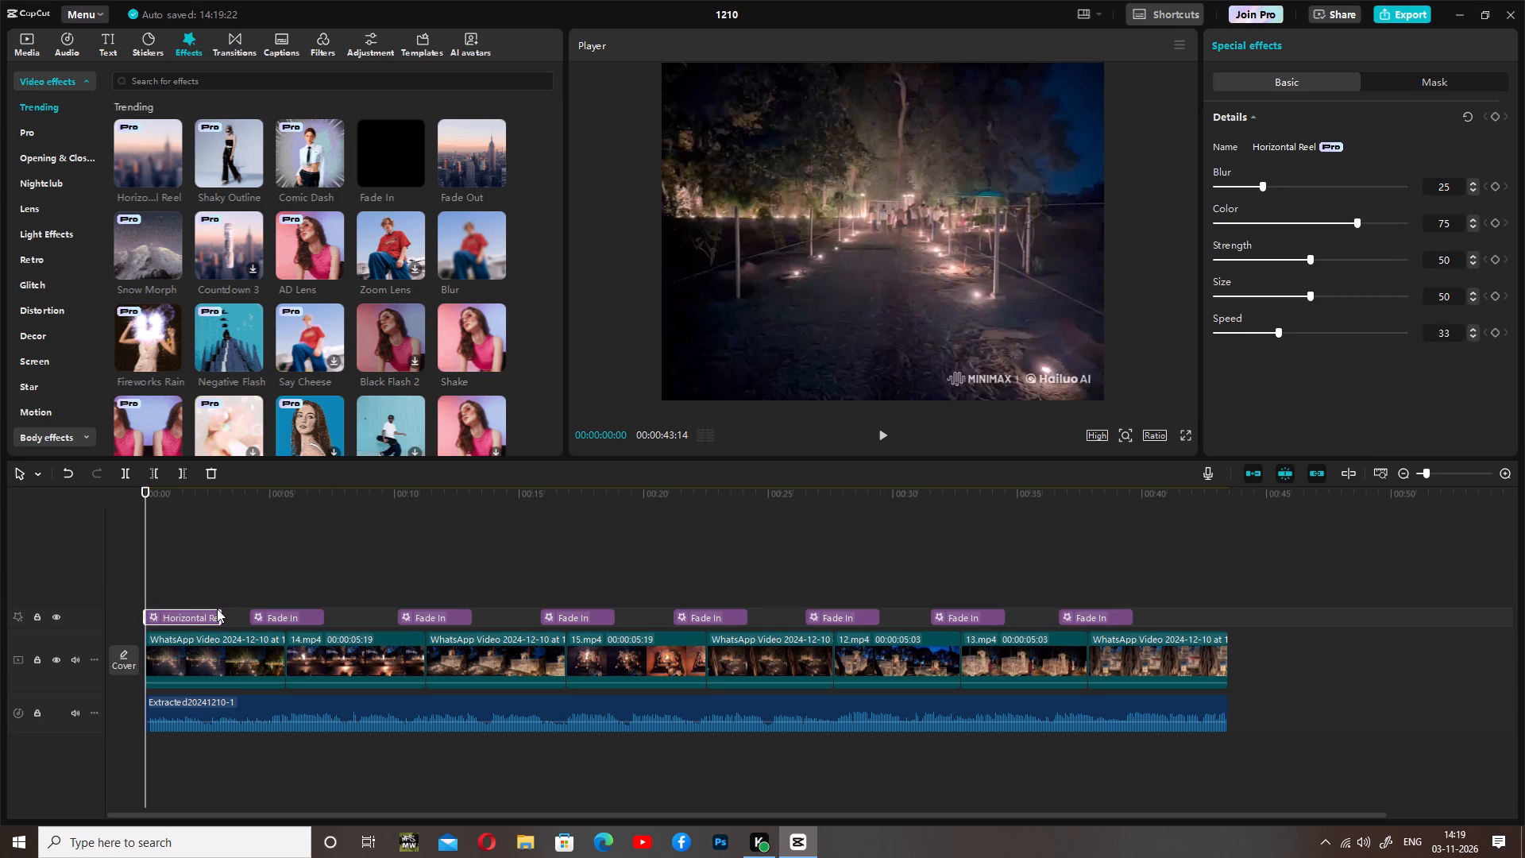
drag(217, 612, 187, 612)
Play the montage from the beginning to review how the added effects look over the opening clips.
click(881, 433)
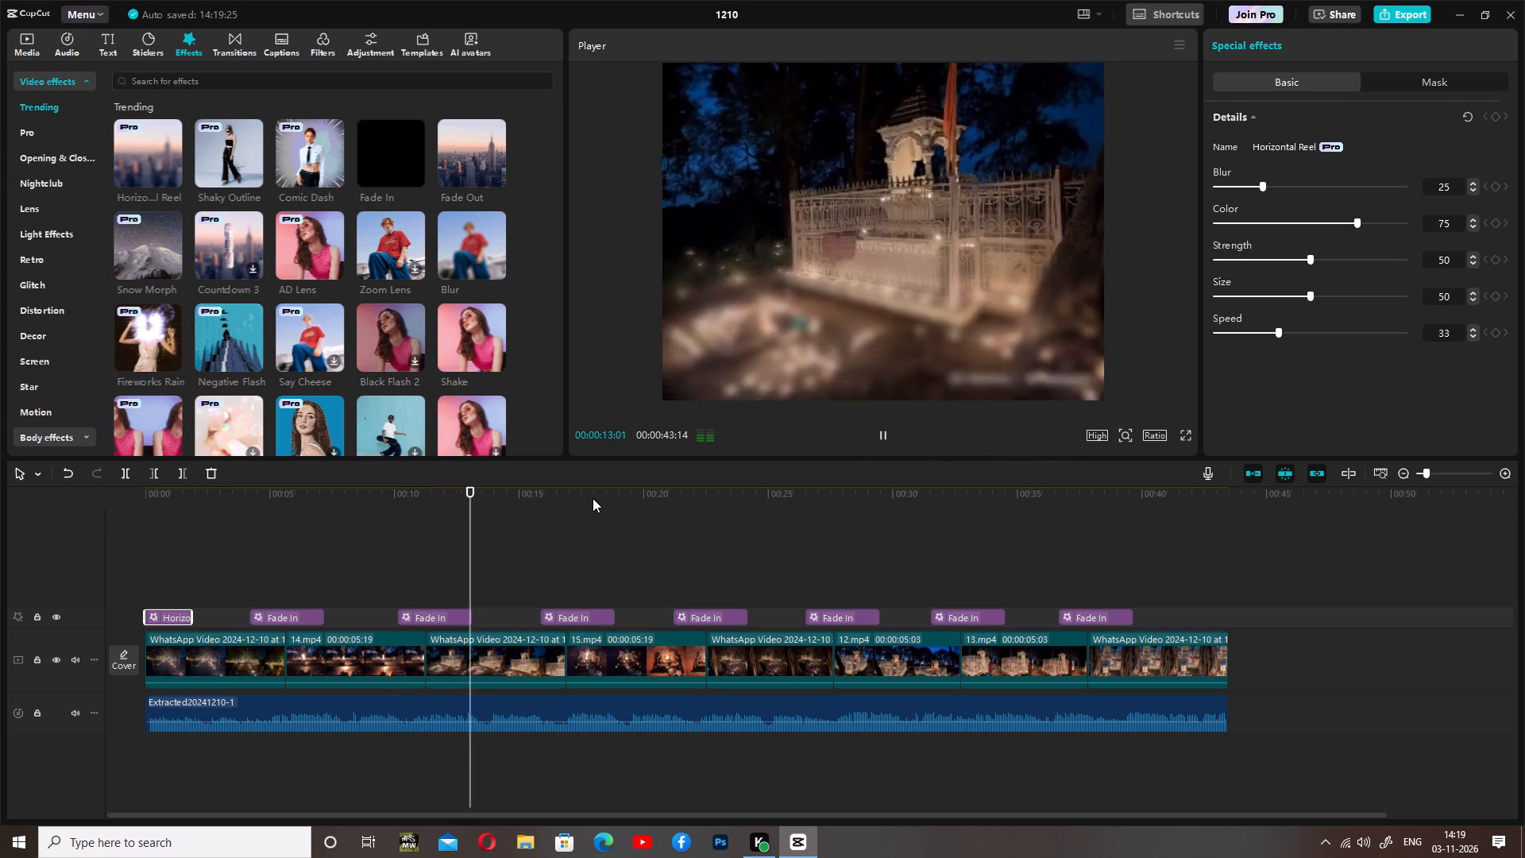
click(361, 587)
Align the first two Fade In effects with the starts of 14.mp4 and the lit enclosure clip, shortening each to about 2 seconds.
drag(291, 620, 311, 622)
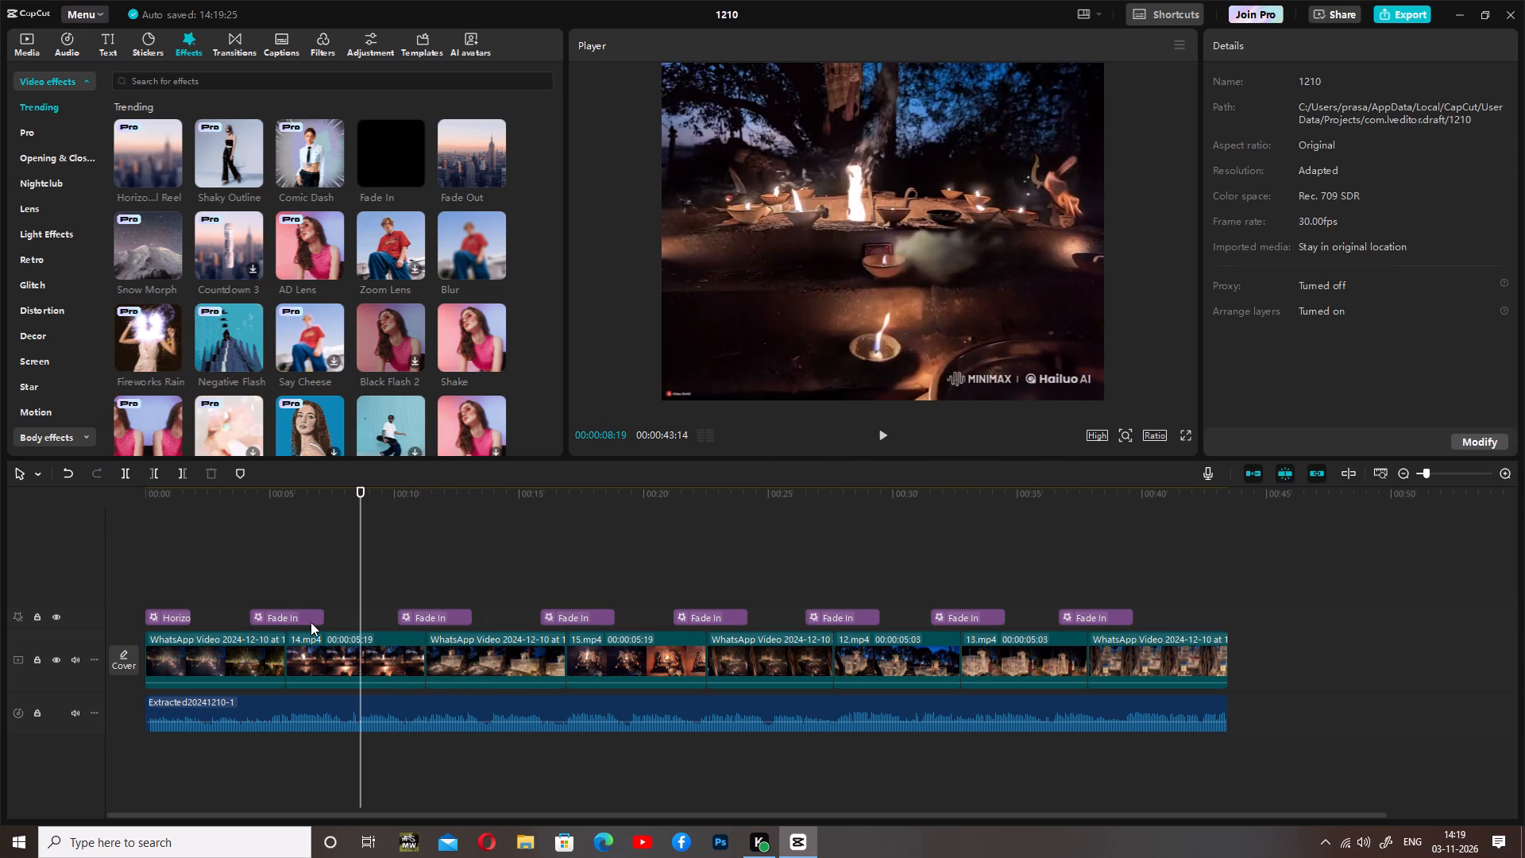
drag(311, 622, 323, 627)
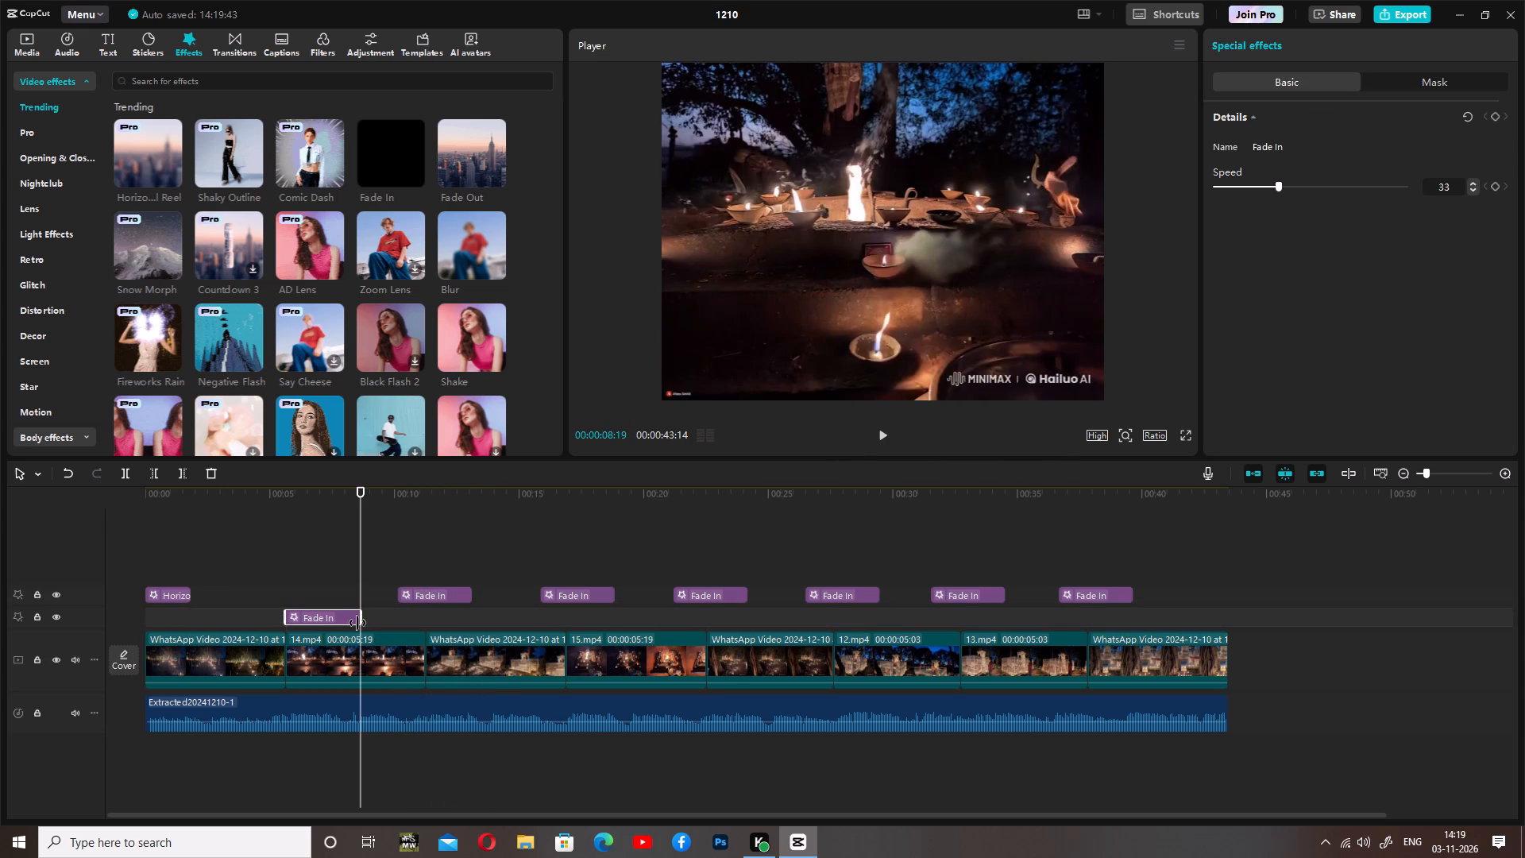
drag(334, 623, 332, 605)
drag(328, 613, 326, 589)
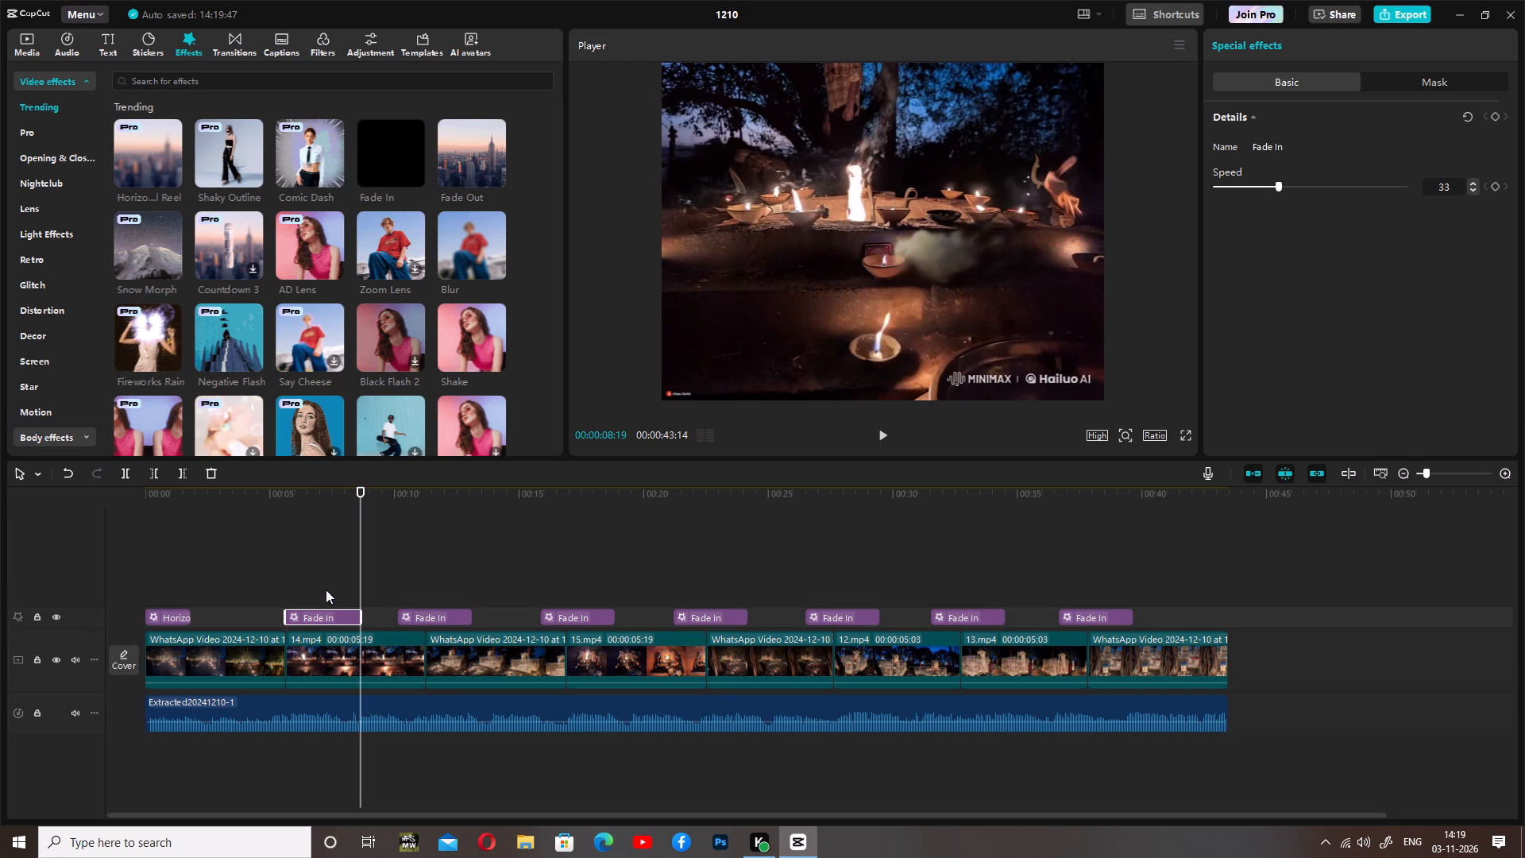
drag(359, 616, 328, 619)
drag(435, 613, 460, 613)
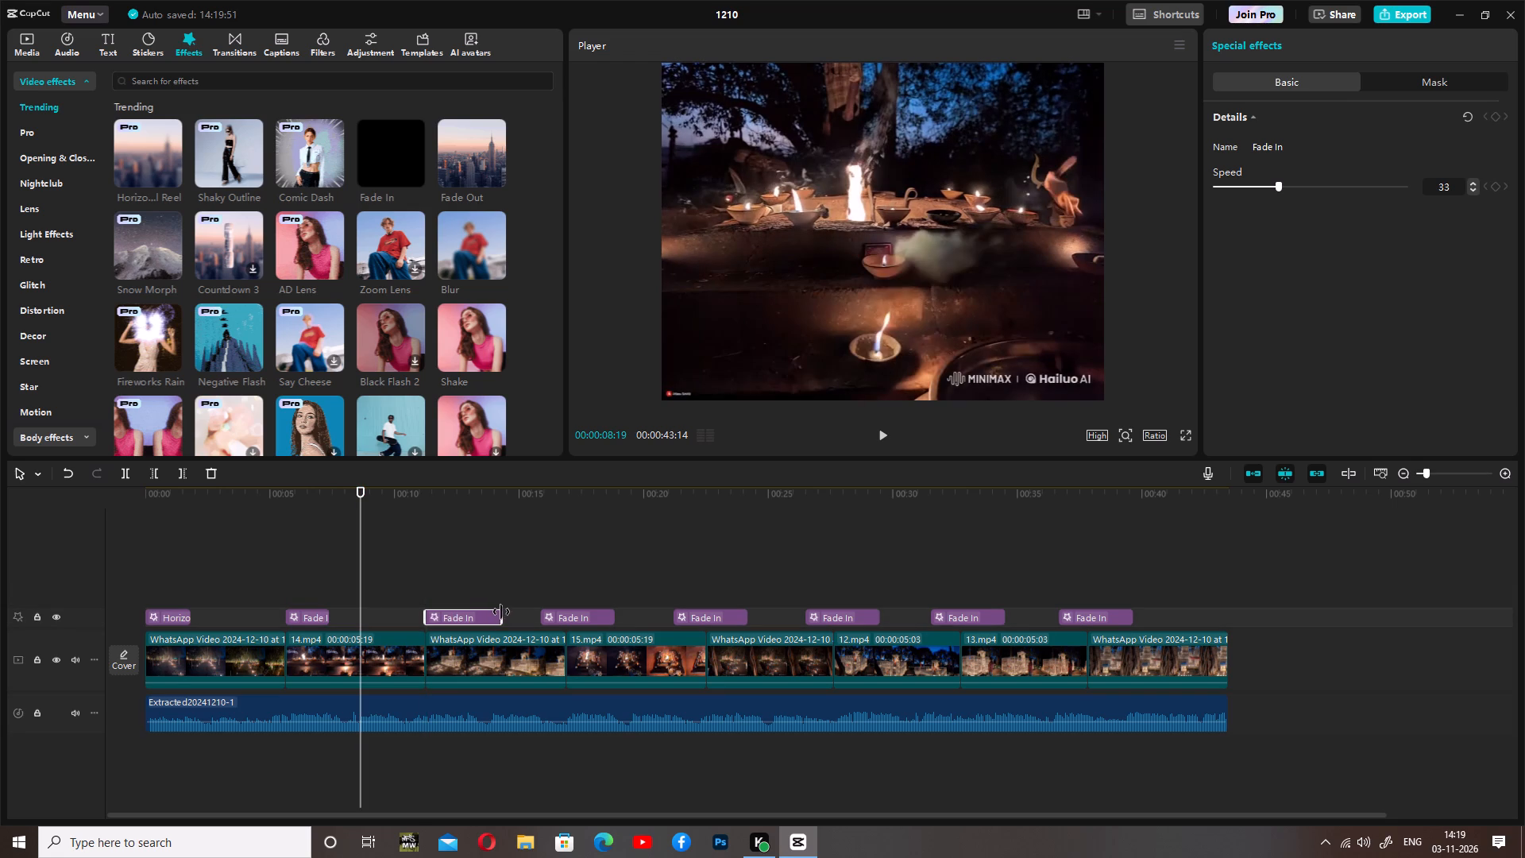
drag(502, 612, 467, 616)
Align the next two Fade In effects with the starts of 15.mp4 and the WhatsApp clip following it, shortening each to about 2 seconds.
drag(585, 616, 593, 616)
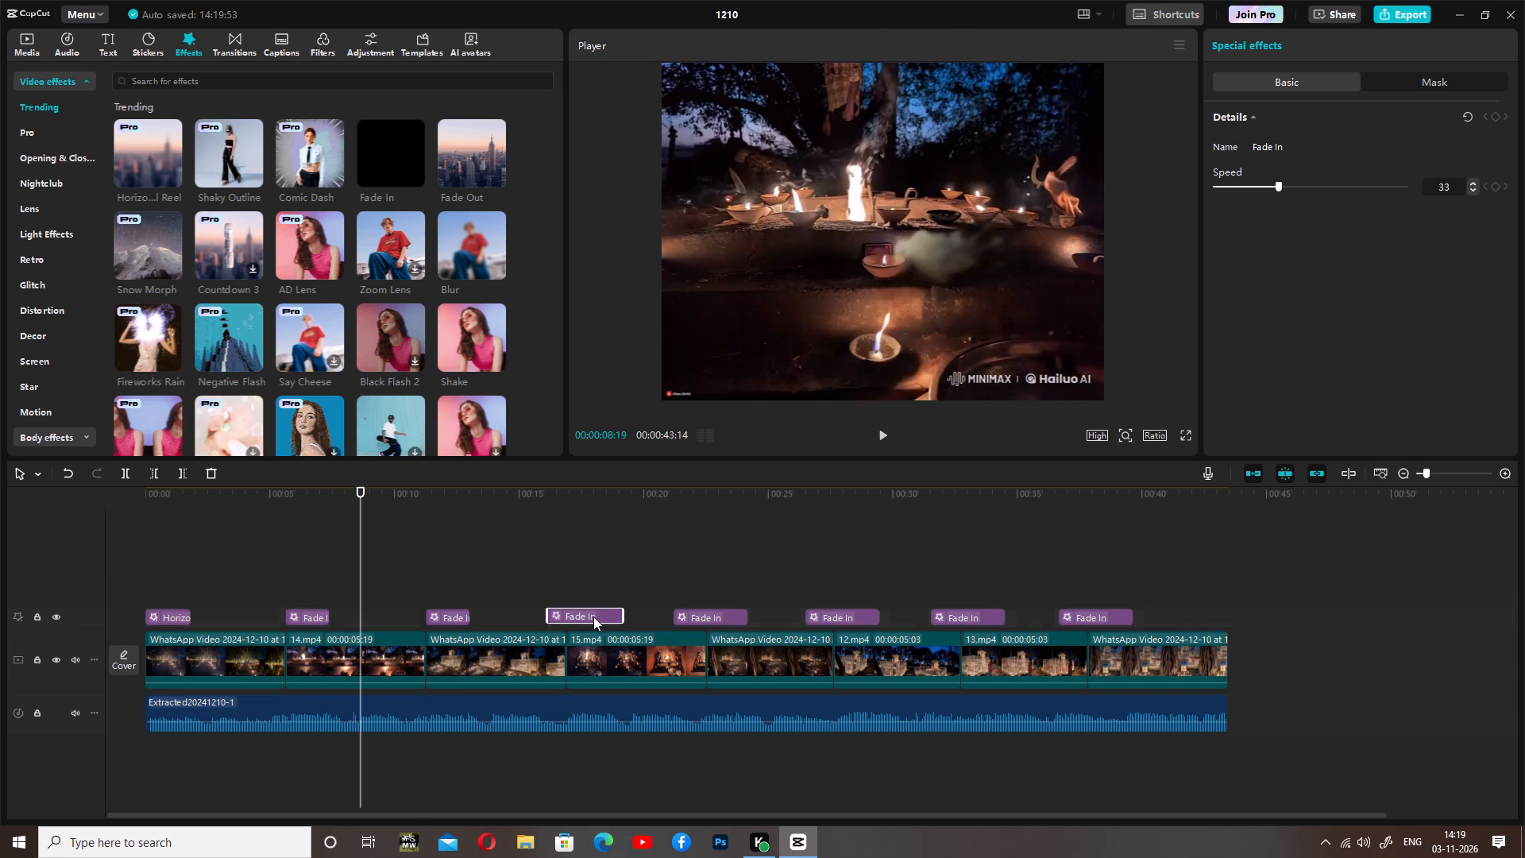
drag(593, 616, 610, 620)
drag(638, 616, 624, 617)
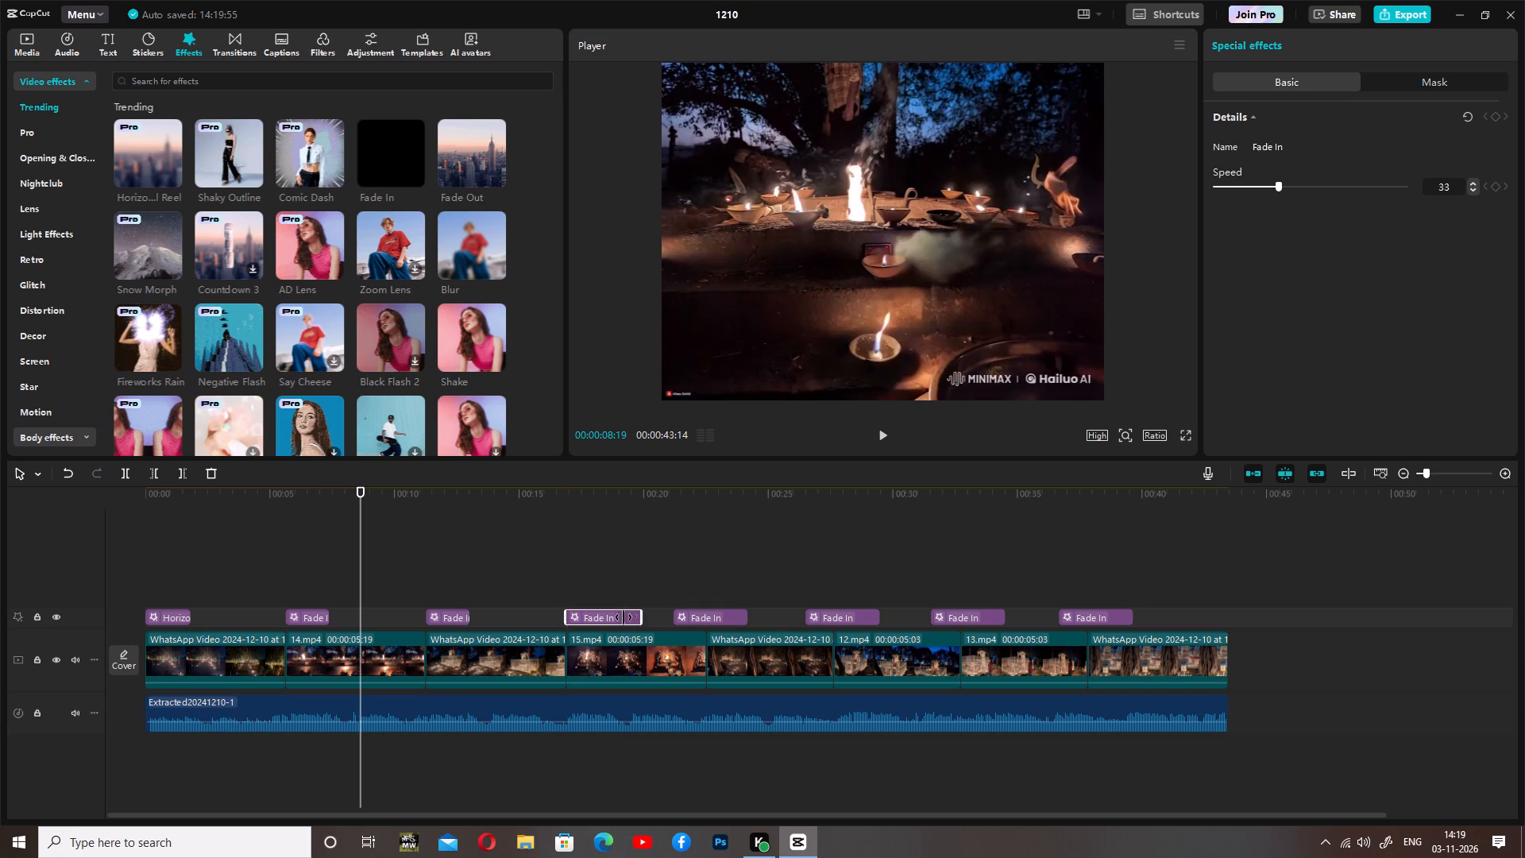
drag(624, 617, 615, 619)
drag(702, 620, 724, 623)
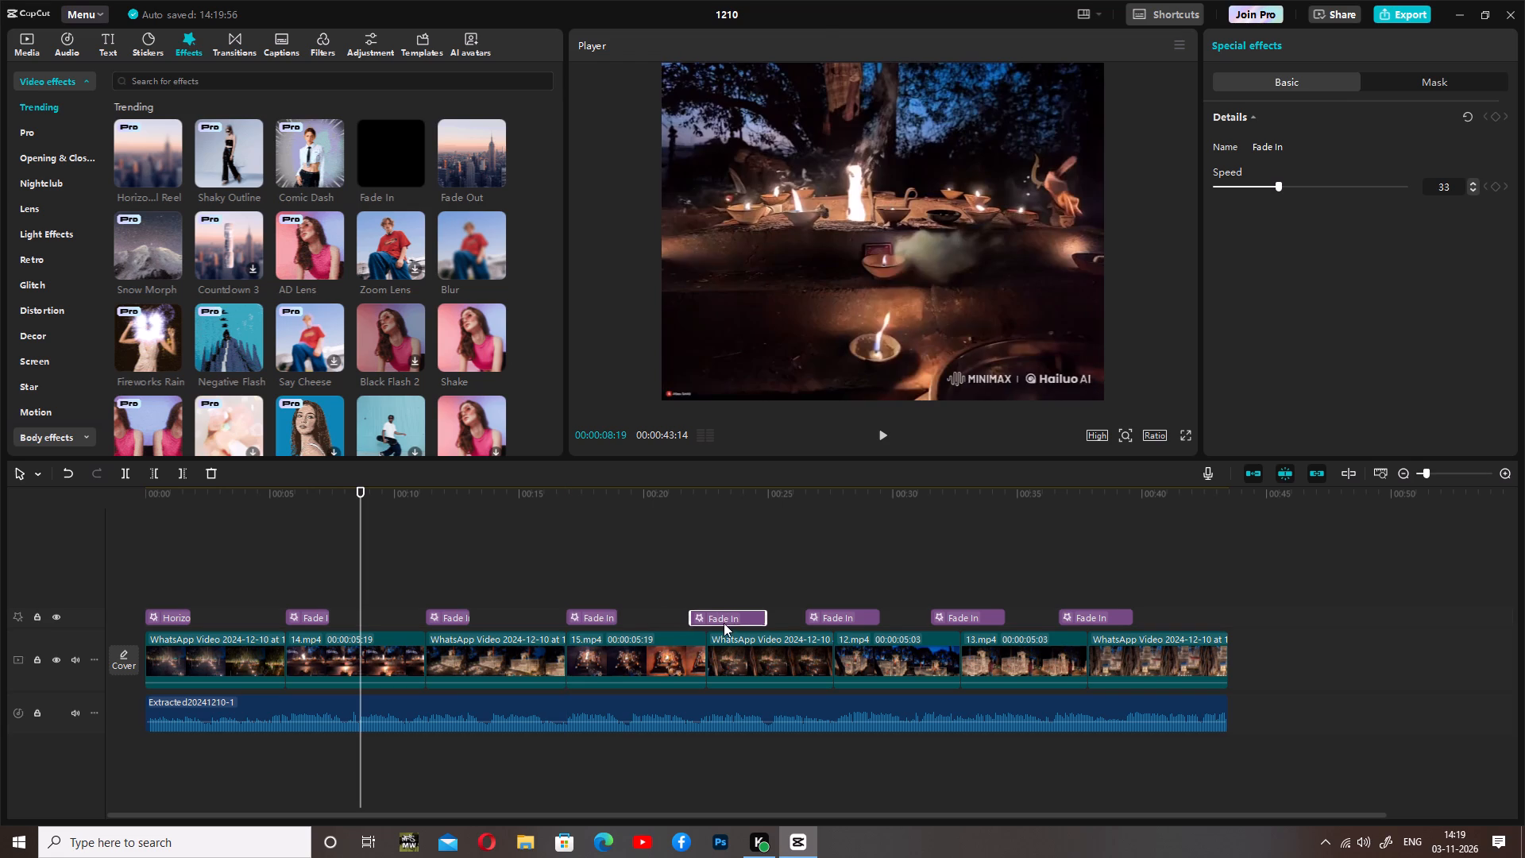
drag(724, 623, 732, 624)
drag(755, 617, 752, 597)
drag(781, 616, 752, 616)
Align the next Fade In effect with the start of 12.mp4 and shorten it to about 2 seconds.
drag(859, 614, 881, 615)
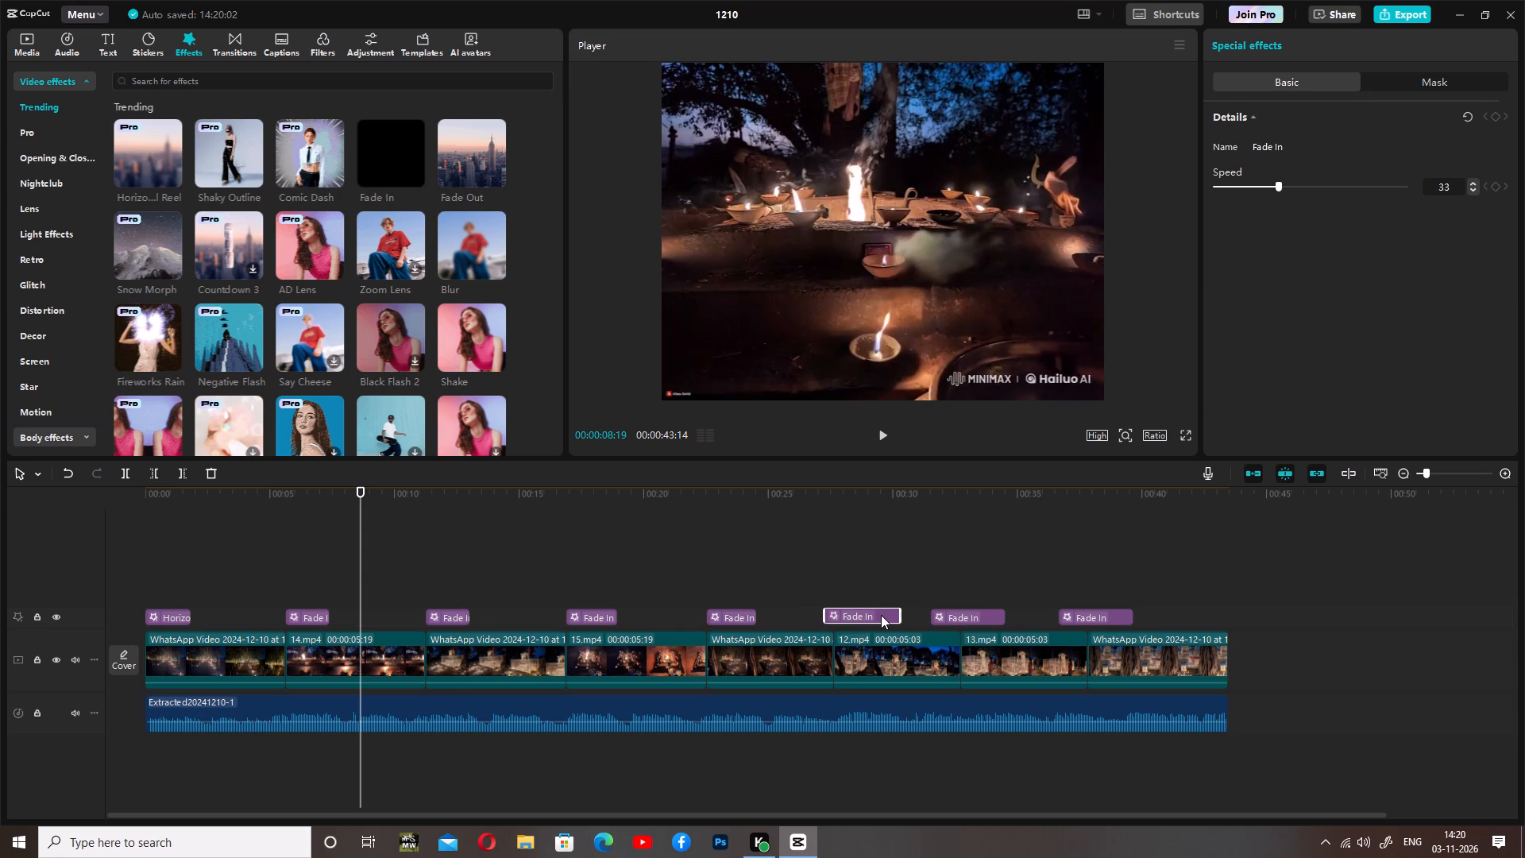
drag(881, 615, 886, 616)
drag(905, 613, 881, 611)
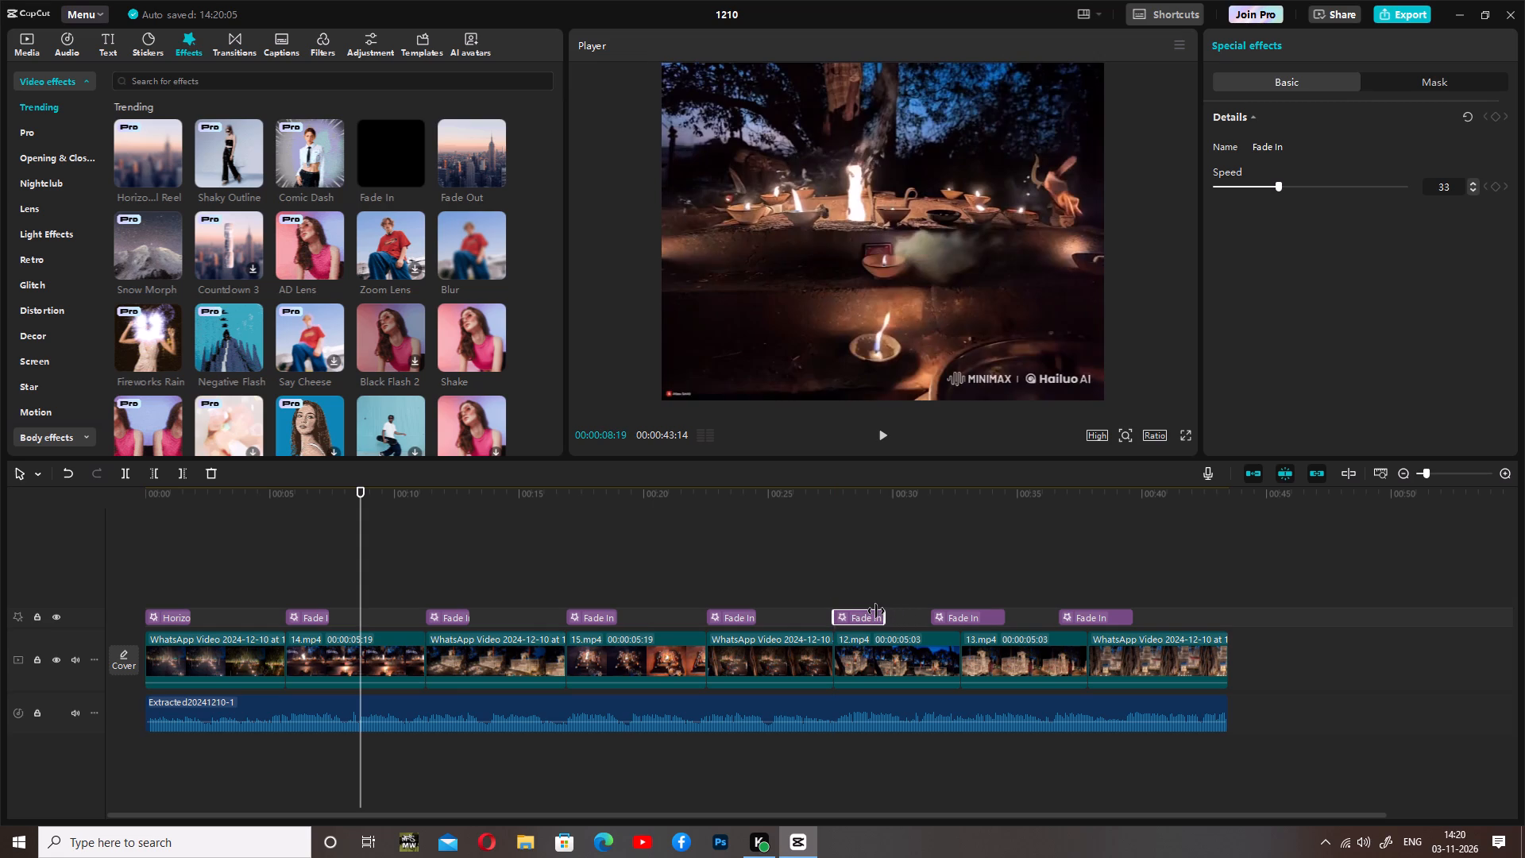
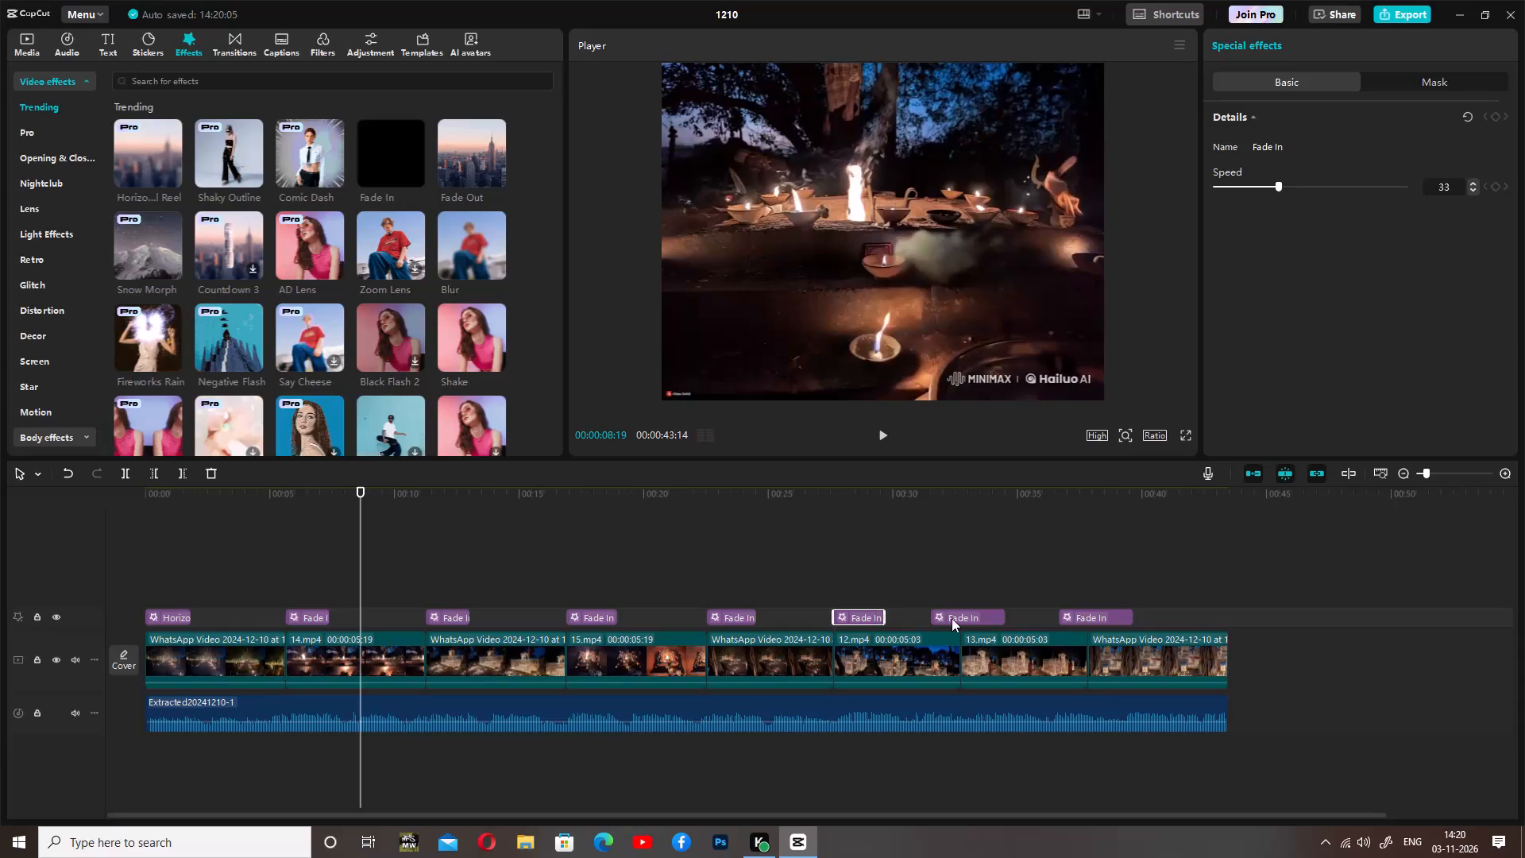
Align the last two Fade In effects with the starts of 13.mp4 and the final WhatsApp clip, shortening each to about 2 seconds.
drag(952, 617, 975, 615)
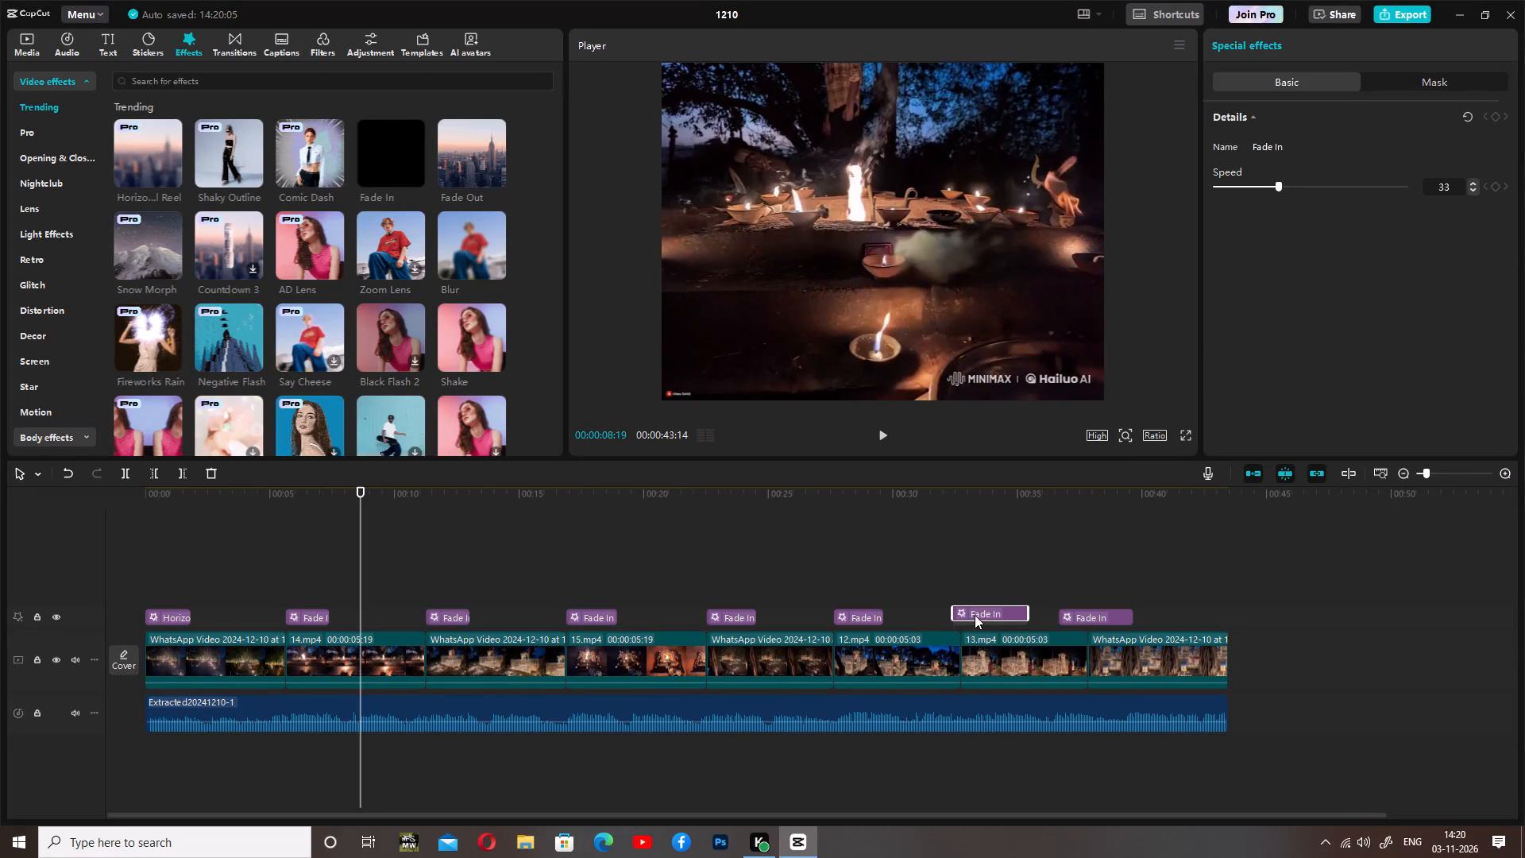
drag(975, 615, 984, 615)
drag(1038, 617, 1006, 617)
drag(1089, 616, 1118, 616)
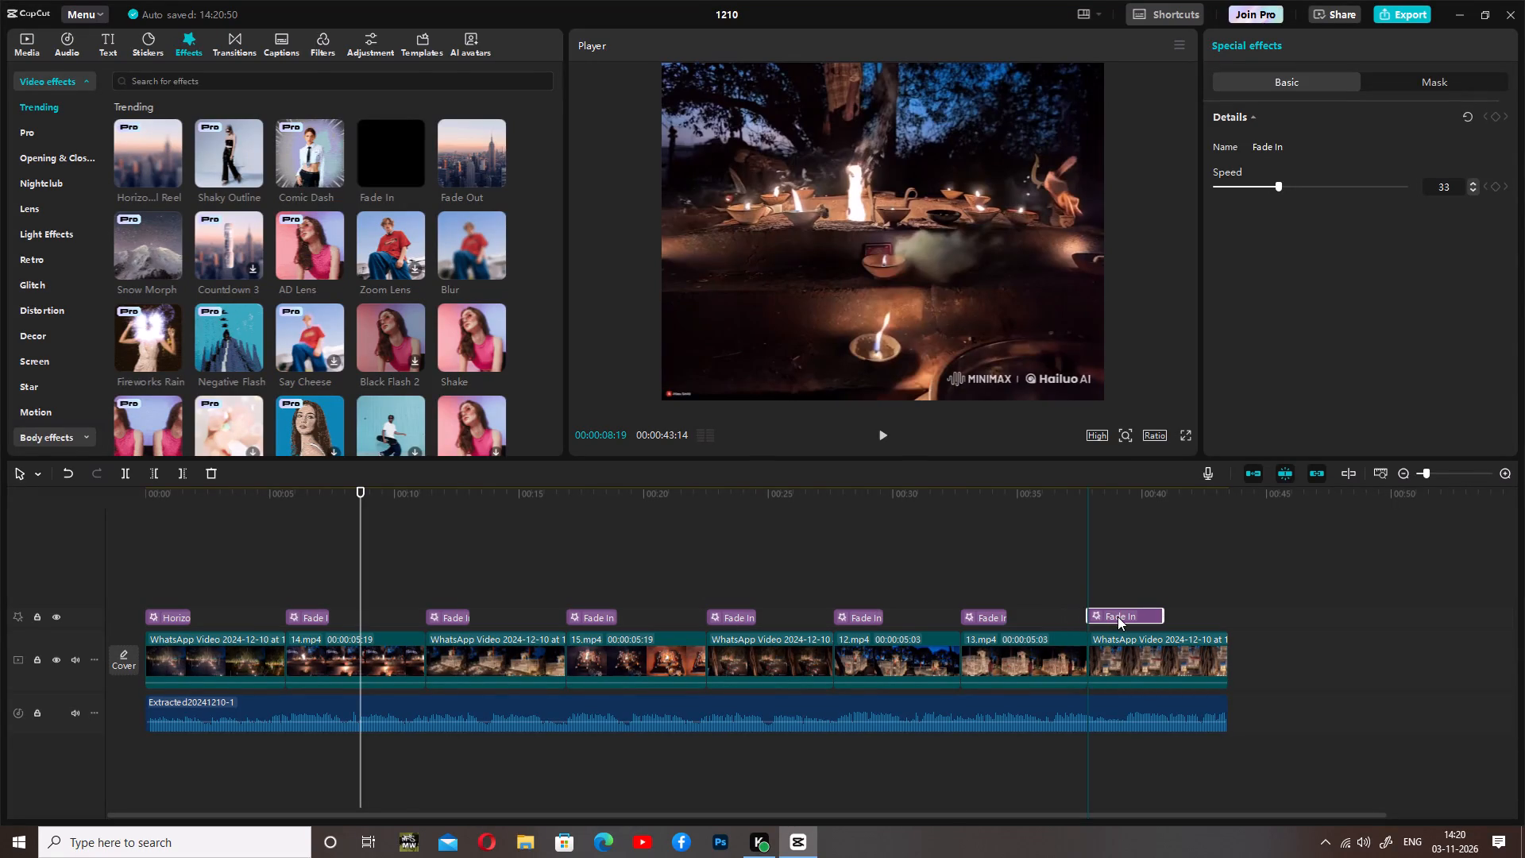
drag(1118, 616, 1118, 616)
drag(1162, 613, 1136, 616)
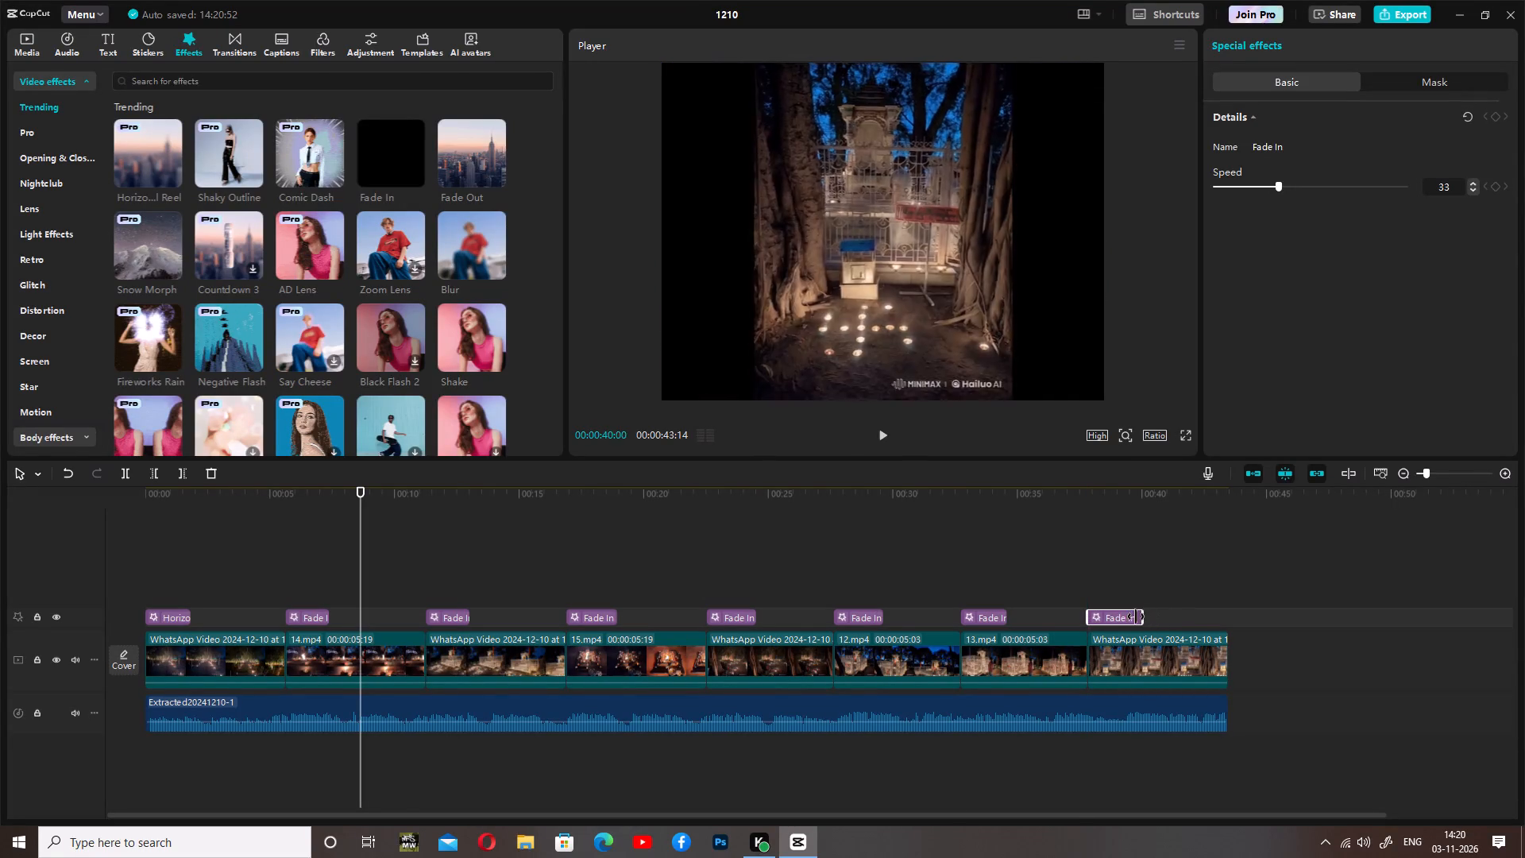
drag(1136, 616, 1133, 616)
Preview the montage's opening and lengthen the Horizontal Reel effect on the first clip to about 2.7 seconds.
drag(362, 517, 95, 521)
click(882, 429)
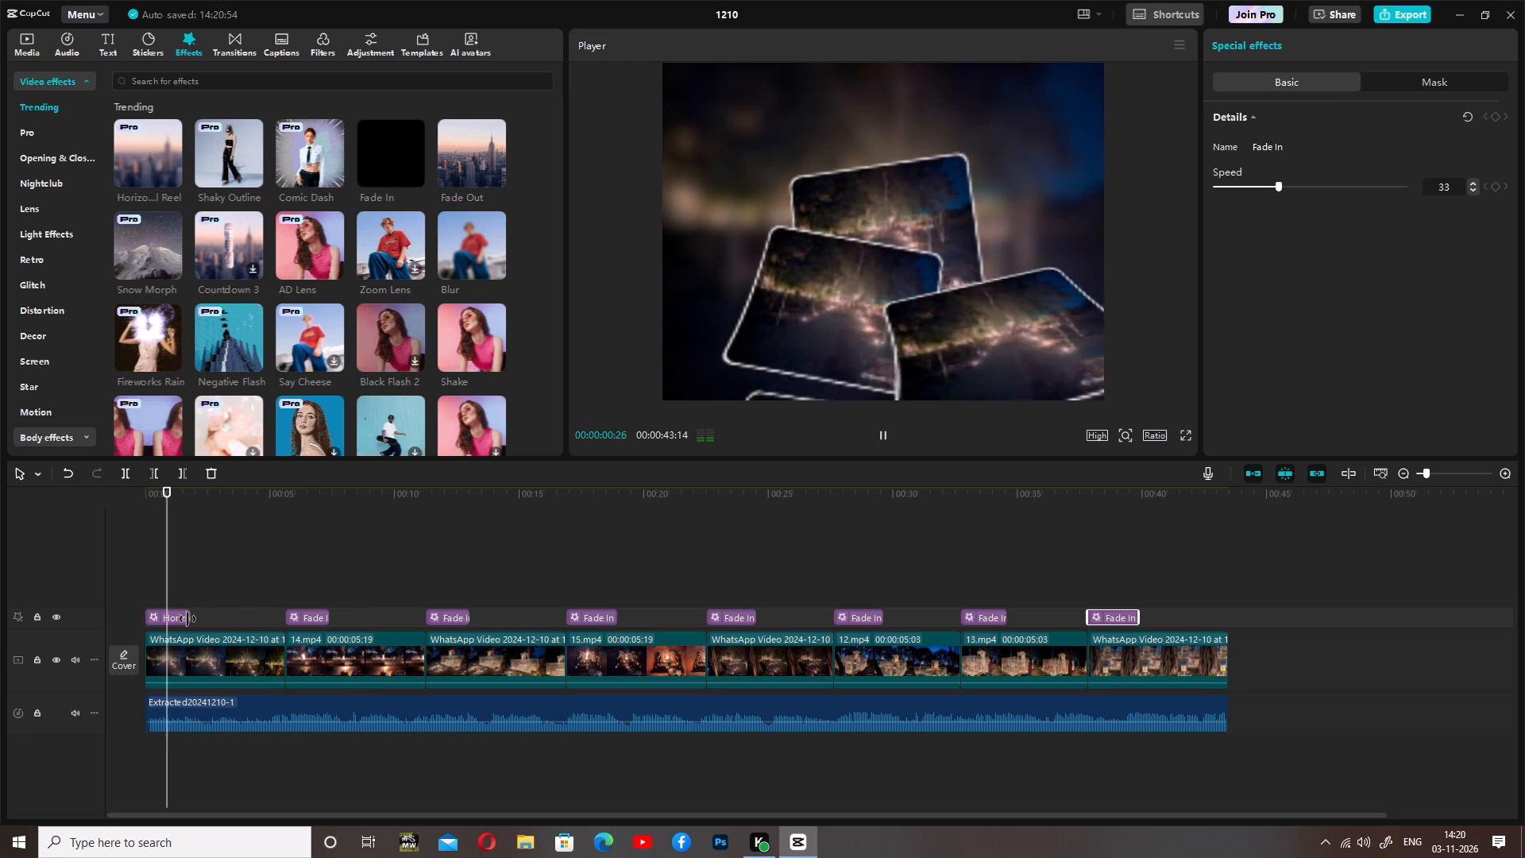
click(179, 619)
click(217, 555)
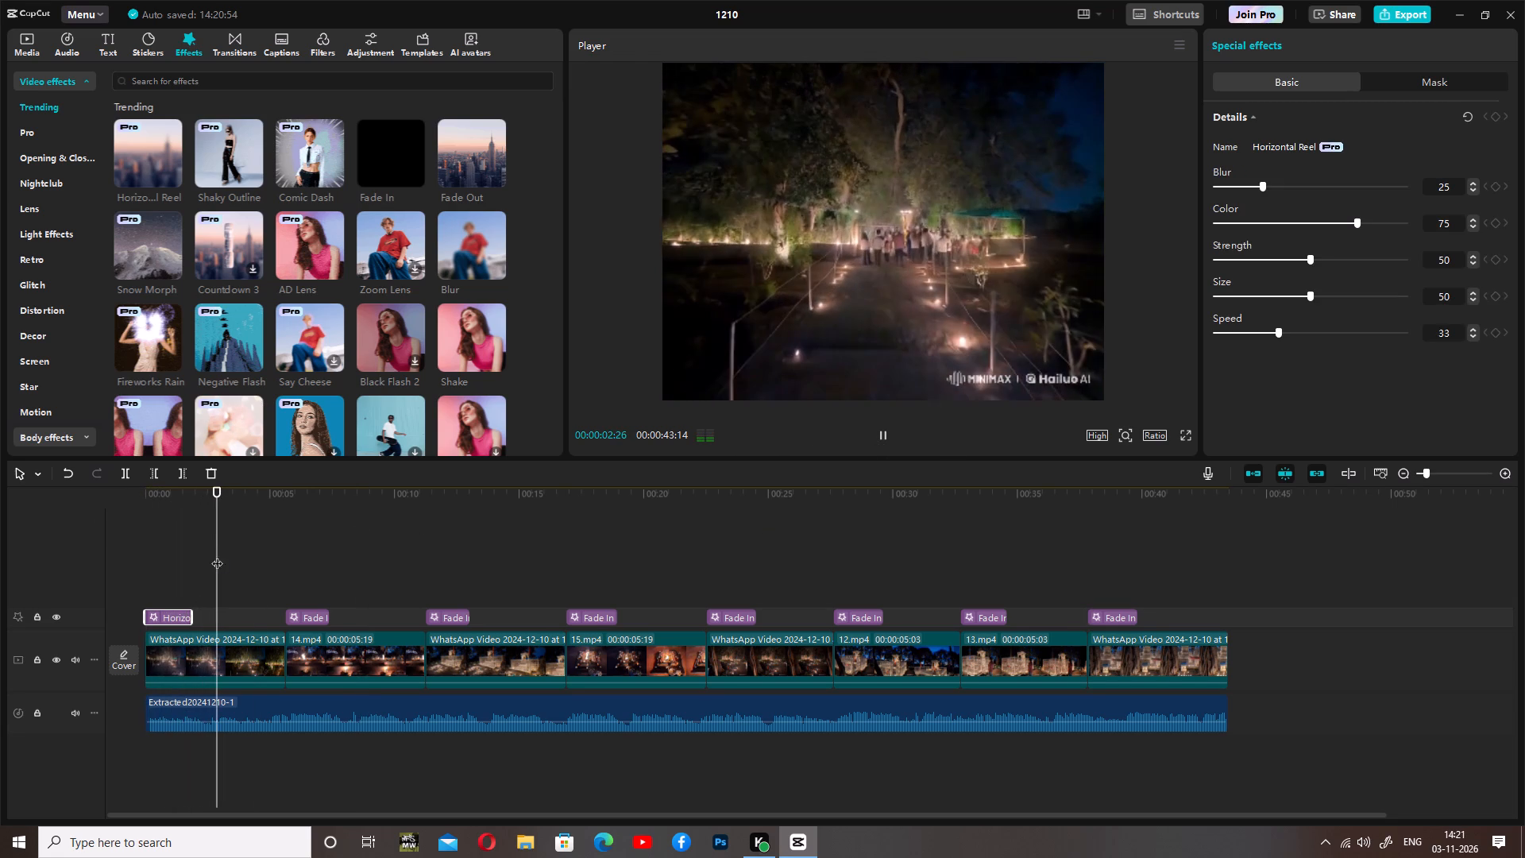
click(177, 616)
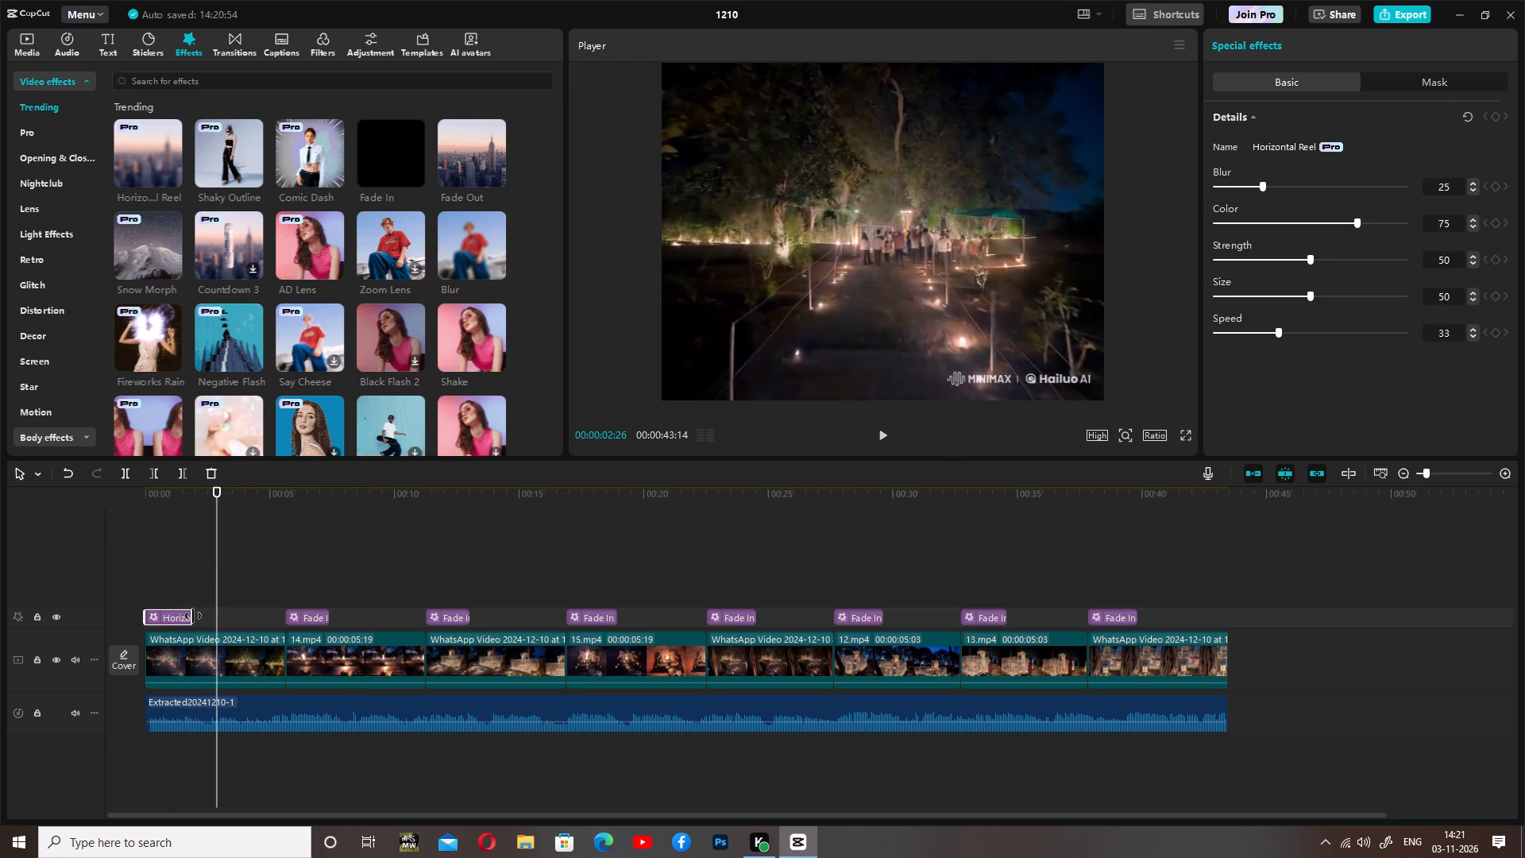
drag(193, 616, 210, 616)
Play the montage from the beginning to review the lengthened Horizontal Reel effect and the Fade In effects.
drag(216, 568, 98, 569)
click(888, 431)
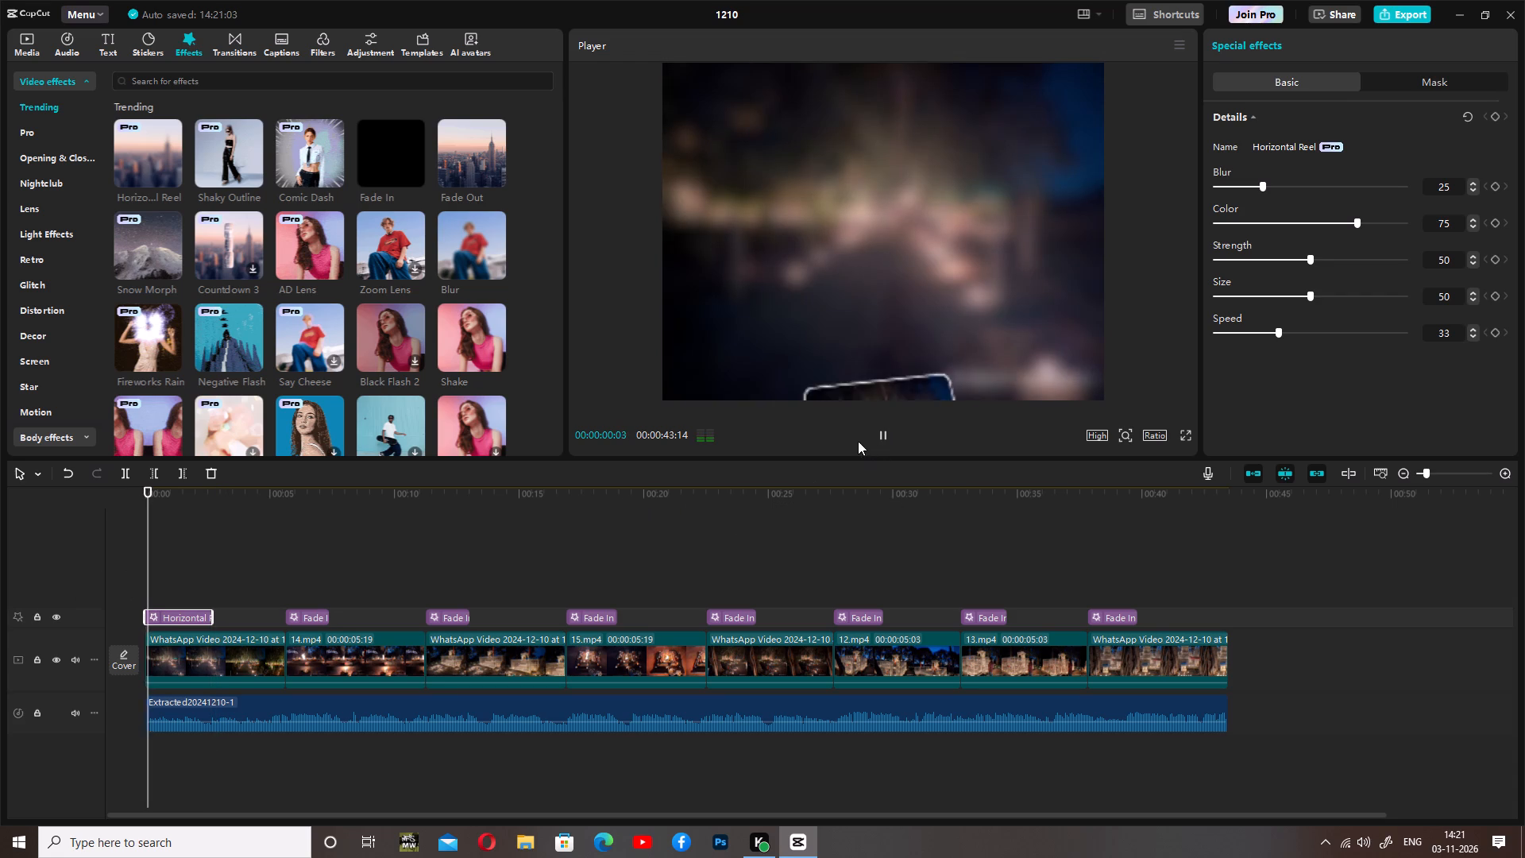
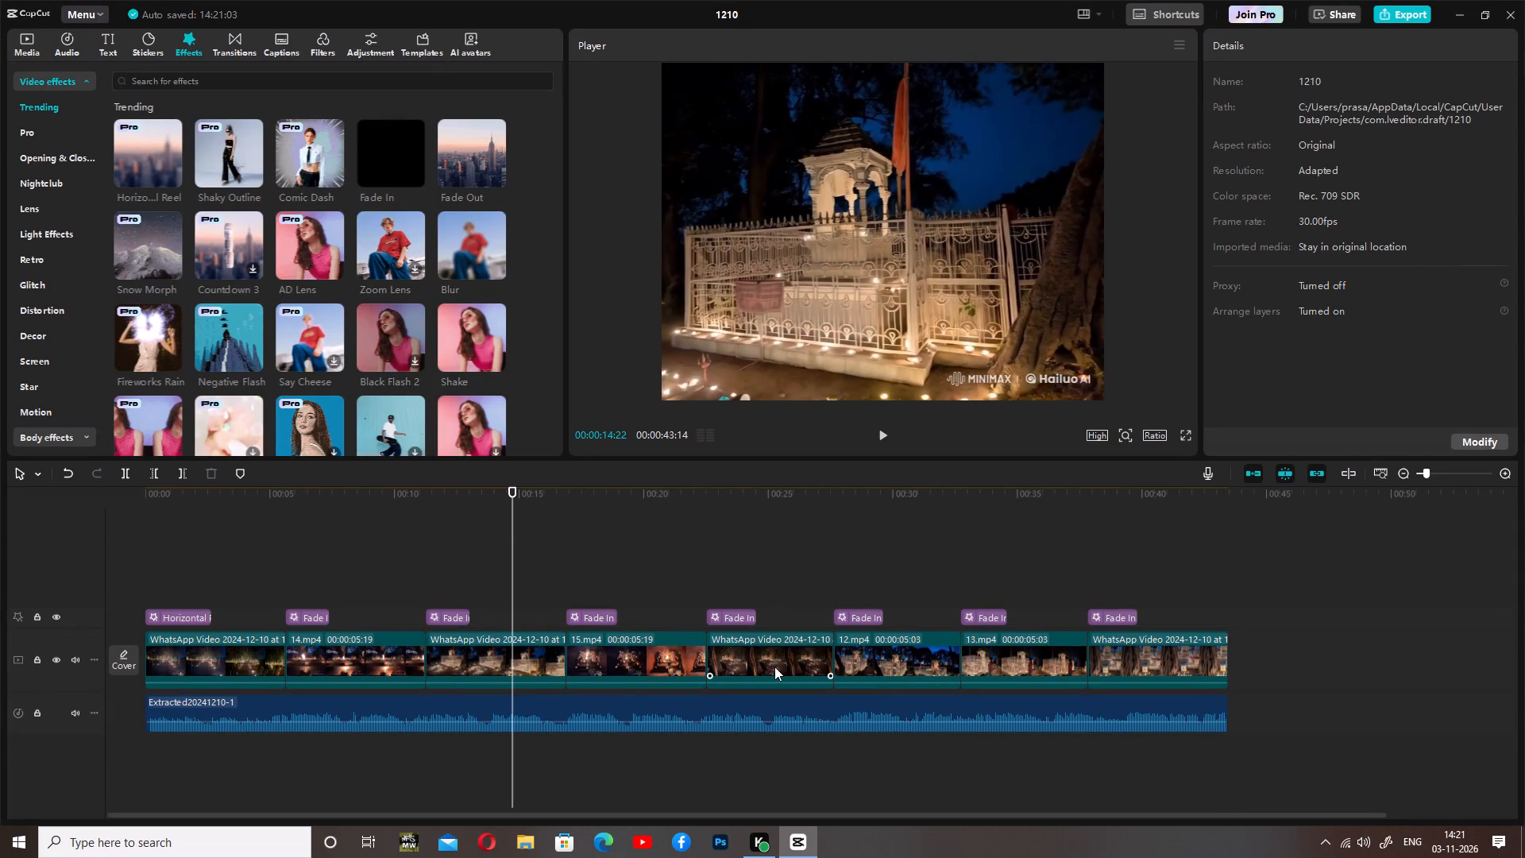
Reorder the montage by moving the third clip before 14.mp4, the fifth clip before 15.mp4, and 13.mp4 before 12.mp4.
drag(774, 667, 627, 670)
drag(486, 653, 343, 660)
drag(1026, 658, 934, 660)
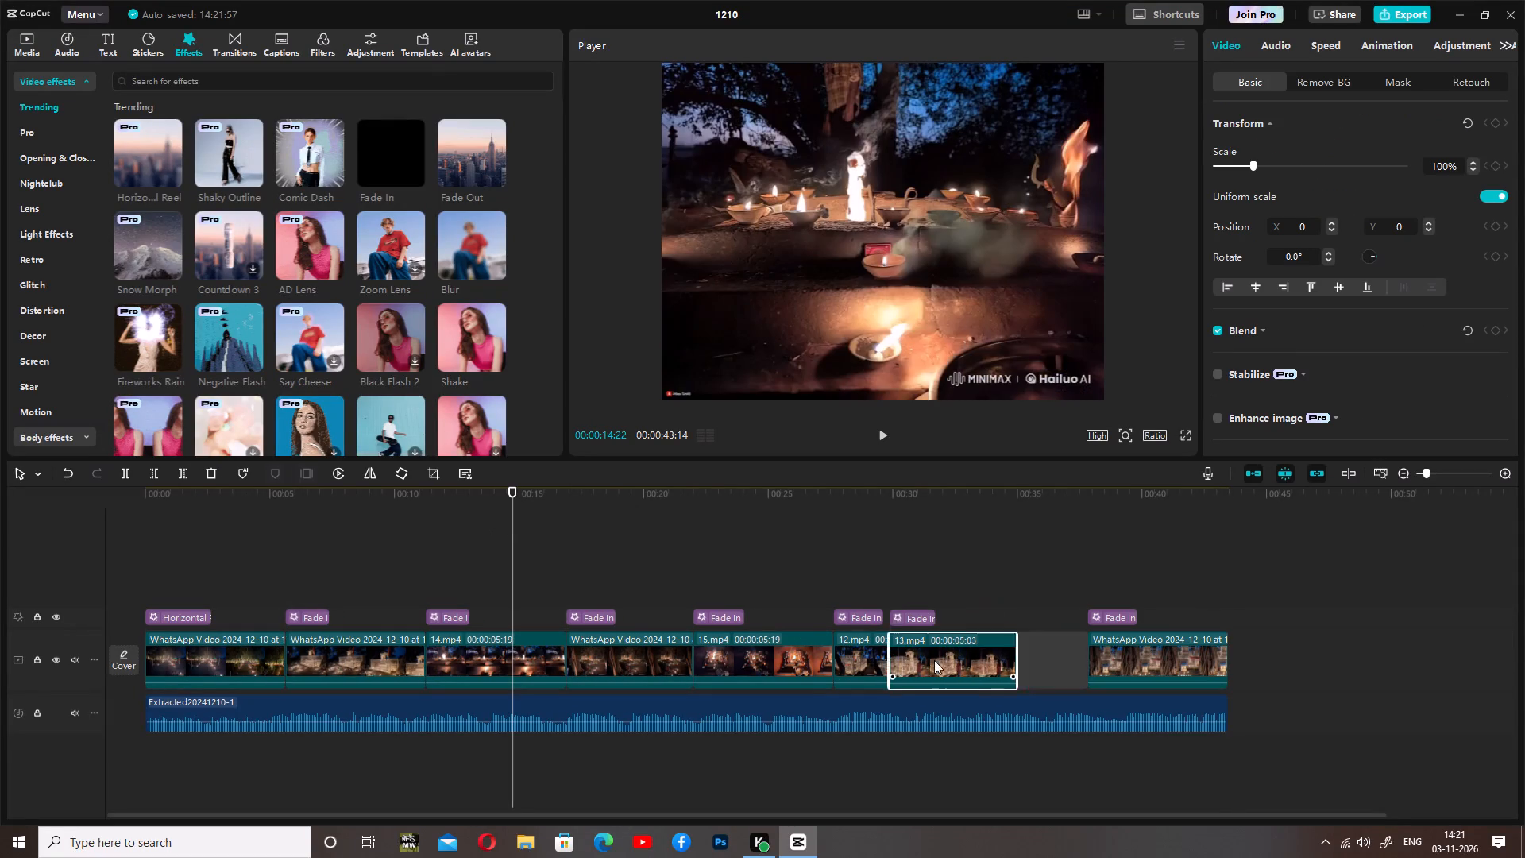
drag(934, 660, 886, 659)
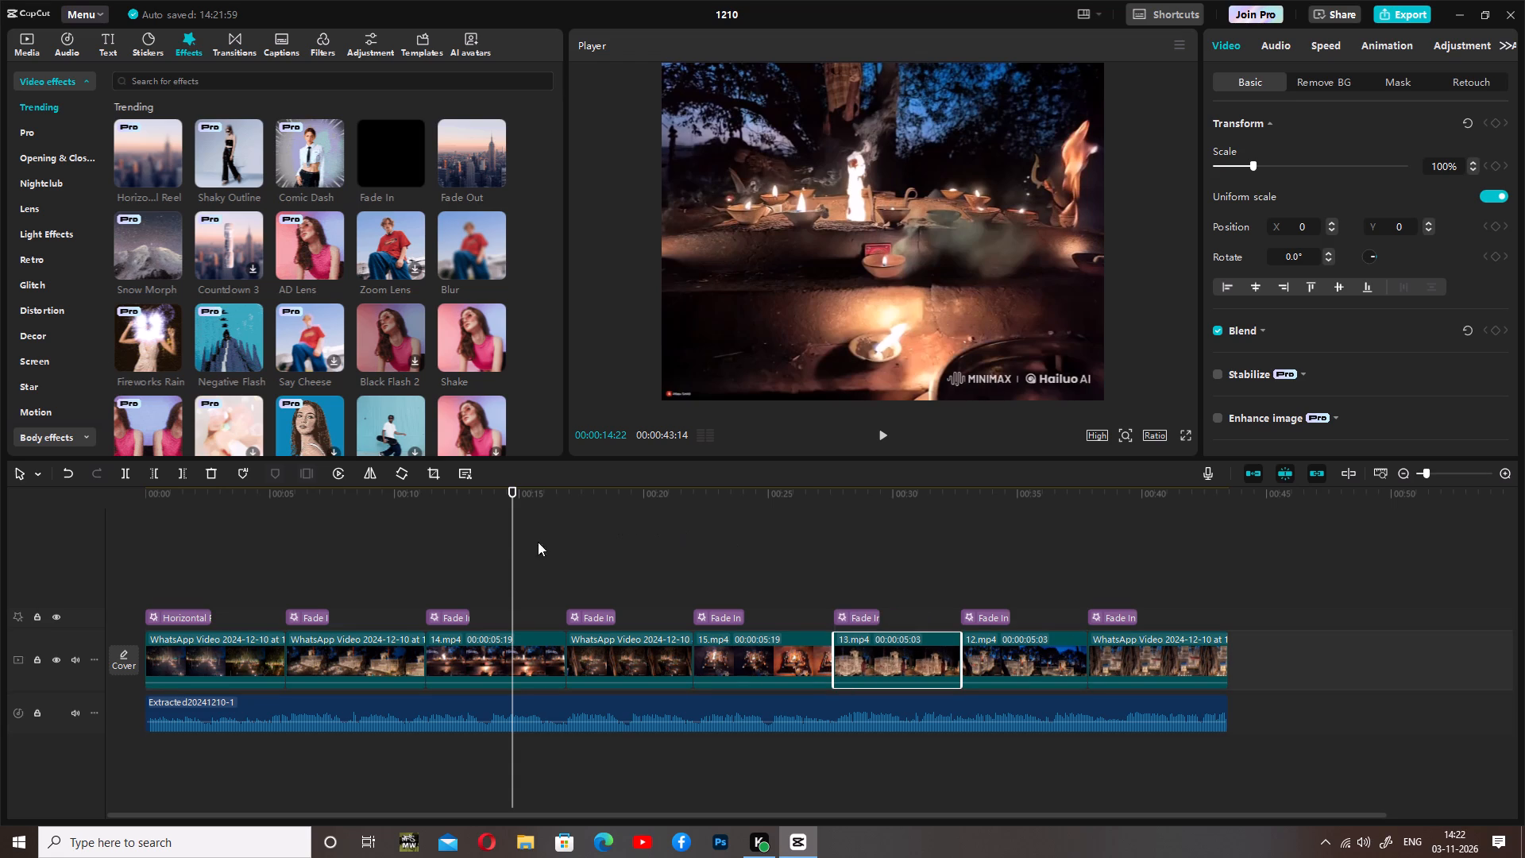
Lower the system speaker volume to 33 and play the reordered montage from the beginning through the second clip.
drag(512, 535, 144, 551)
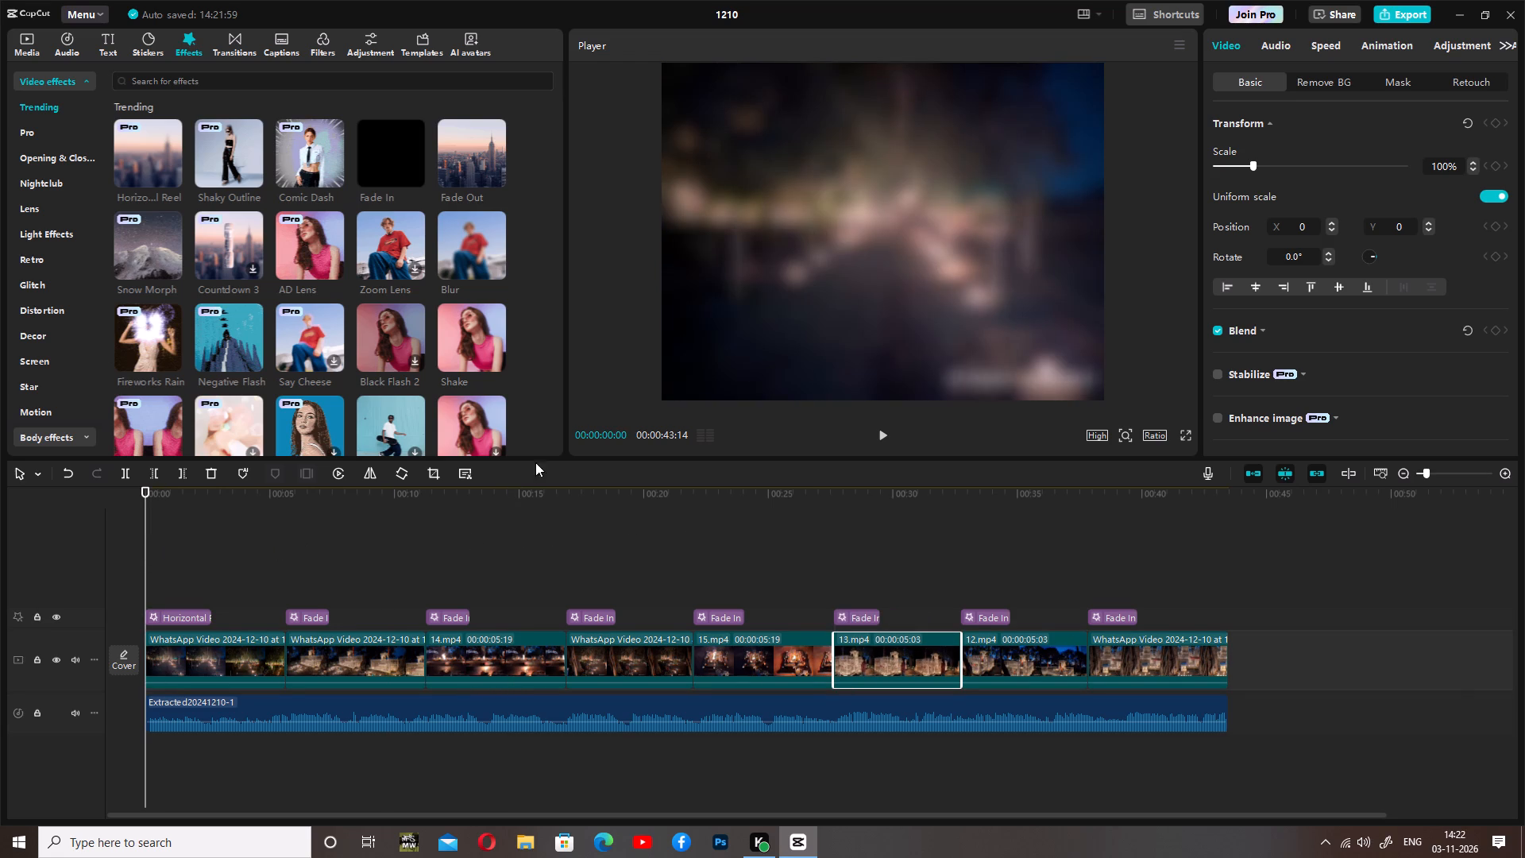
click(1365, 844)
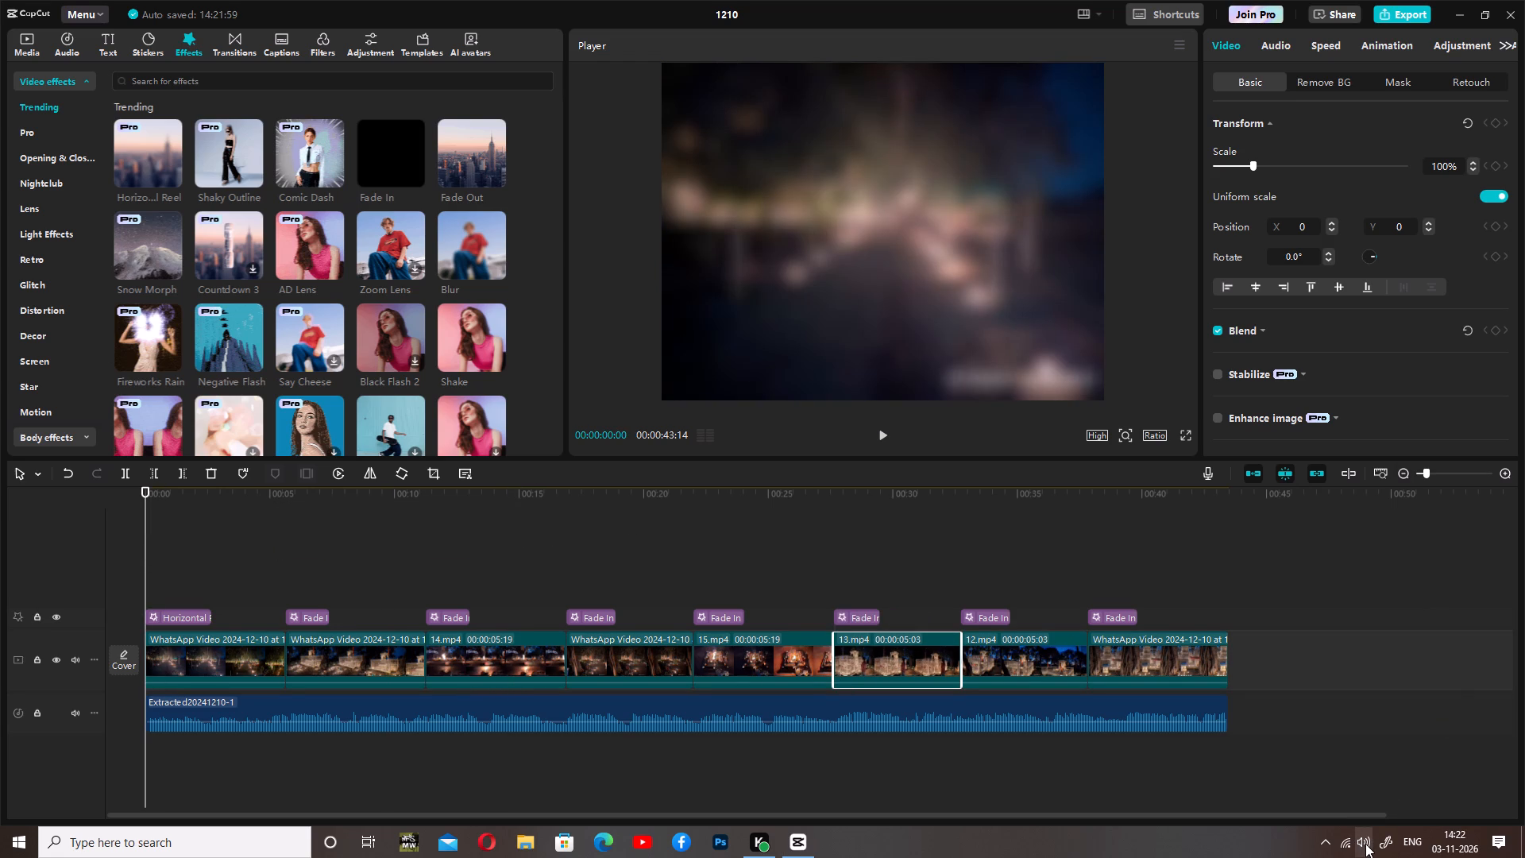
drag(1473, 797, 1381, 802)
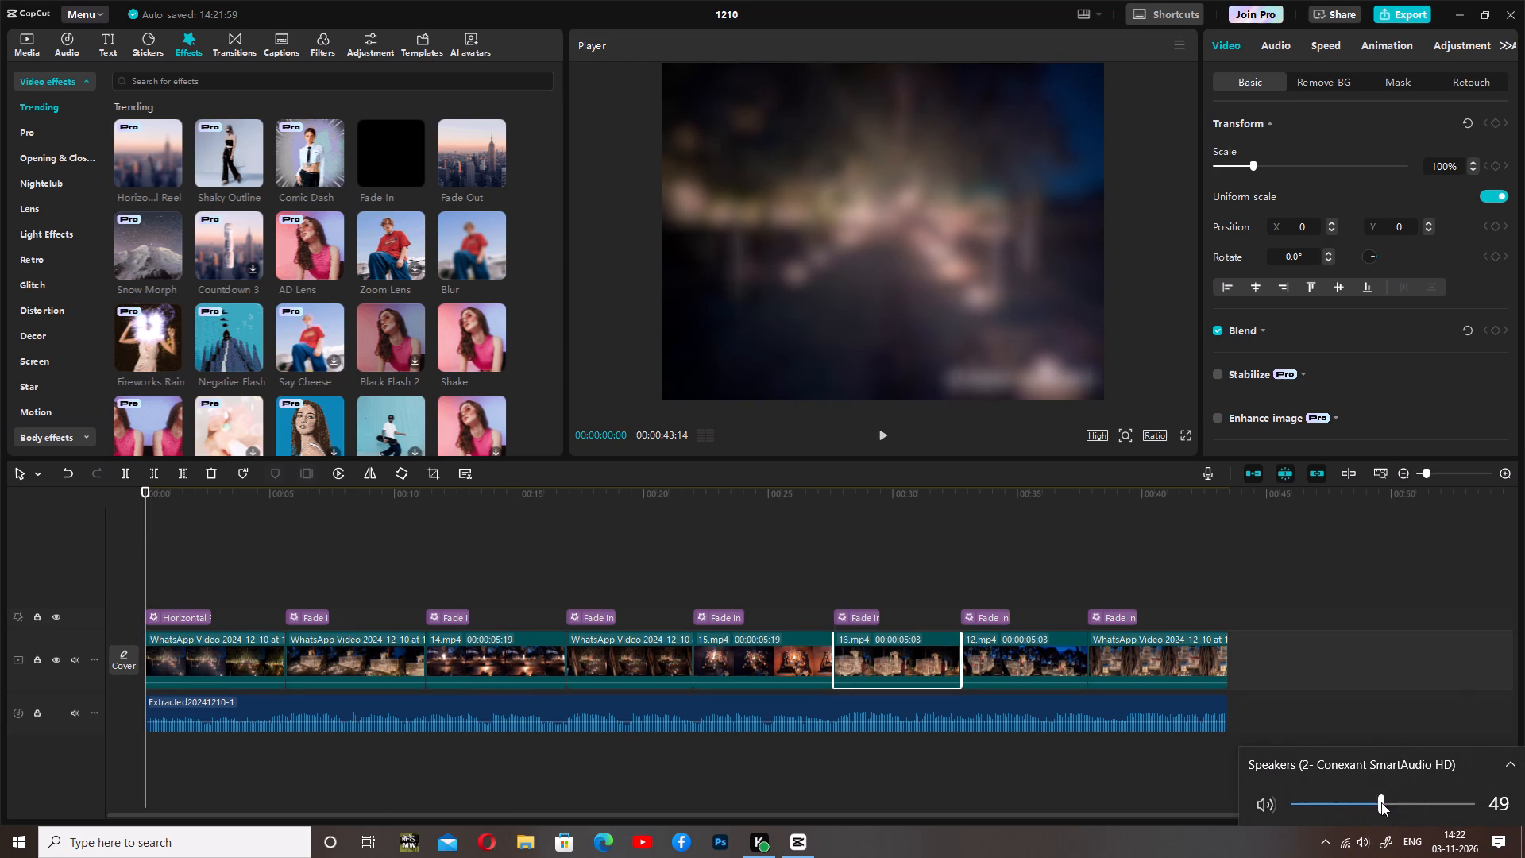
drag(1381, 802, 1354, 804)
click(809, 566)
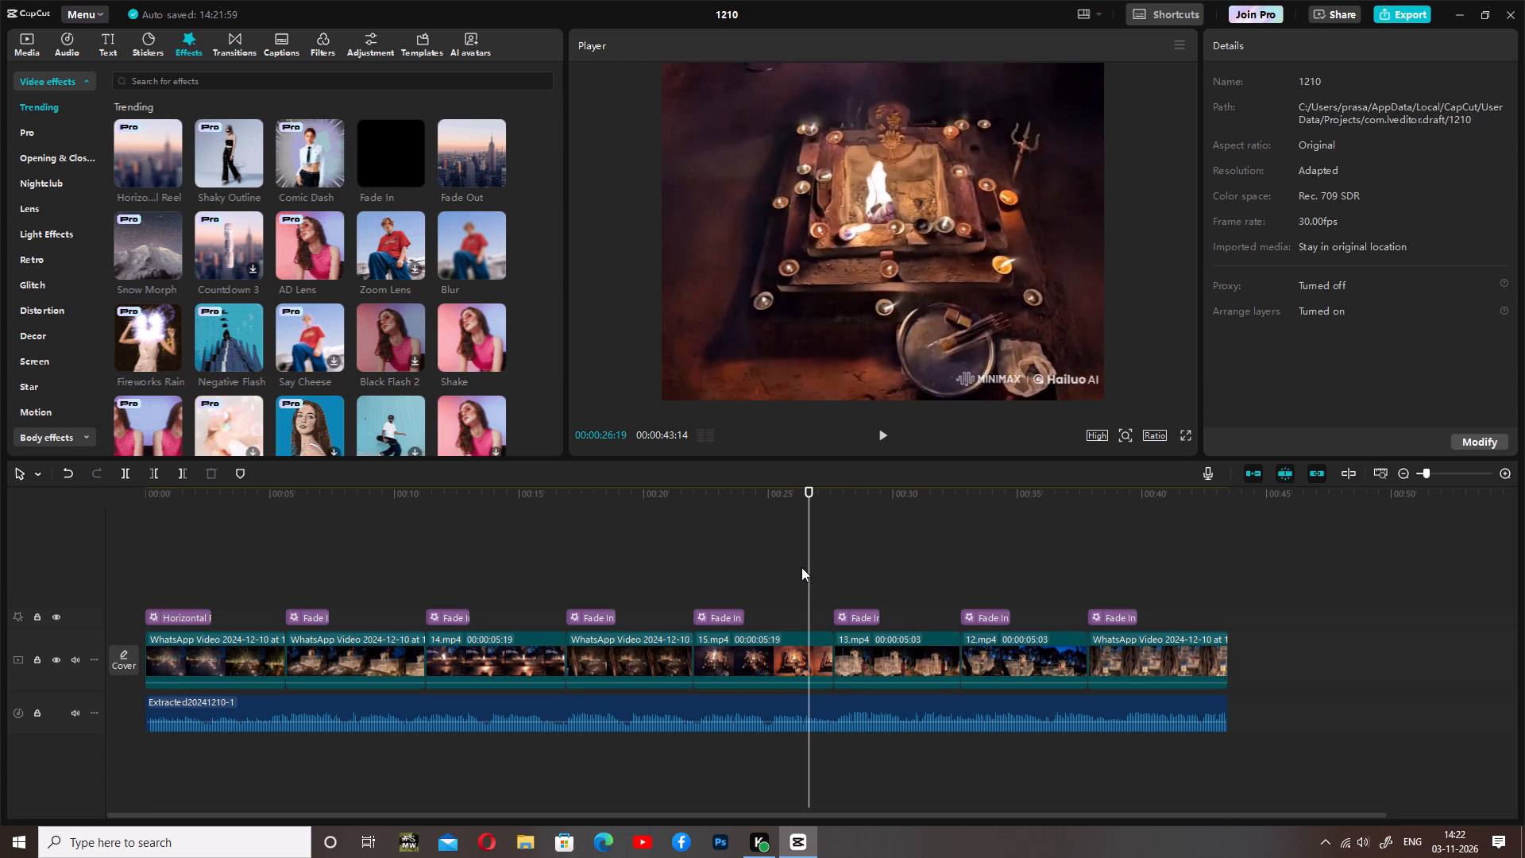
drag(804, 562, 47, 570)
click(886, 435)
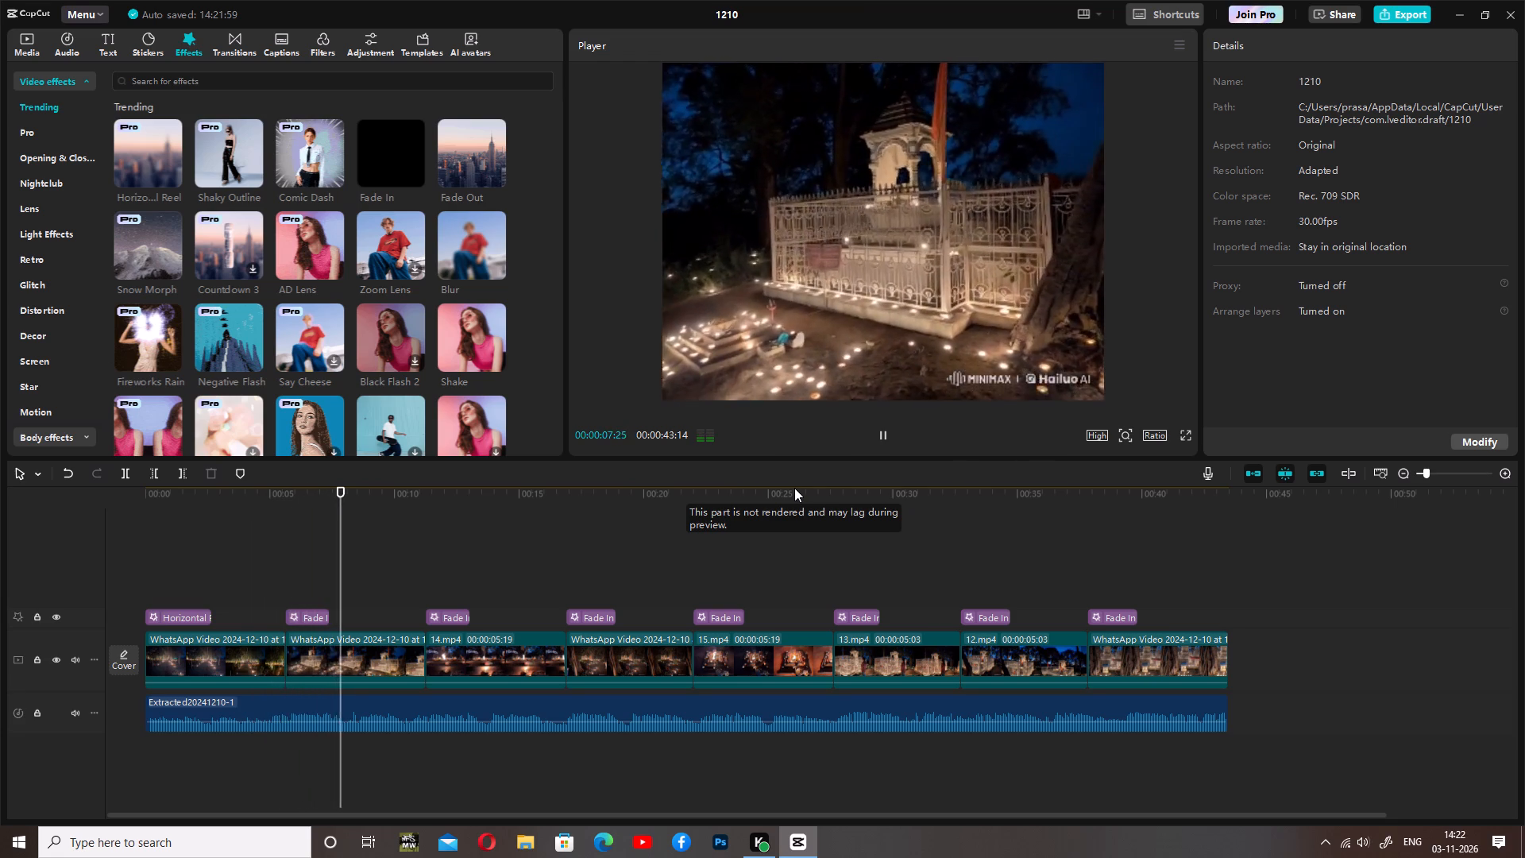
click(891, 433)
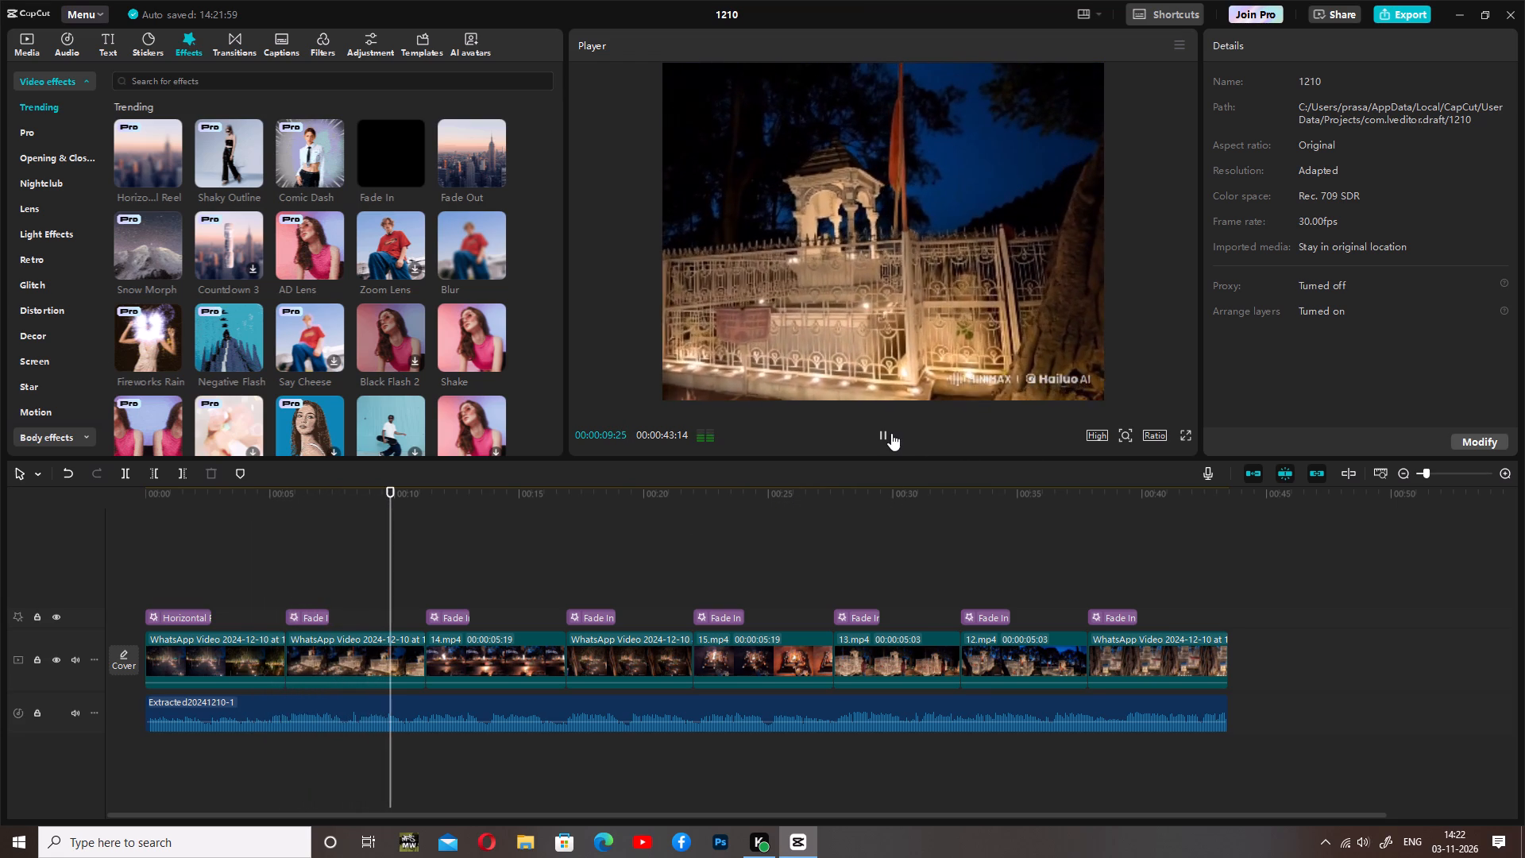
Raise the system speaker volume to 53 and replay the montage from the beginning.
click(1352, 842)
click(1364, 849)
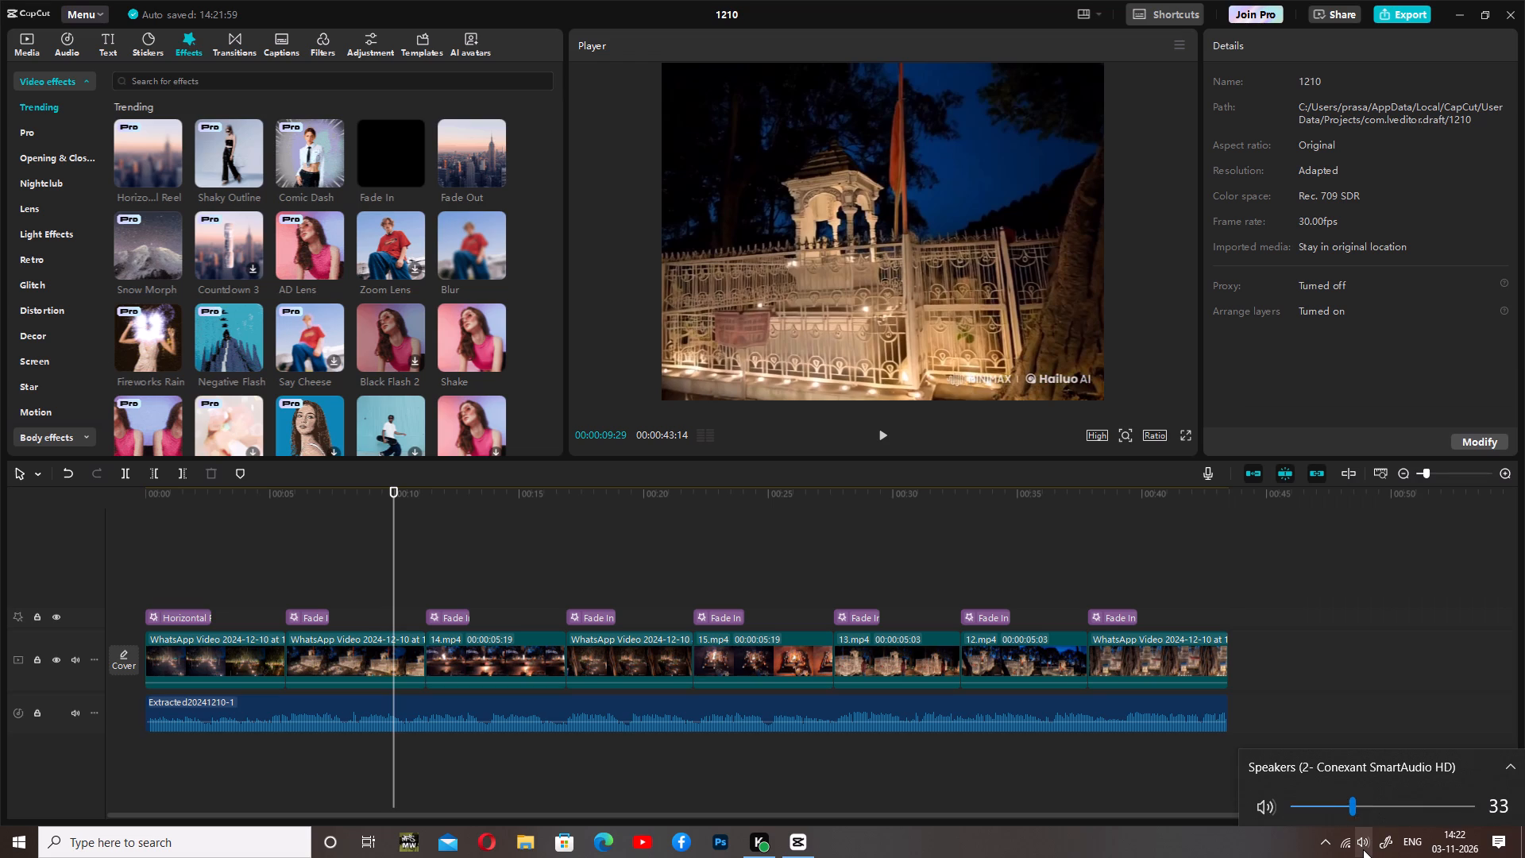
drag(1362, 798, 1388, 800)
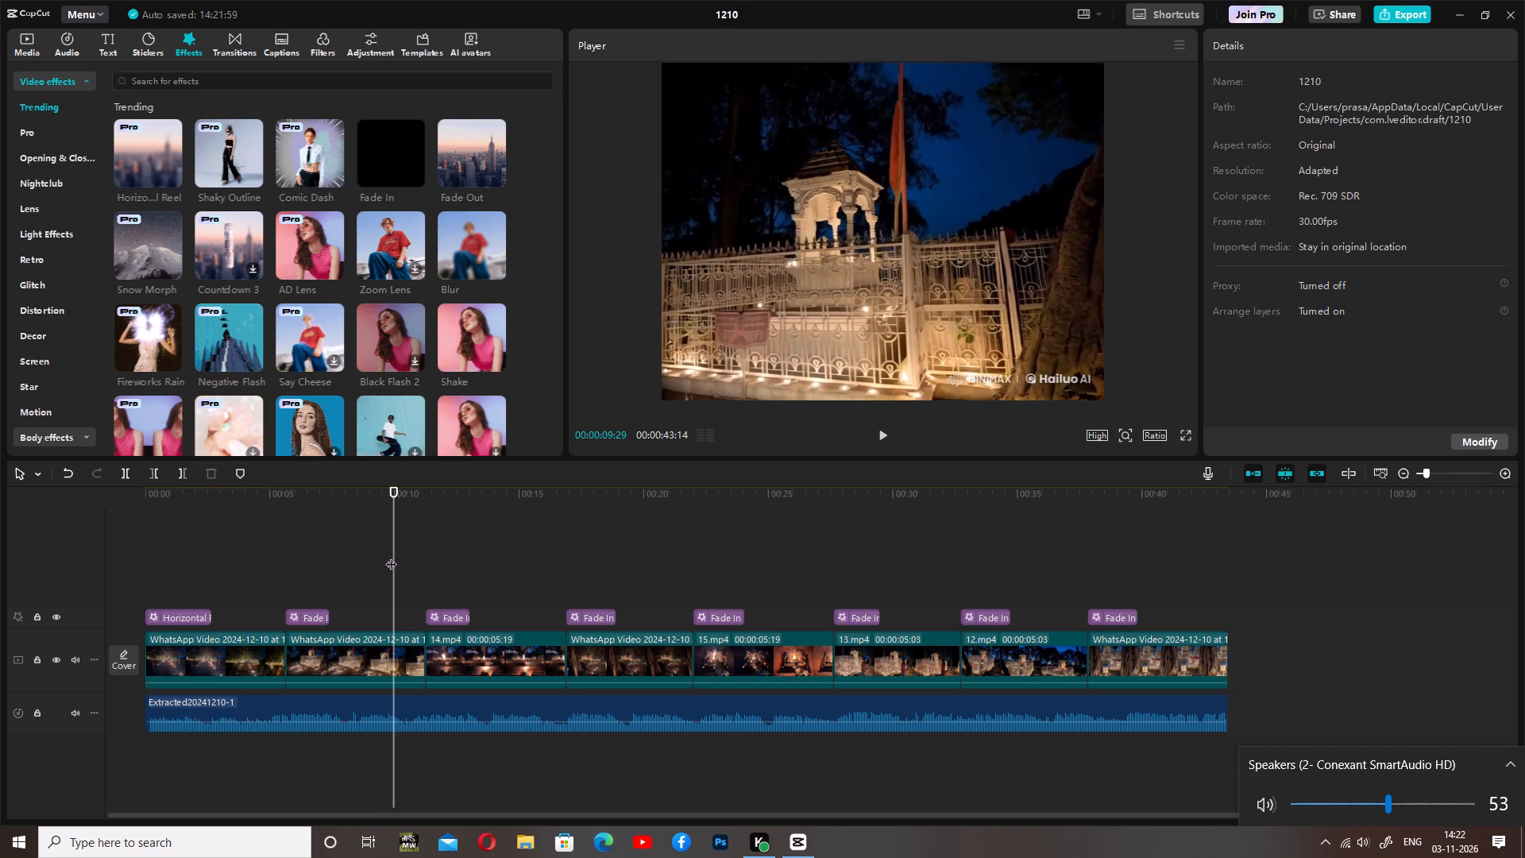
drag(391, 556, 108, 517)
click(886, 431)
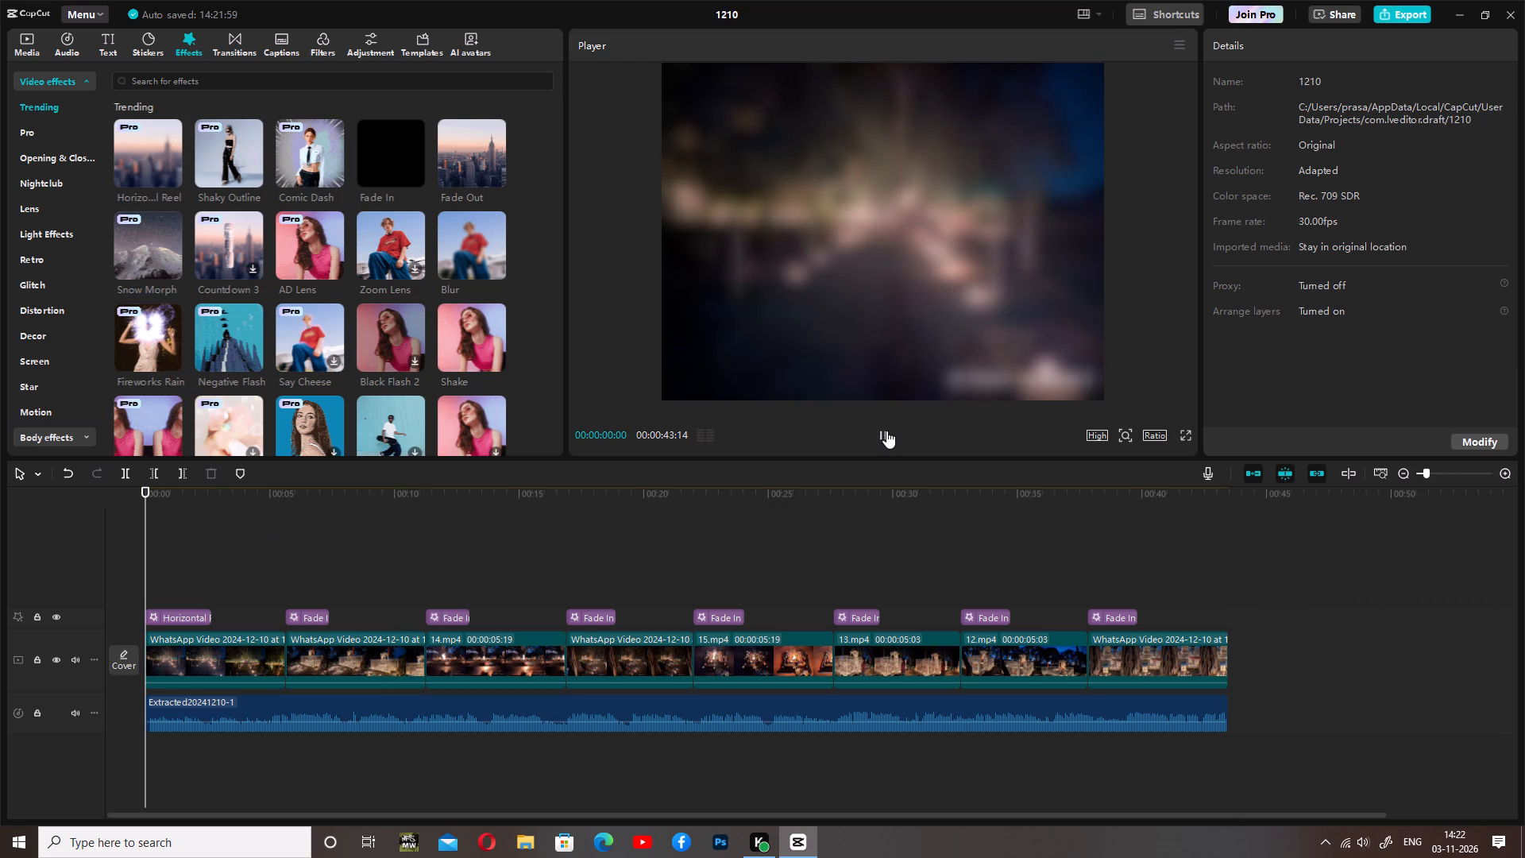
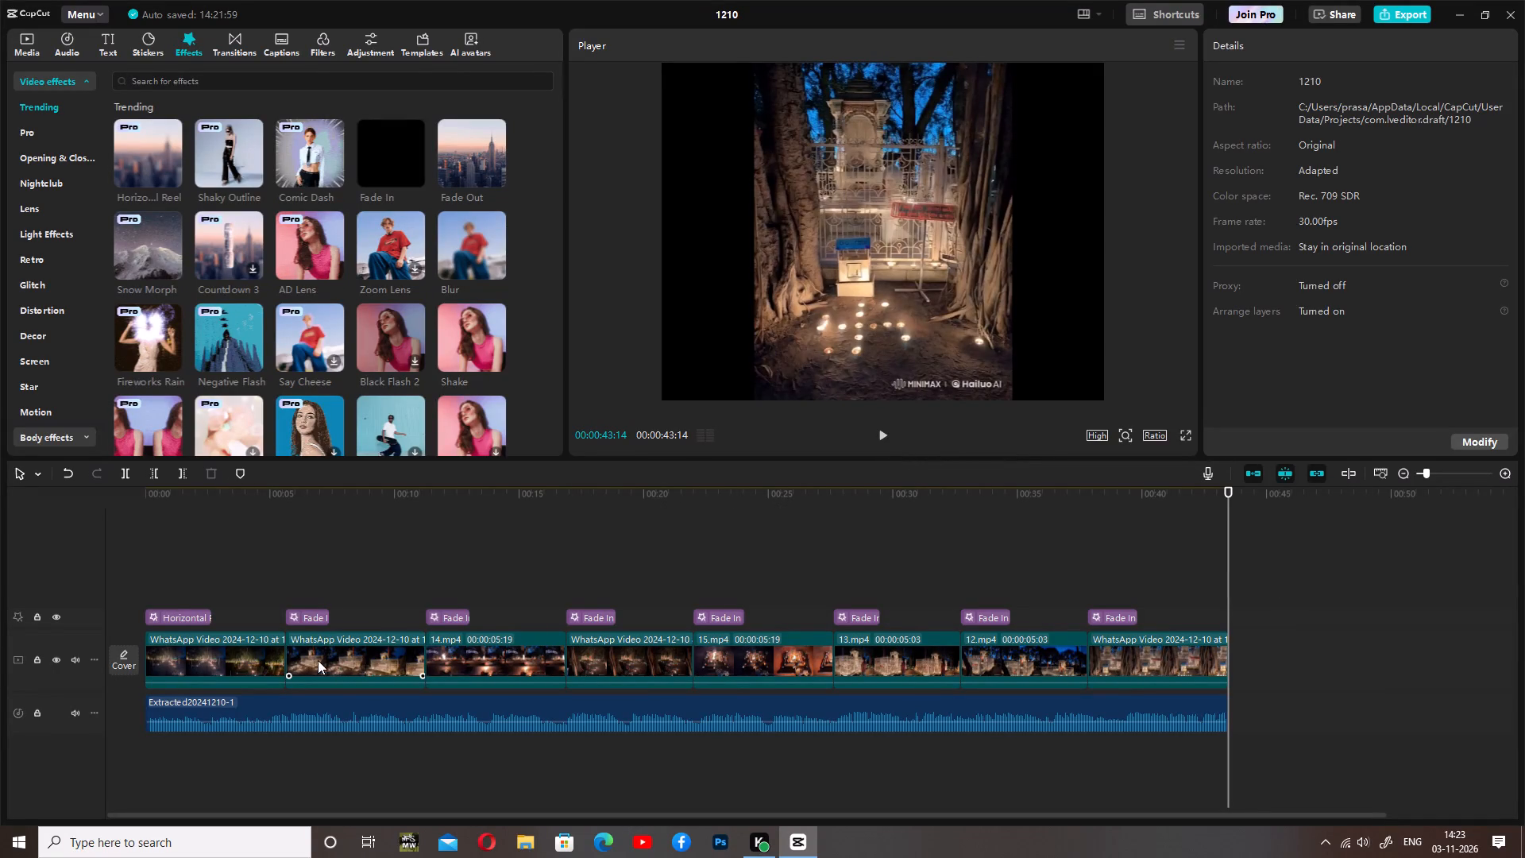
Reorder the montage by moving the second clip after 14.mp4 and 13.mp4 after 12.mp4.
drag(318, 660, 427, 660)
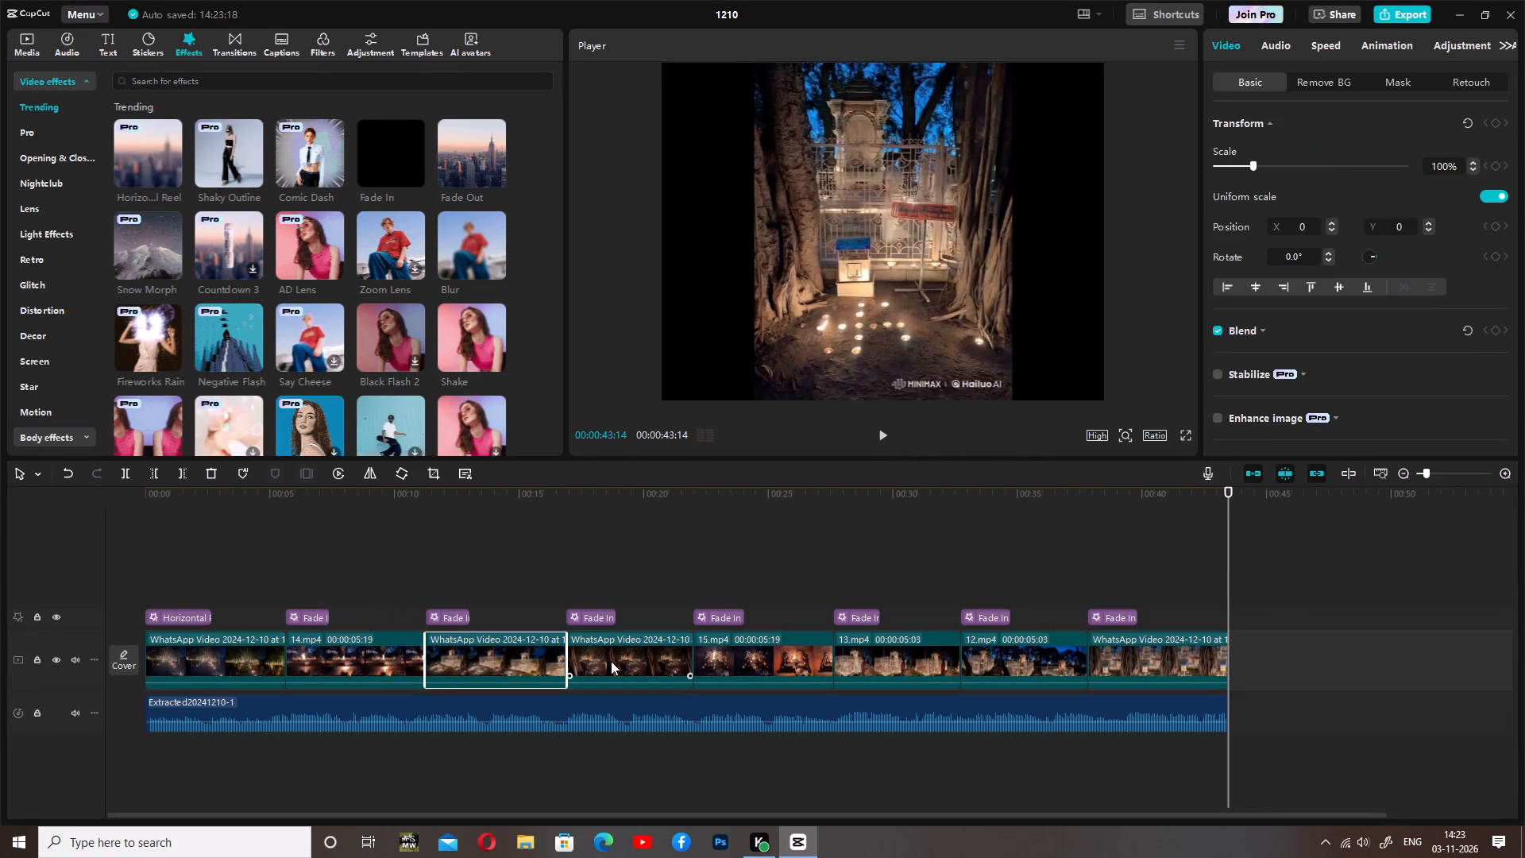
drag(875, 663, 1016, 666)
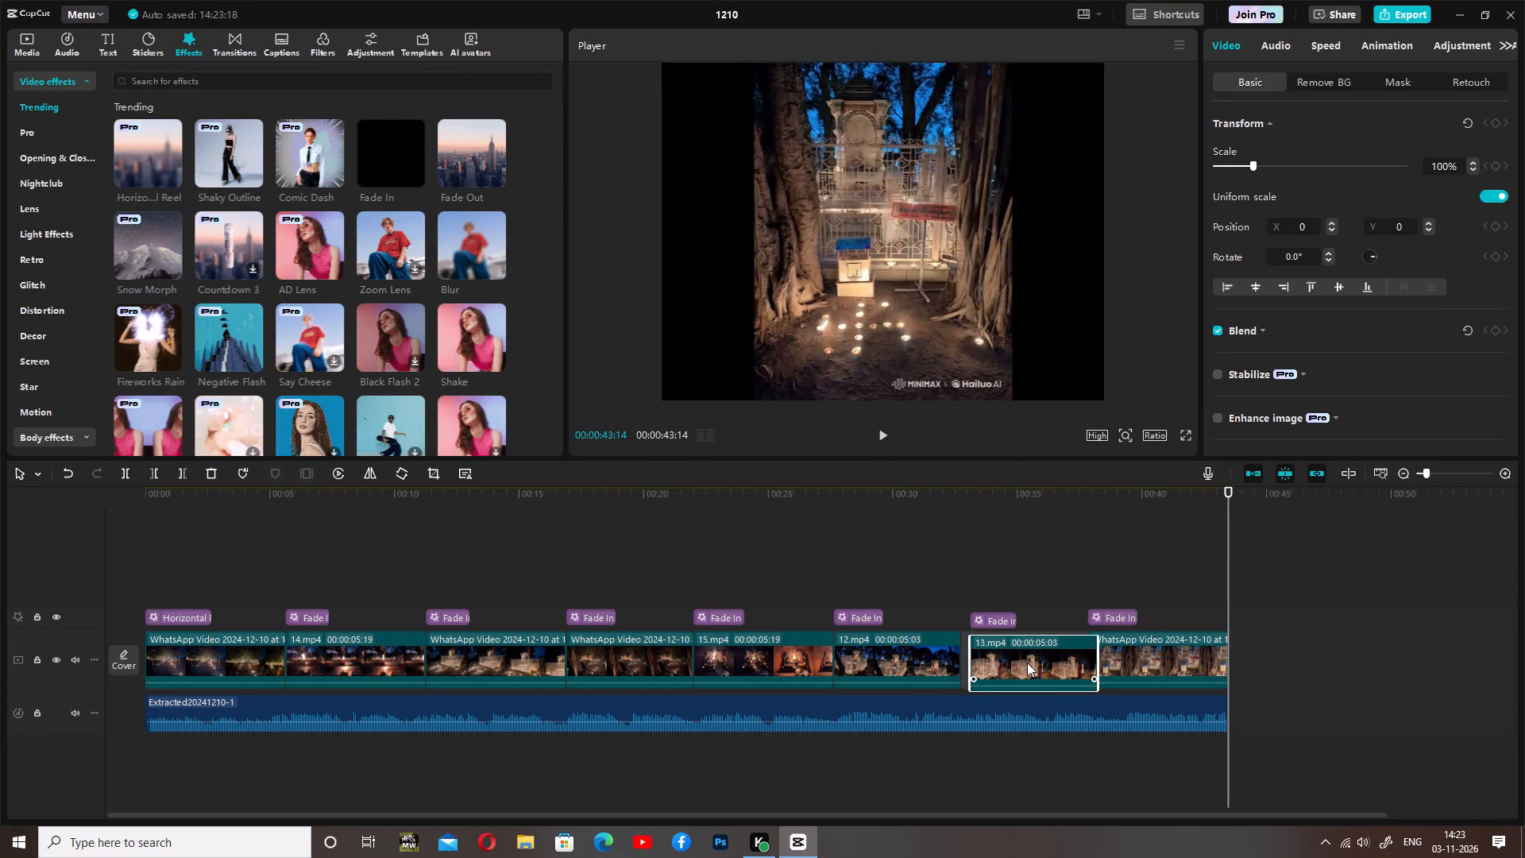
Play the rearranged montage from the beginning to review the new clip order.
drag(1230, 558, 104, 486)
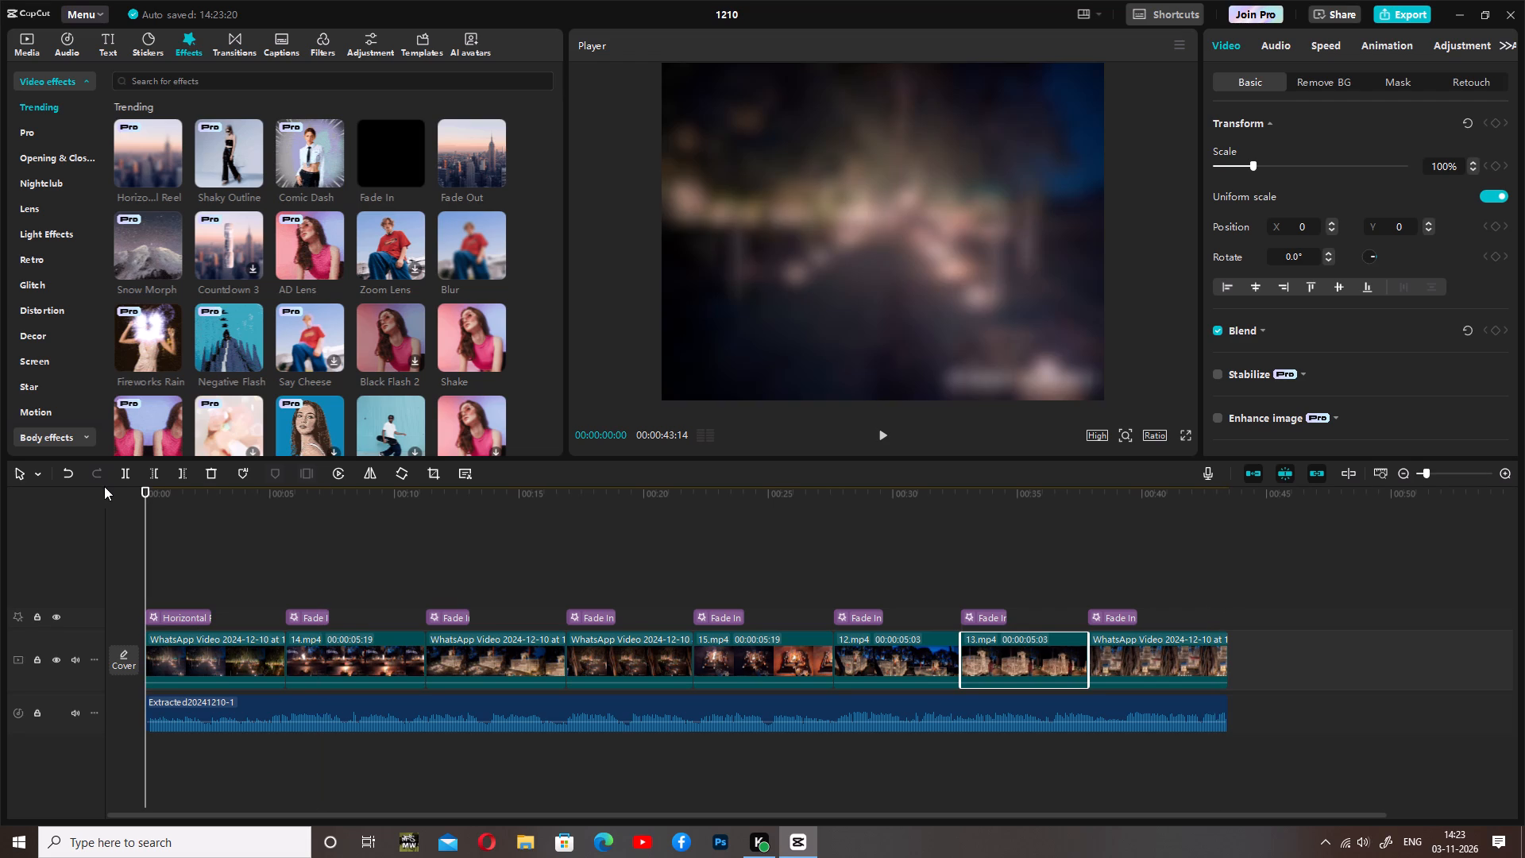
click(880, 426)
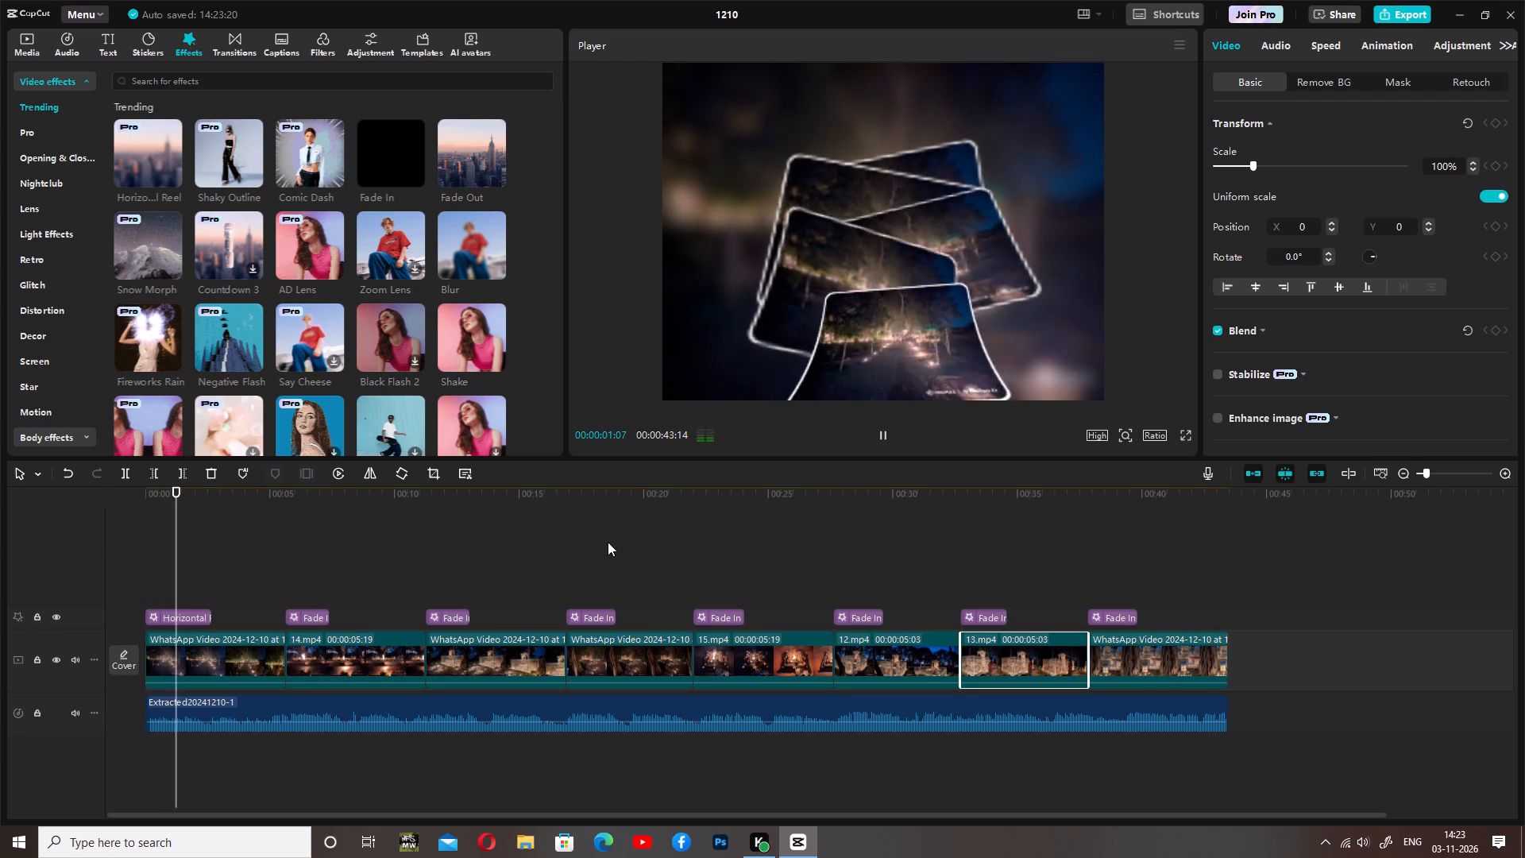
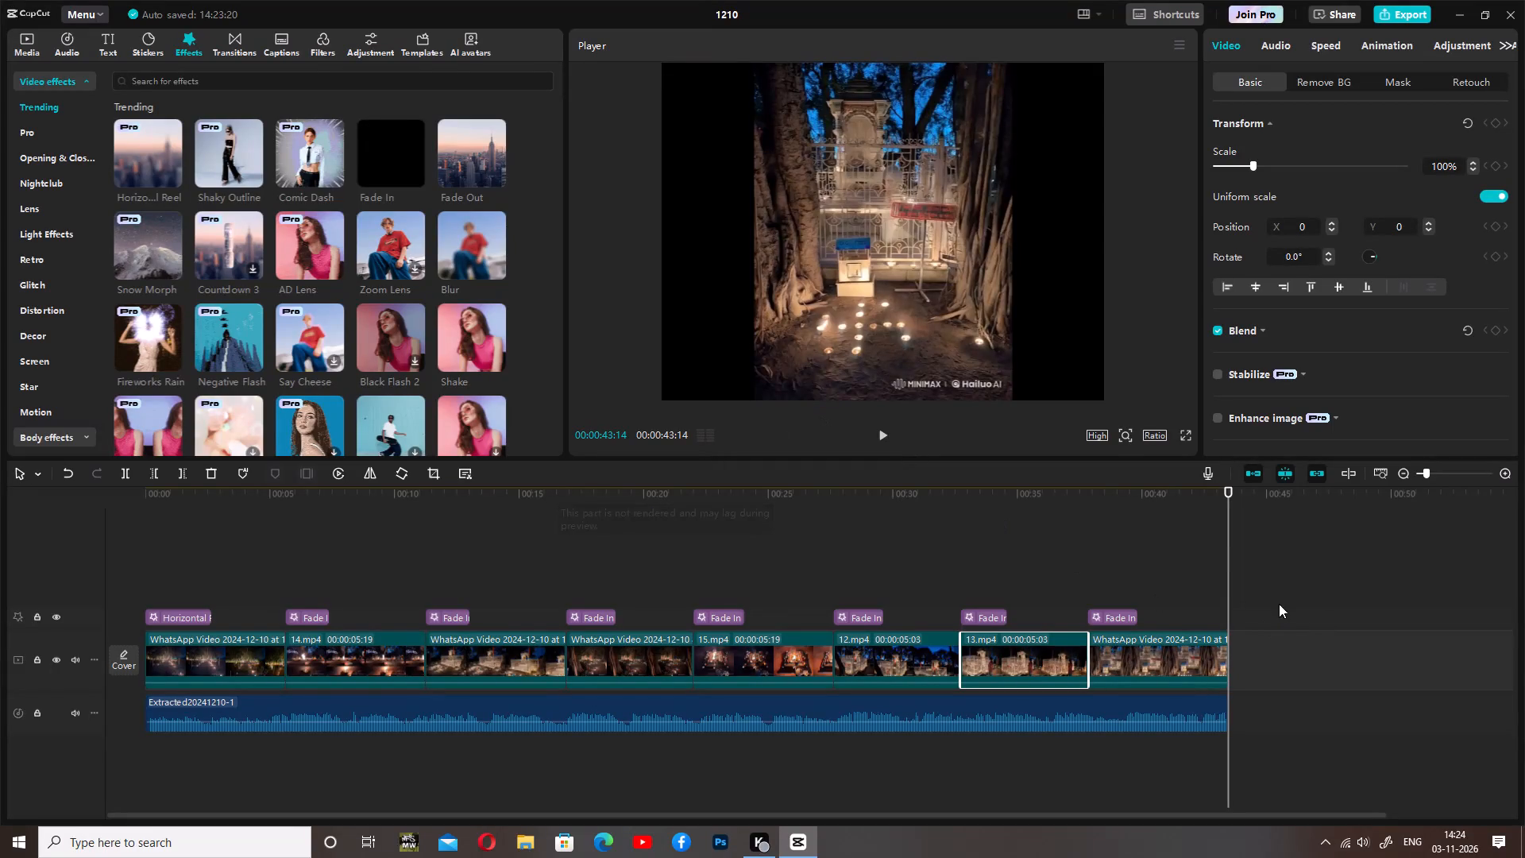
Return the playhead to the start of the montage and bring up the text options.
drag(1232, 533, 857, 555)
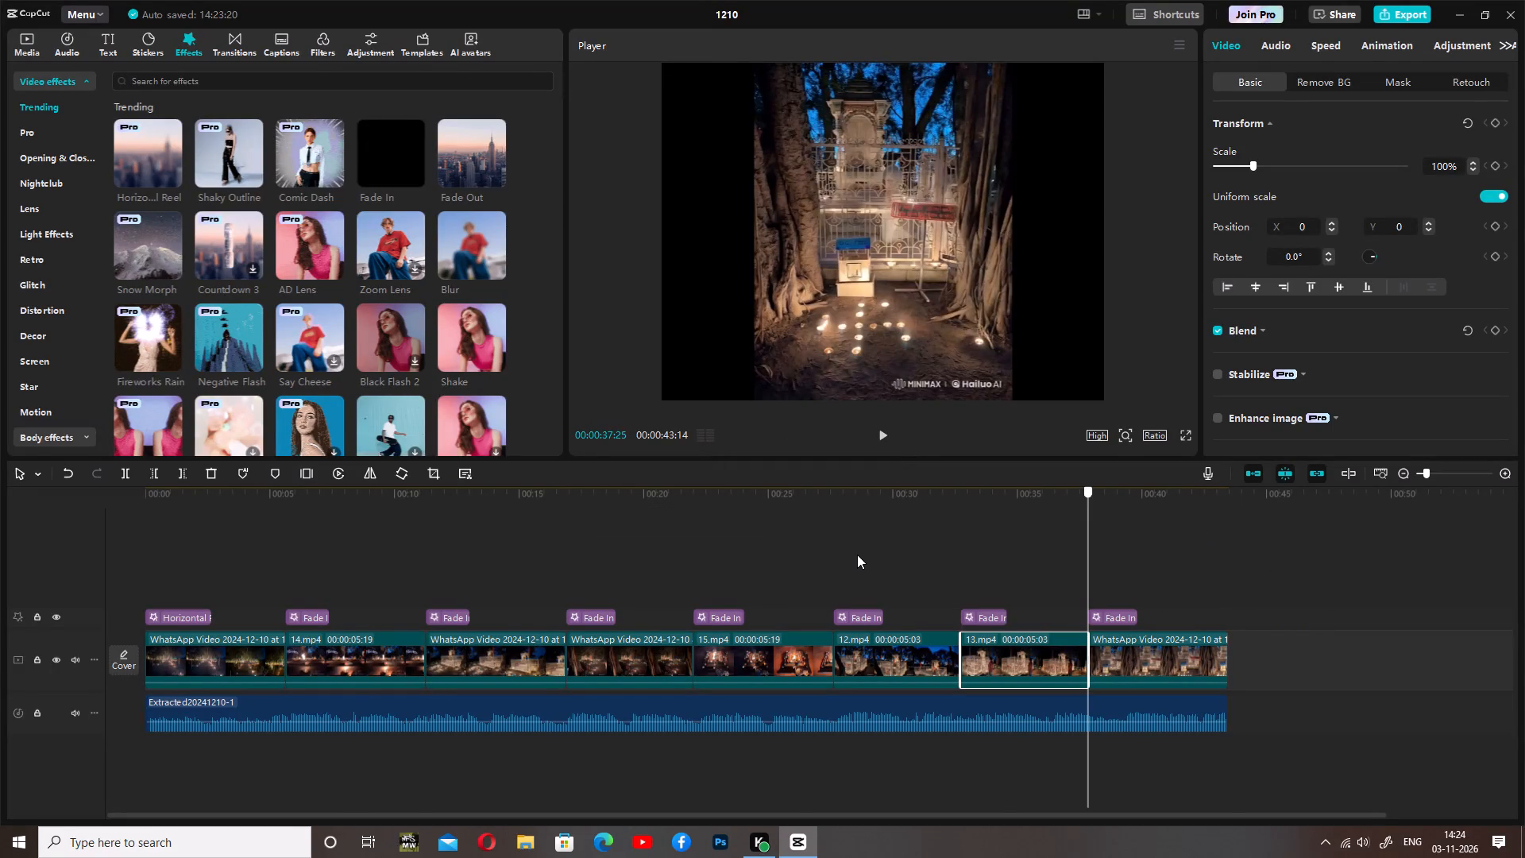
drag(857, 555, 74, 592)
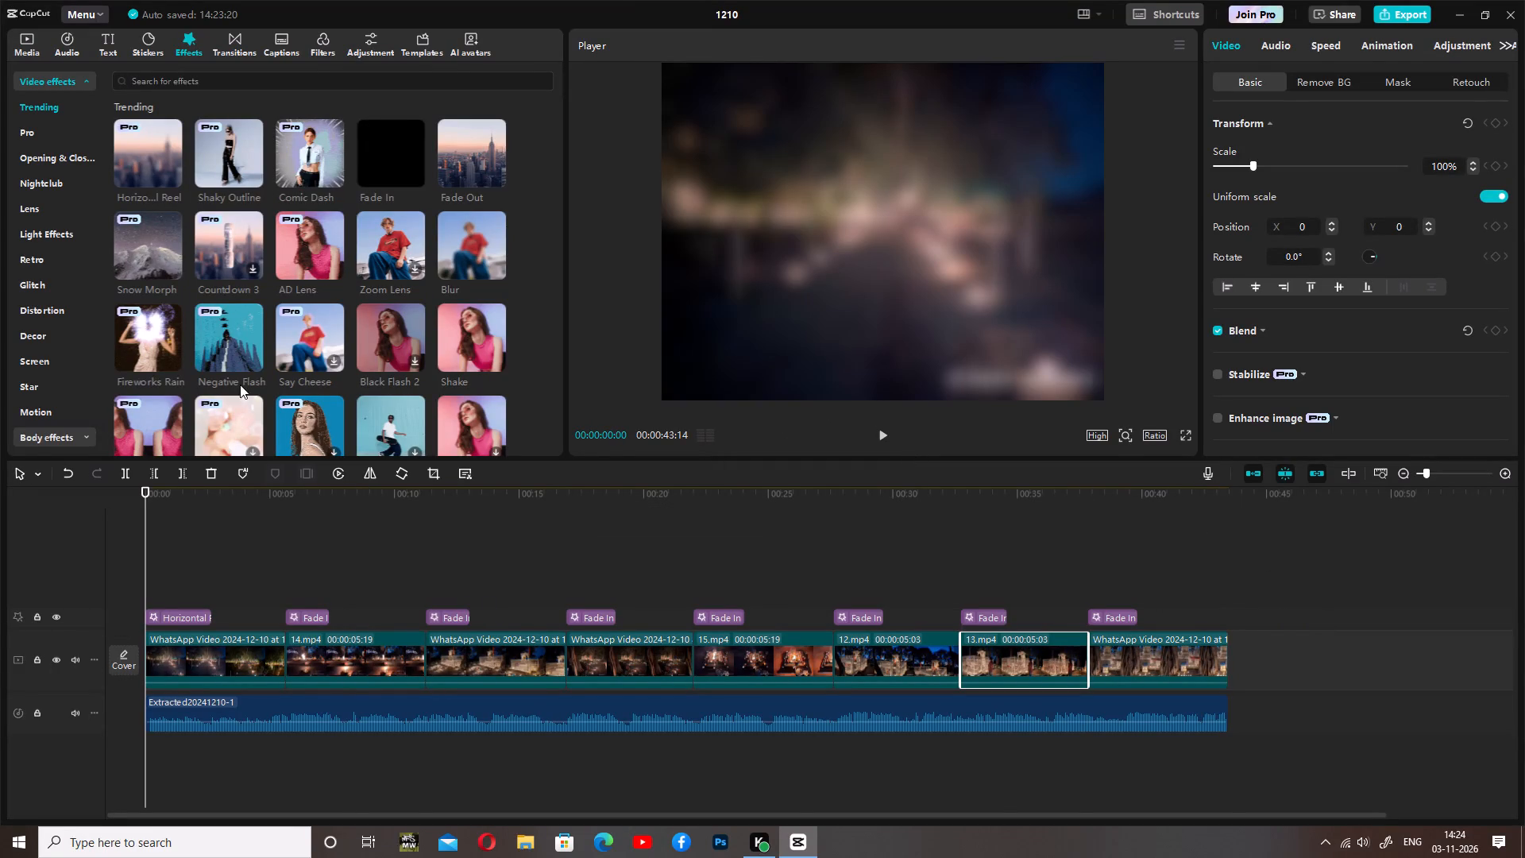
click(107, 41)
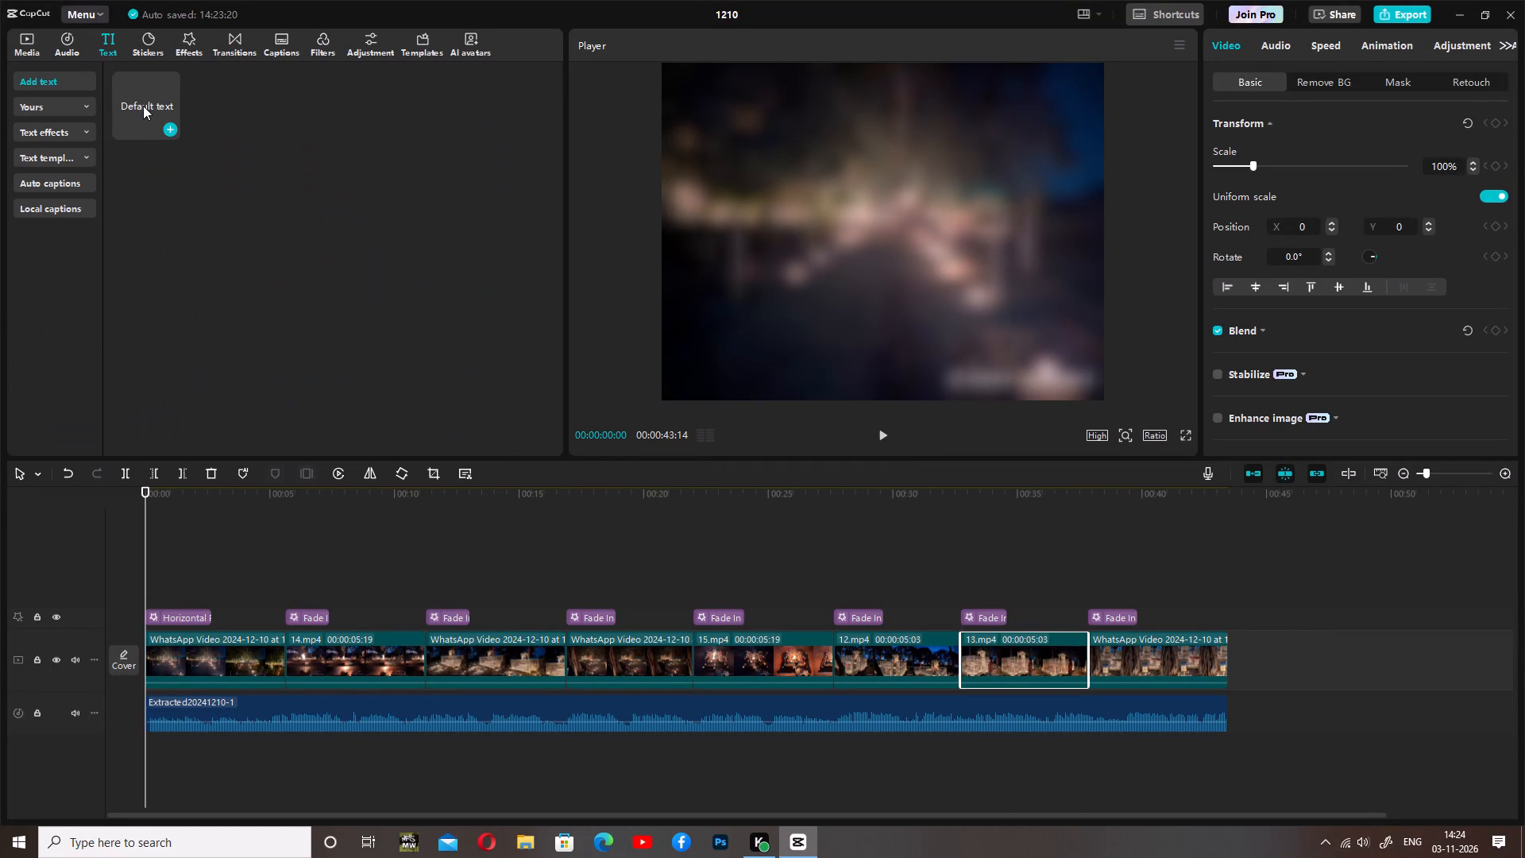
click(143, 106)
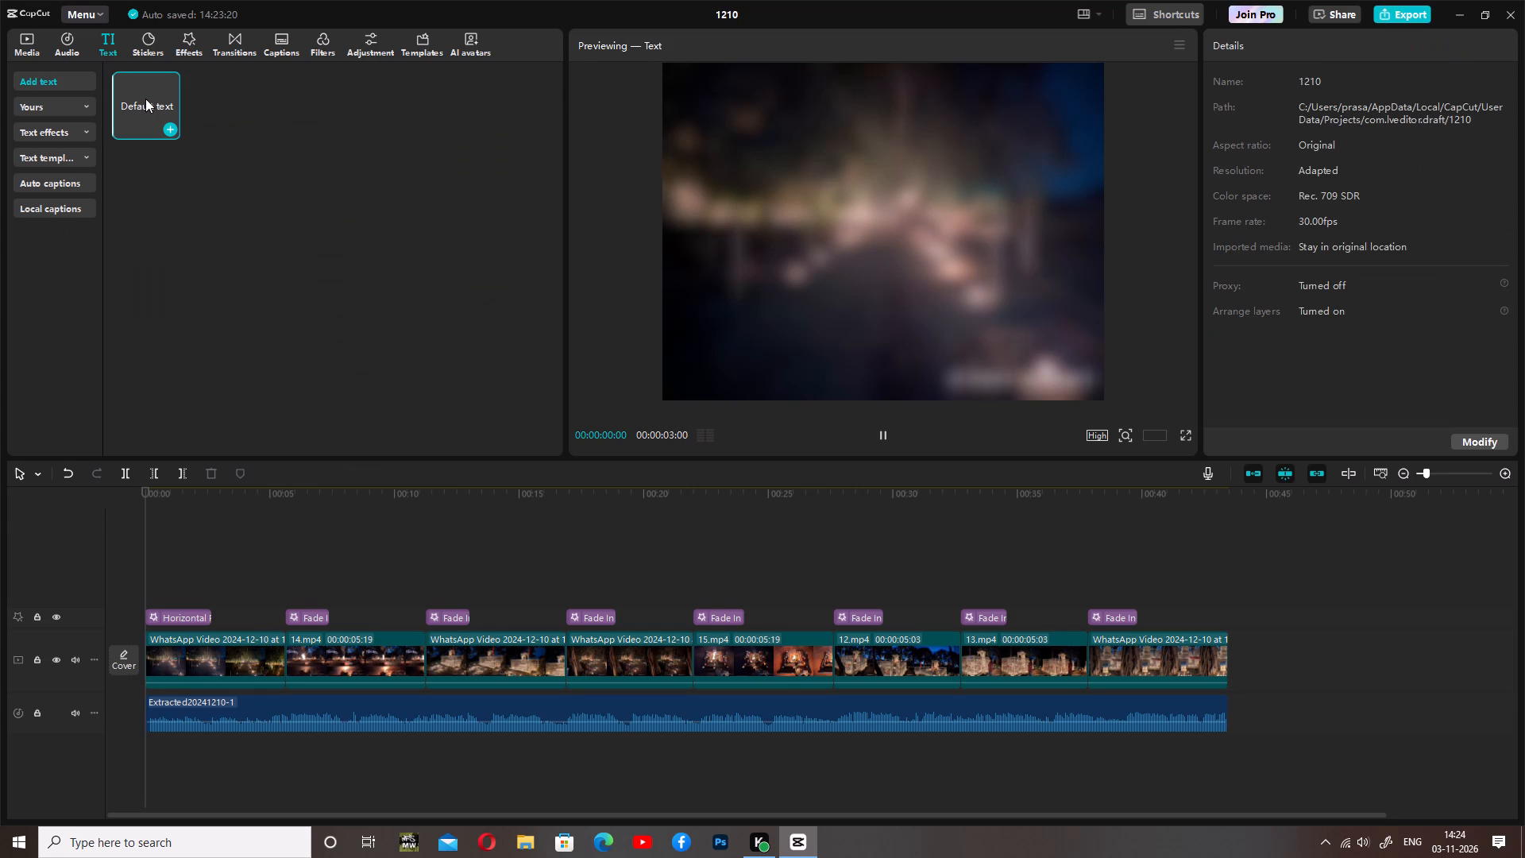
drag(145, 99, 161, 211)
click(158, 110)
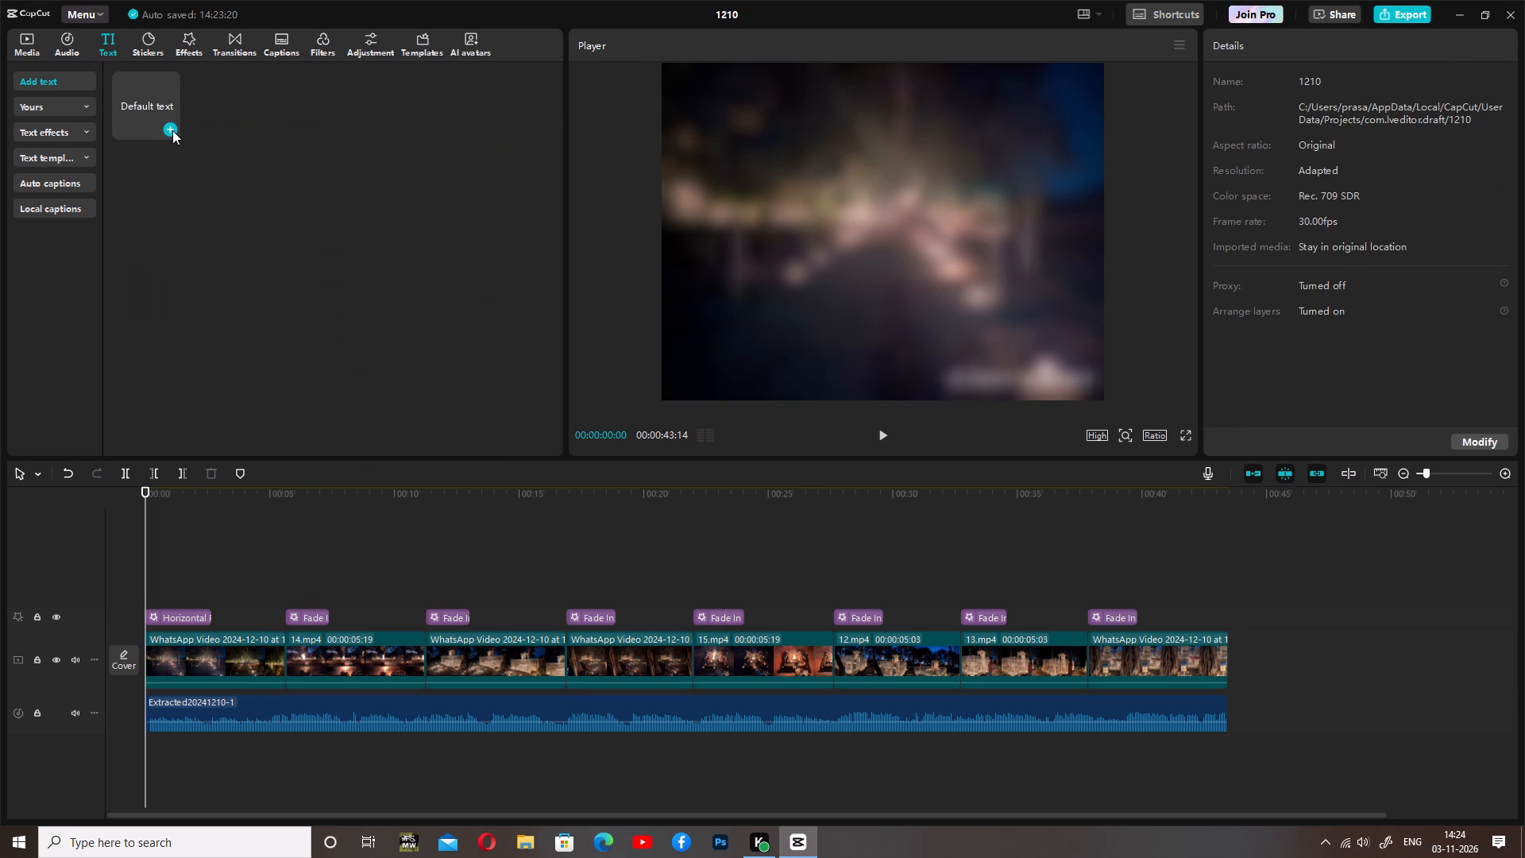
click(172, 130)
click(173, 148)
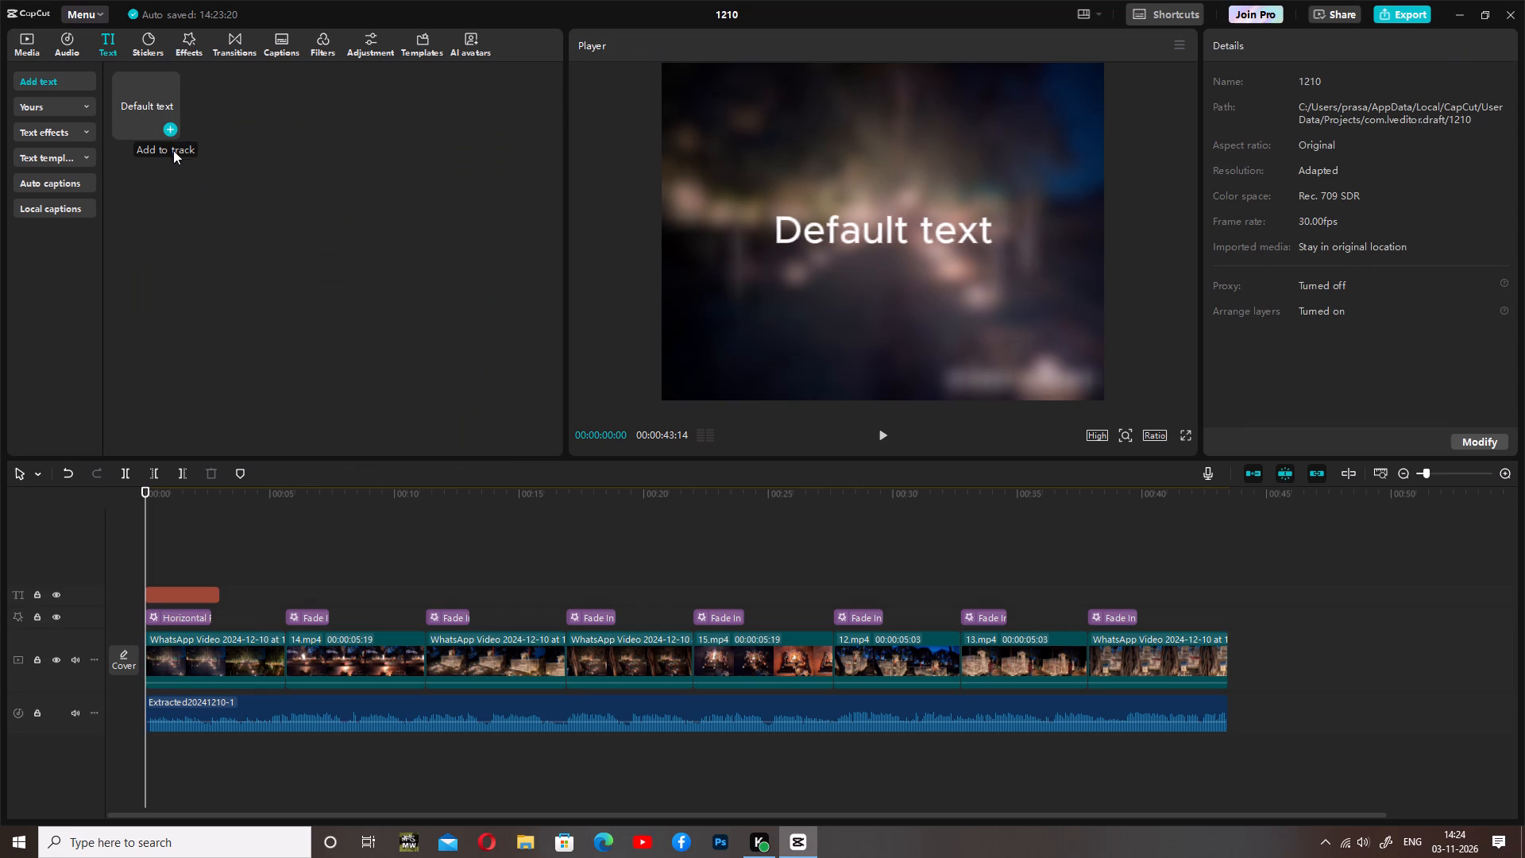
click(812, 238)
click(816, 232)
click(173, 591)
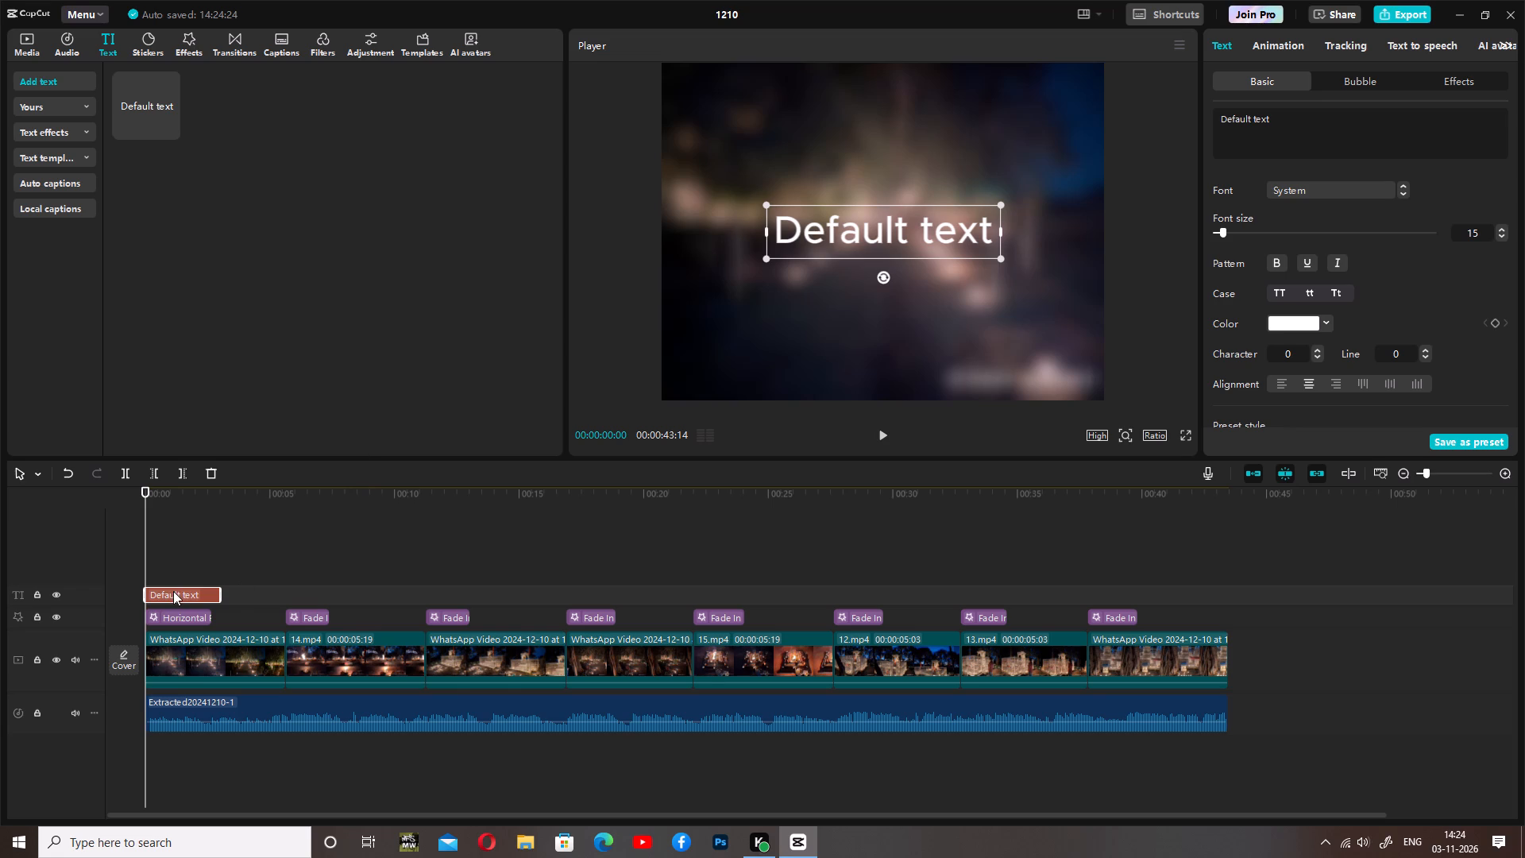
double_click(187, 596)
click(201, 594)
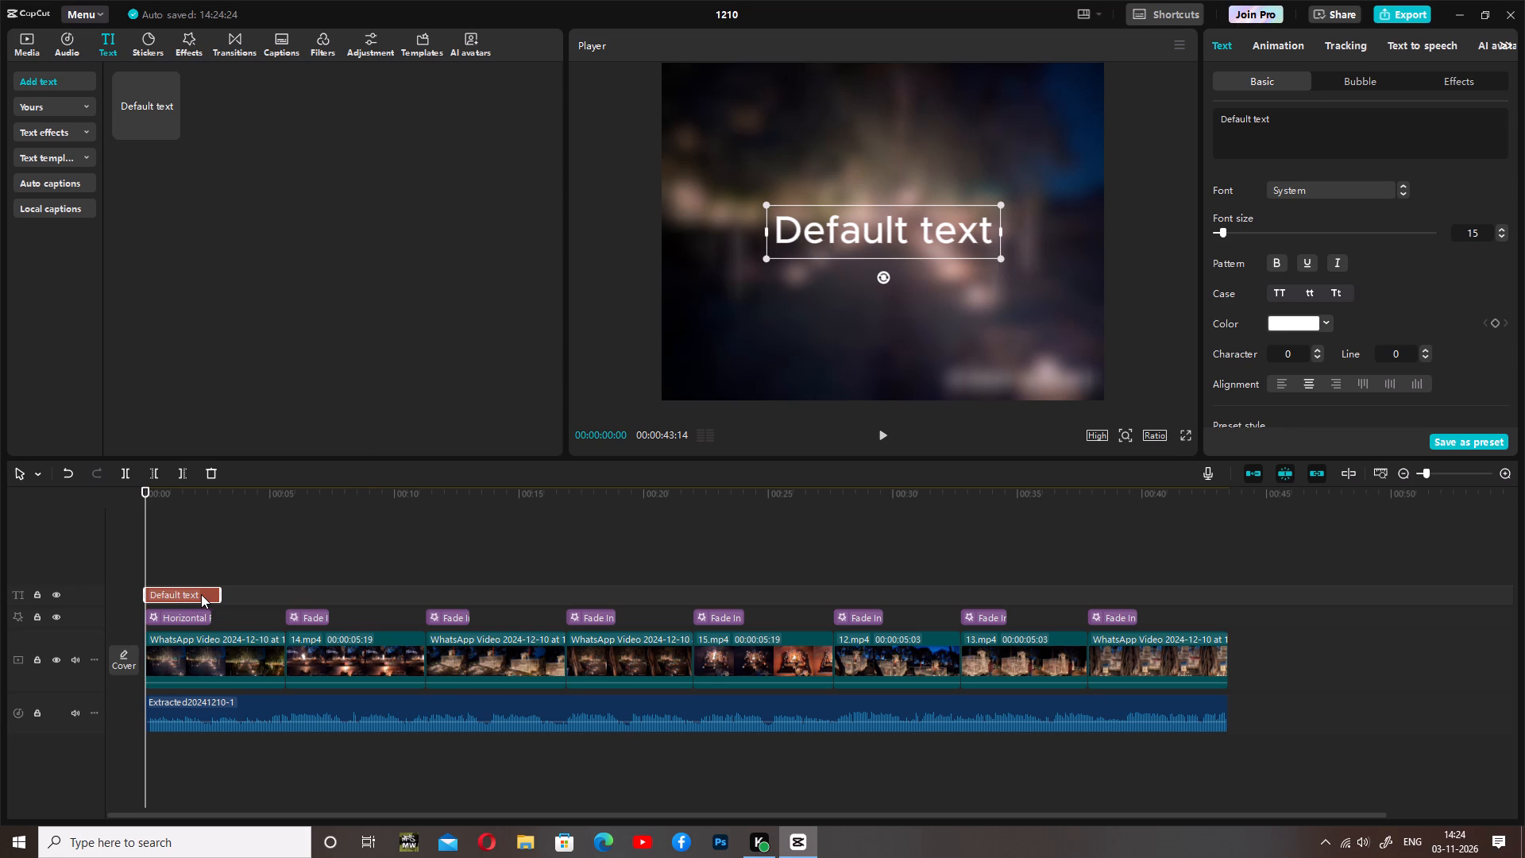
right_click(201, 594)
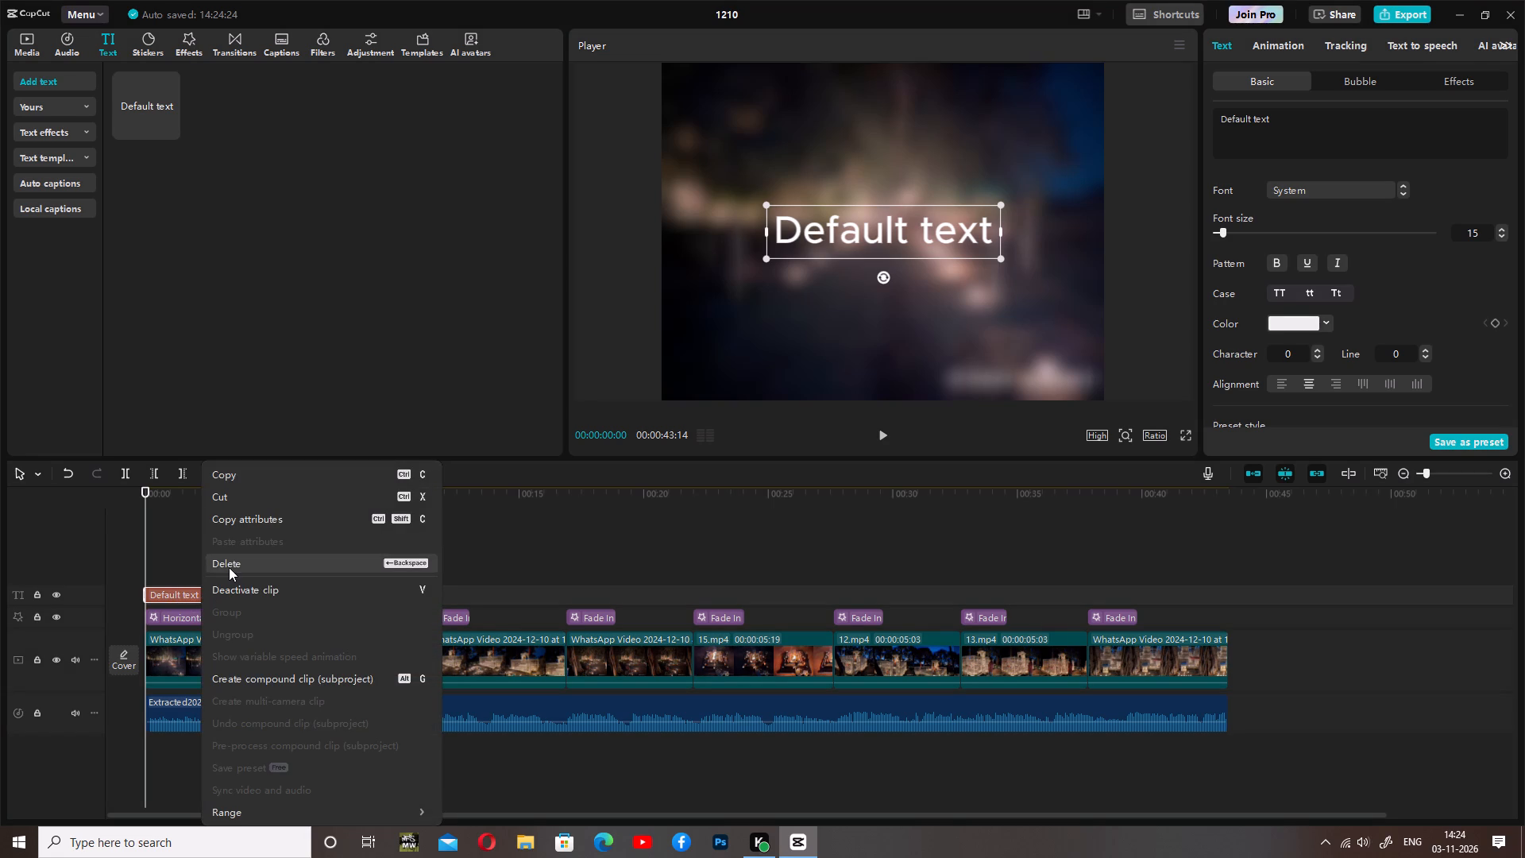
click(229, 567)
Add a default text at the very start of the timeline and place it in the video frame's upper-left corner.
click(149, 109)
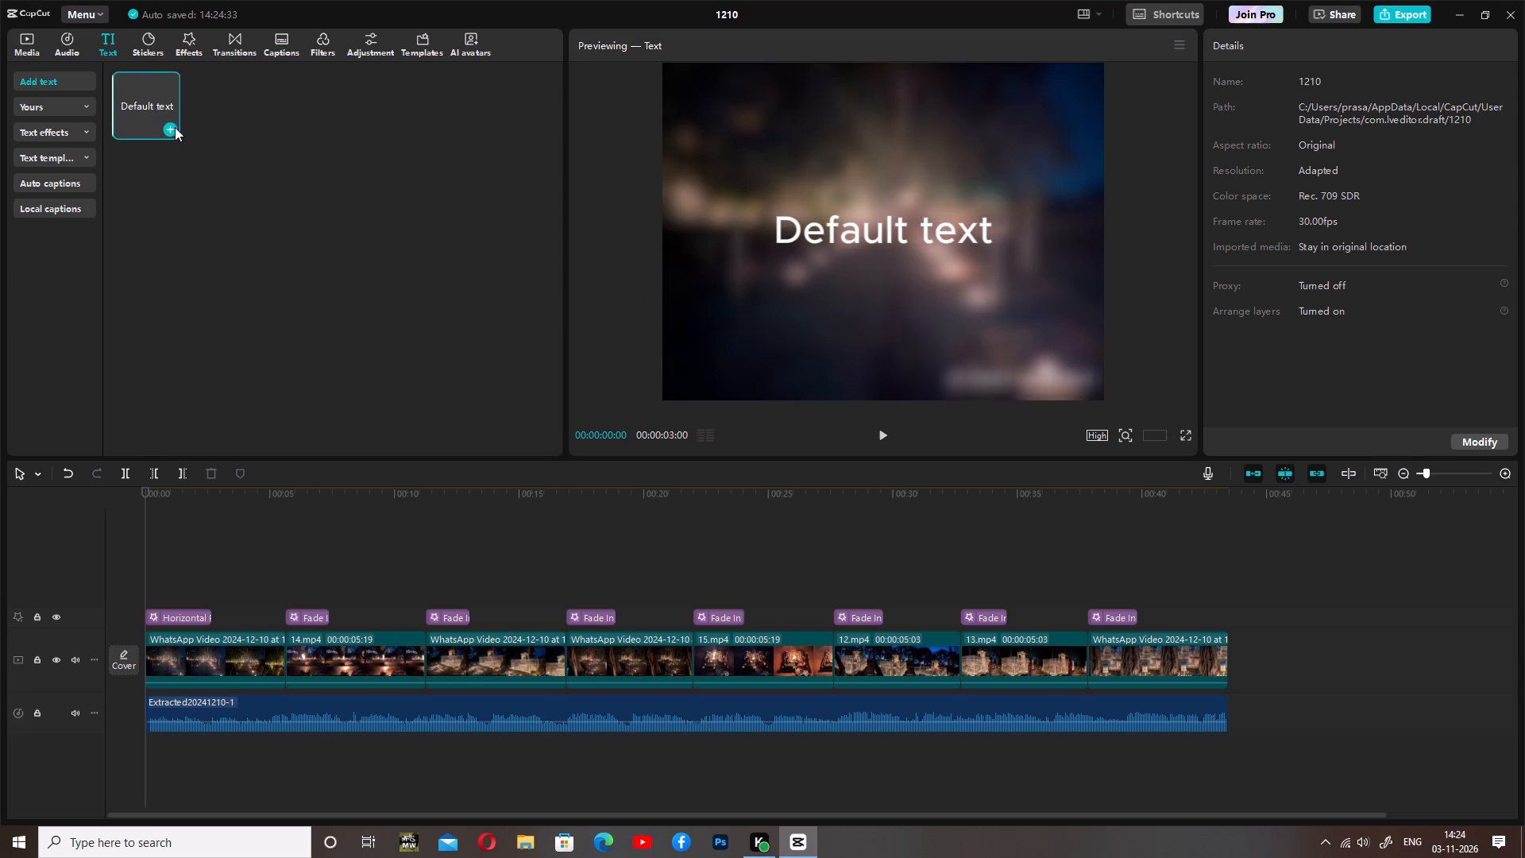
click(810, 240)
drag(141, 106, 153, 575)
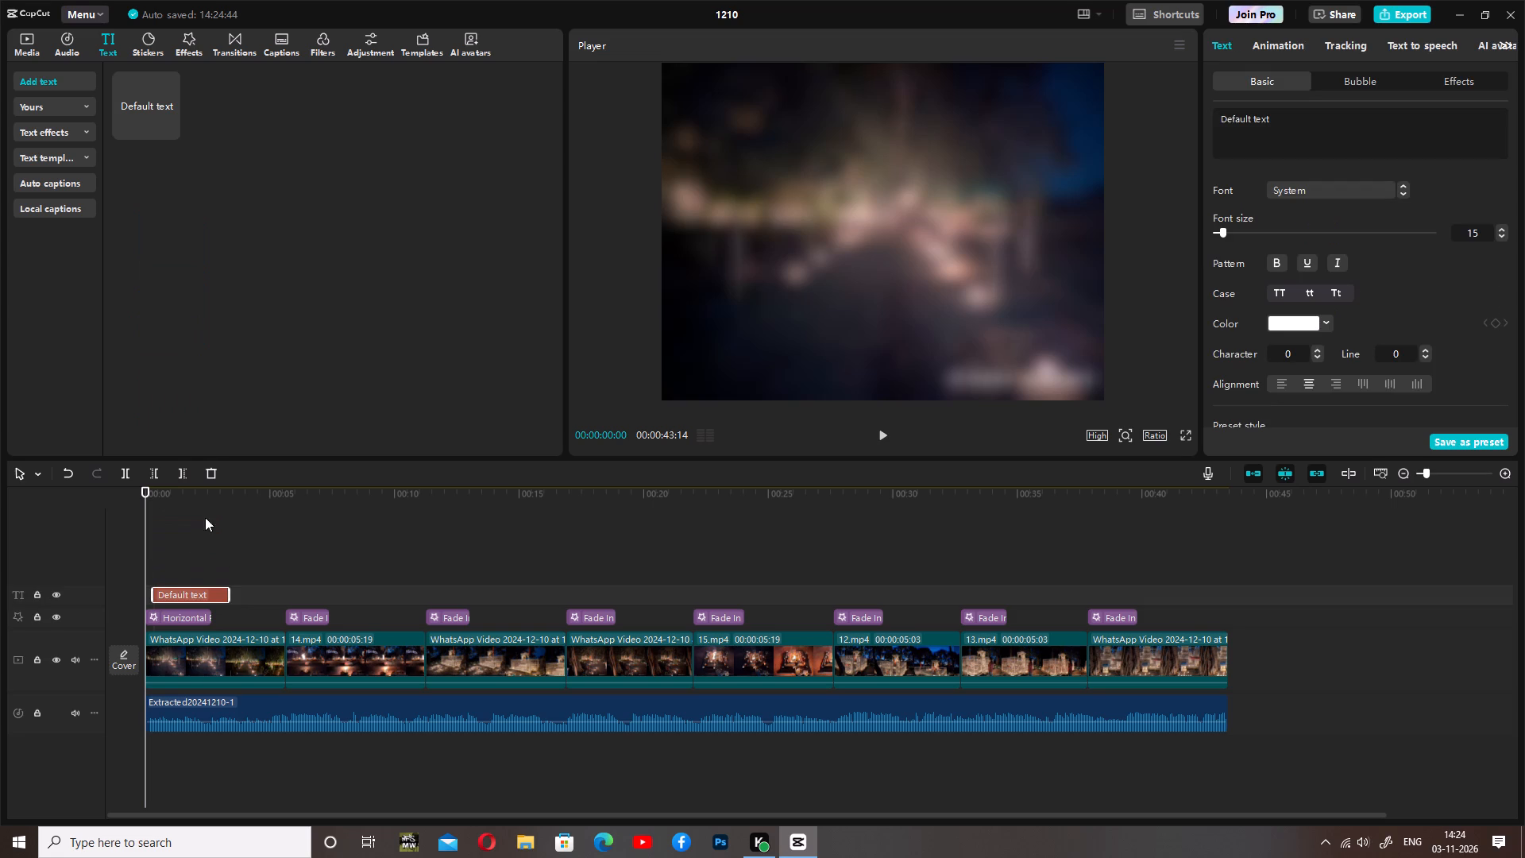
drag(179, 594, 158, 593)
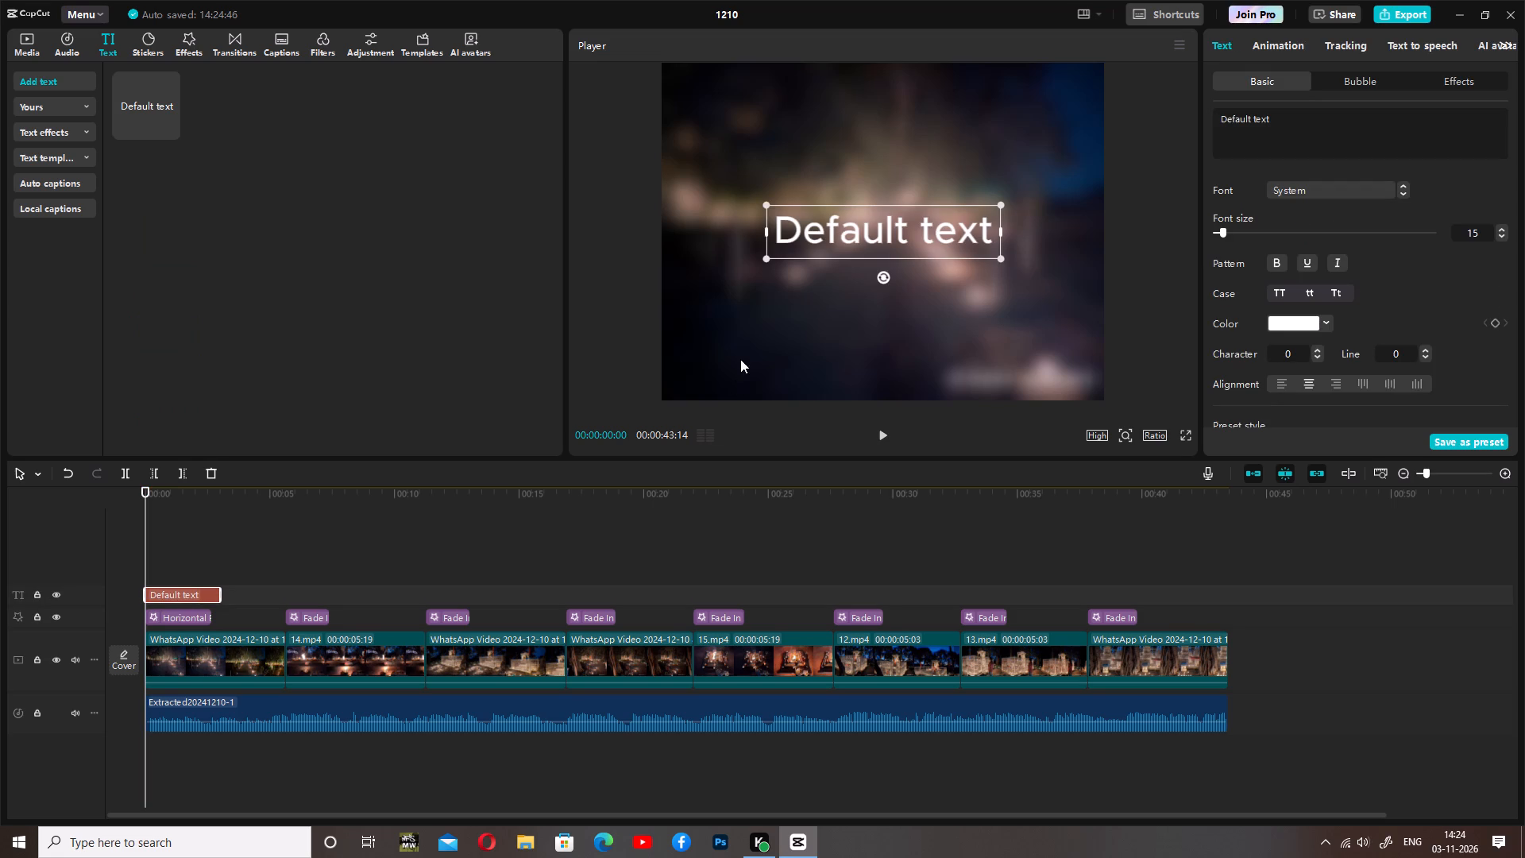
drag(826, 233, 727, 95)
drag(898, 115, 1004, 71)
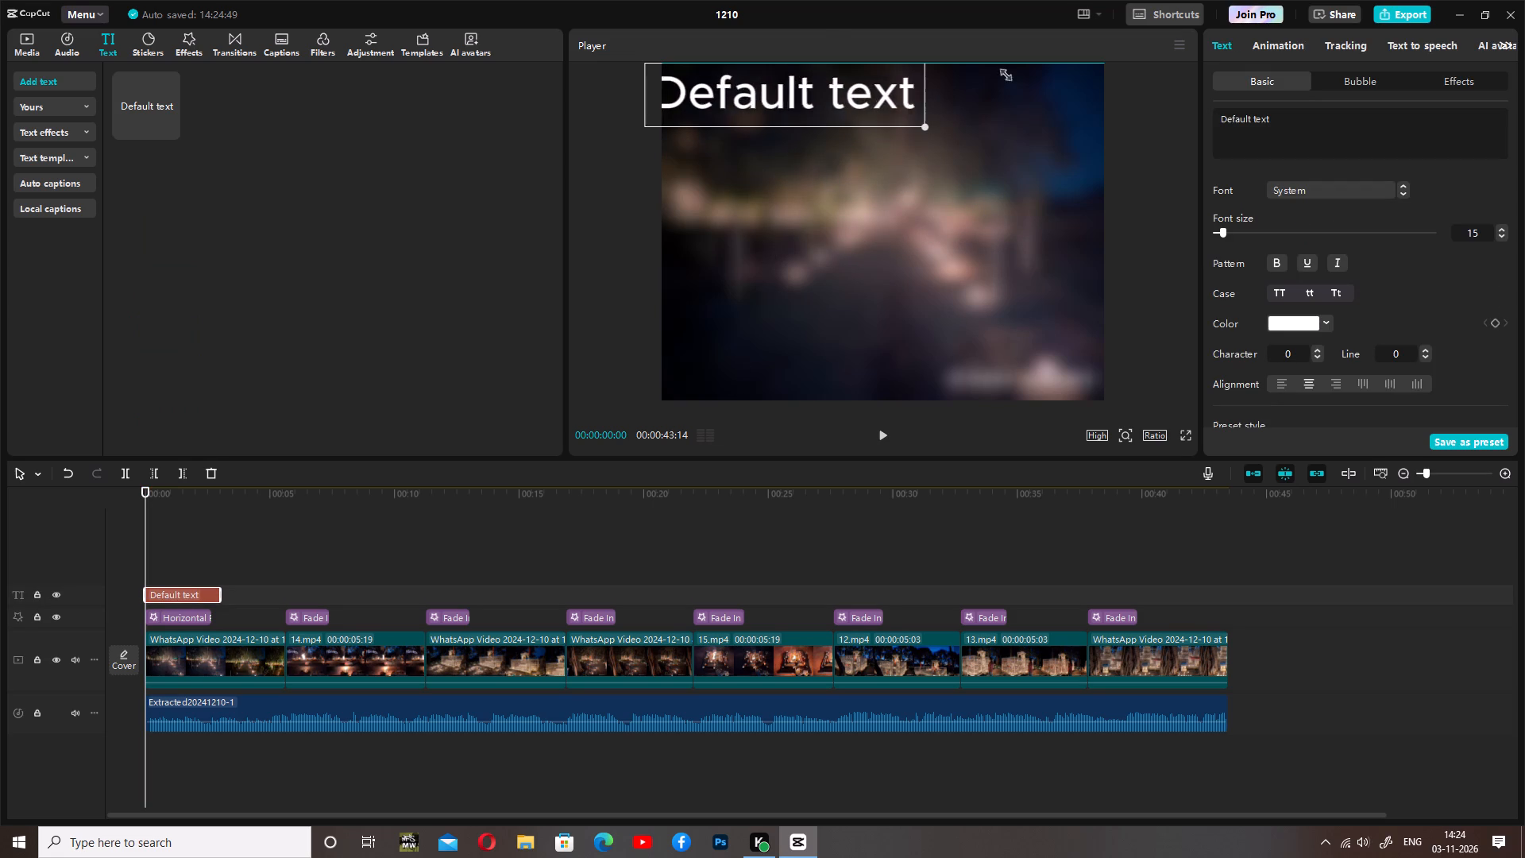
drag(1004, 71, 878, 142)
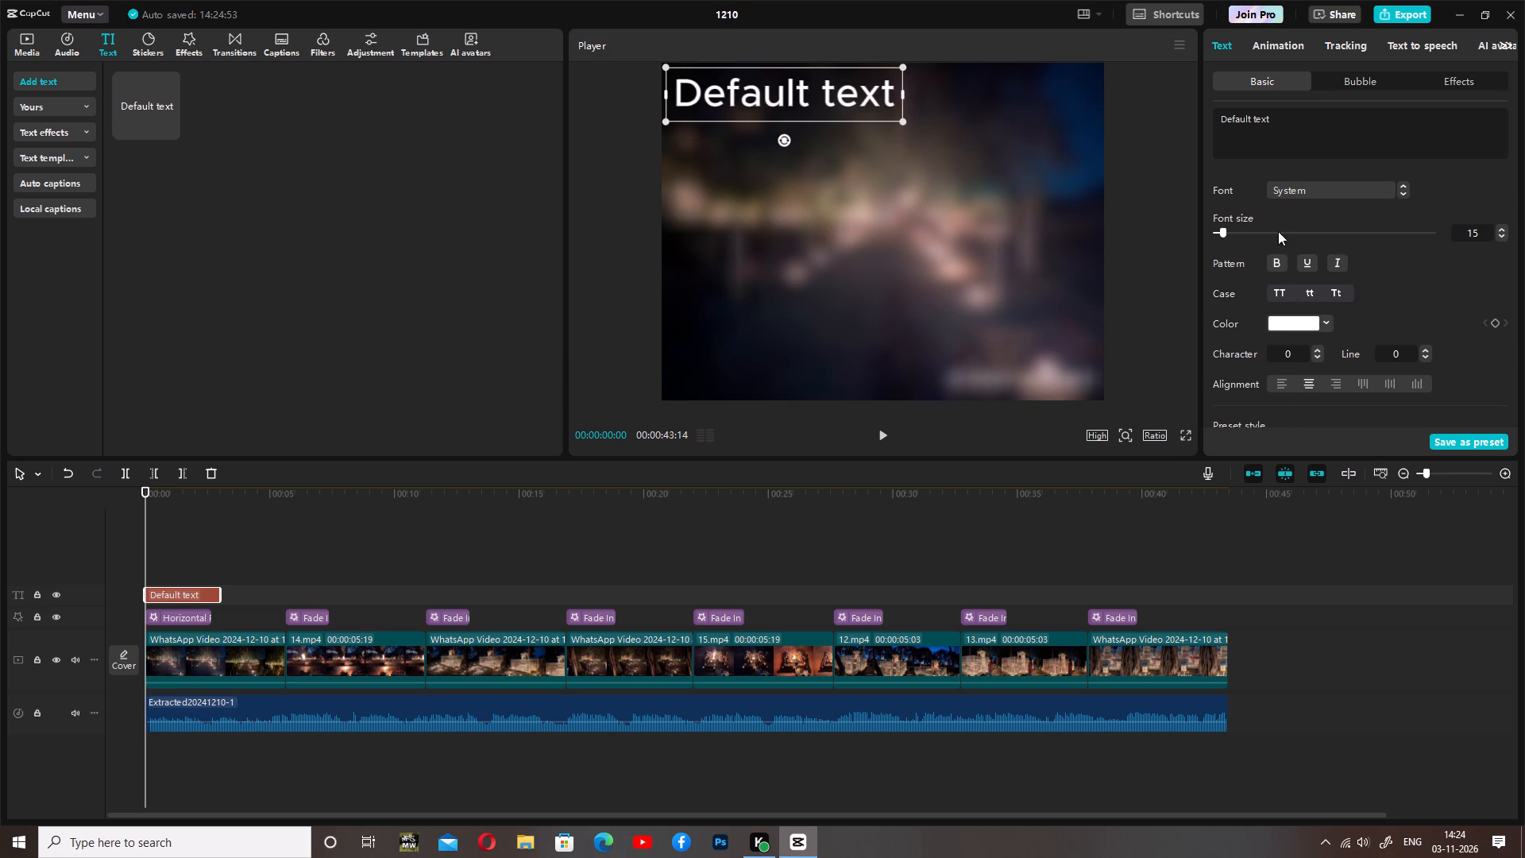
Replace the default text's wording with "Rupala Bapji ki jay".
click(1257, 137)
drag(1284, 117, 1188, 118)
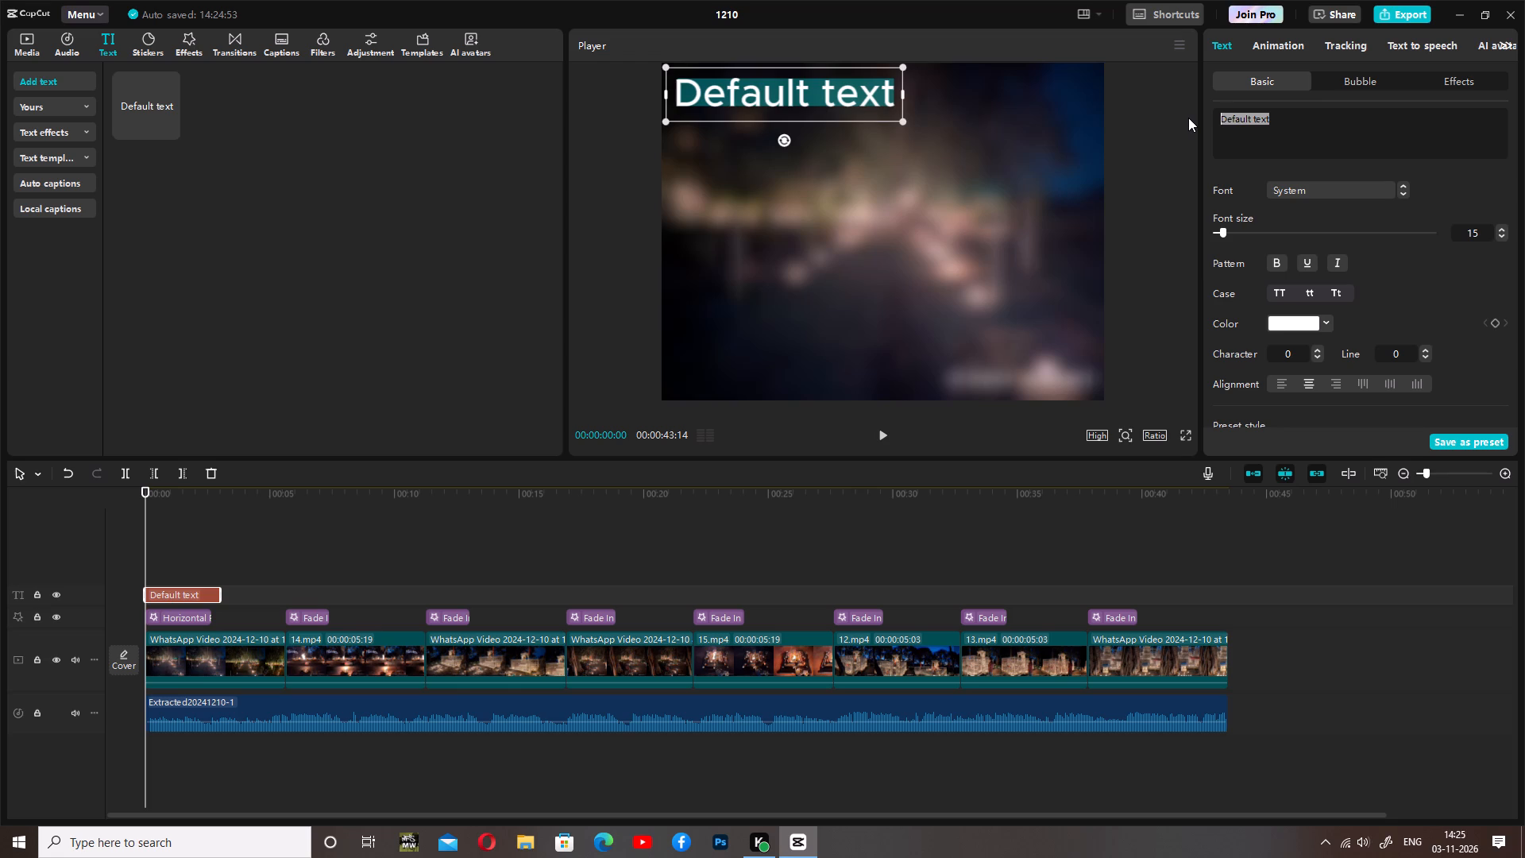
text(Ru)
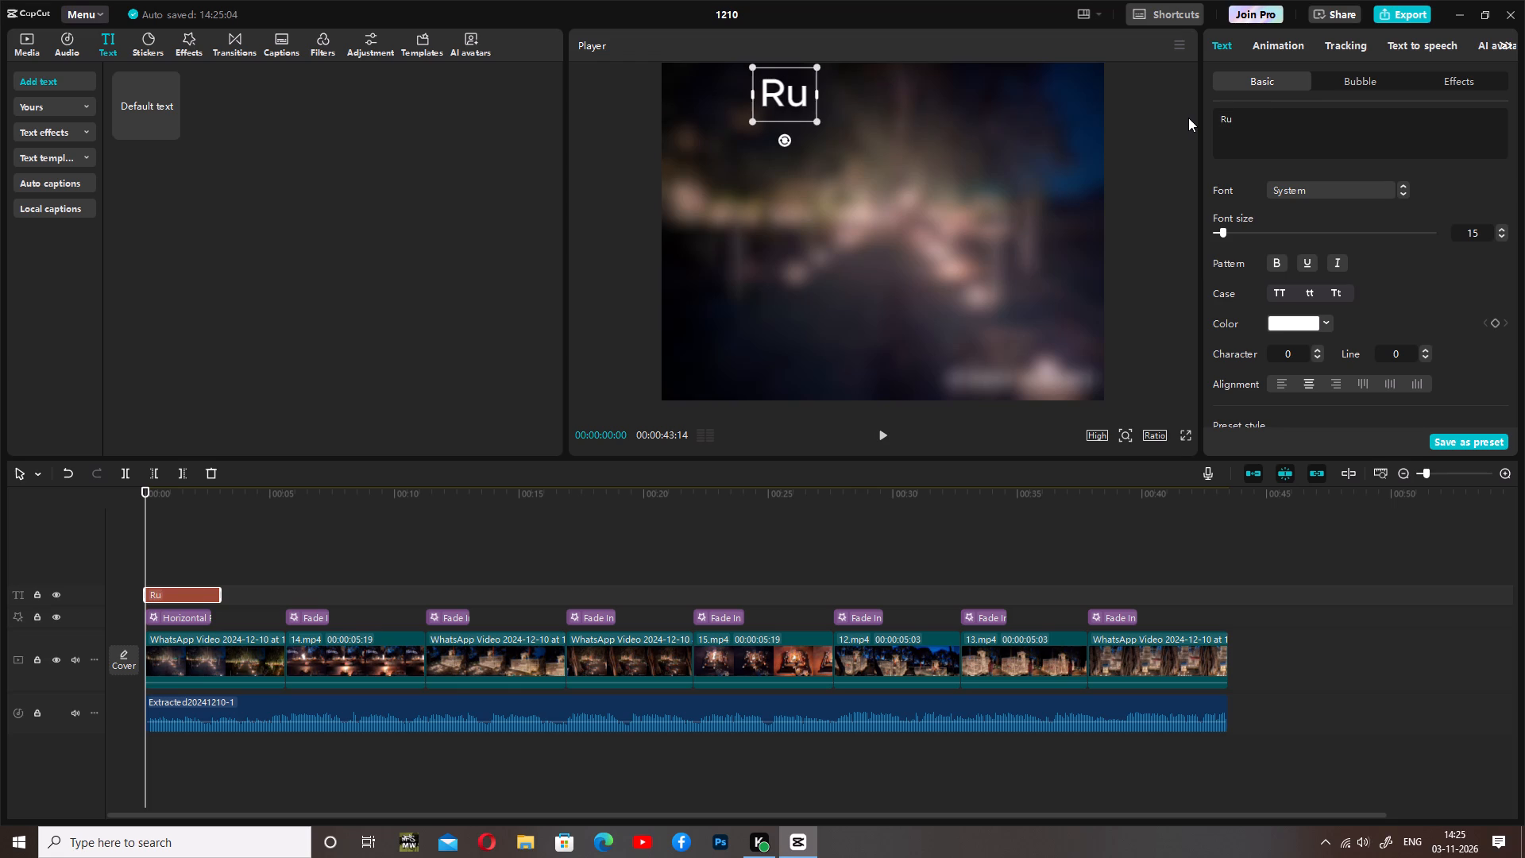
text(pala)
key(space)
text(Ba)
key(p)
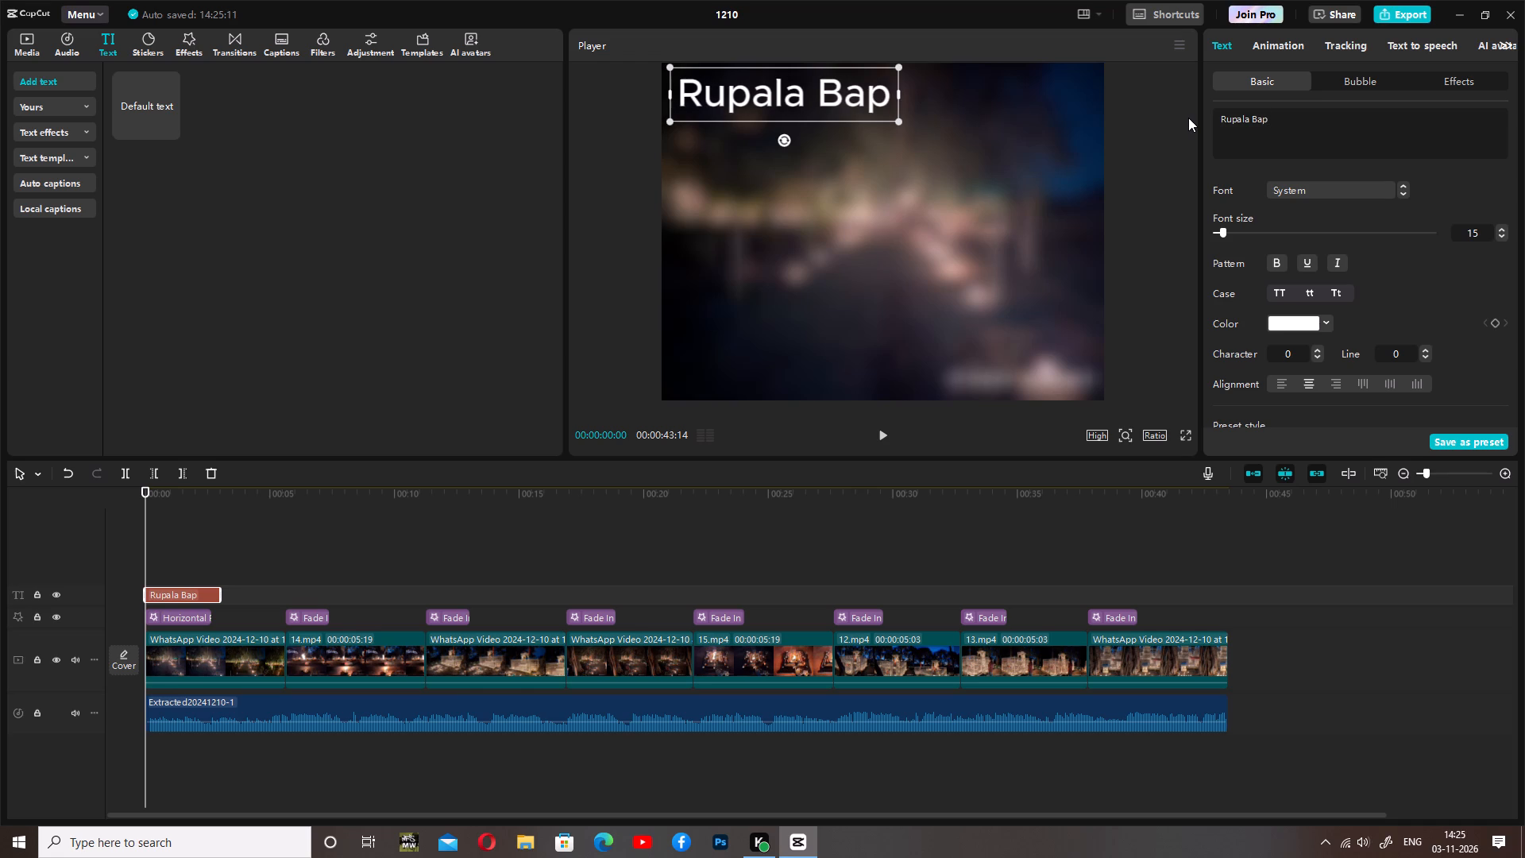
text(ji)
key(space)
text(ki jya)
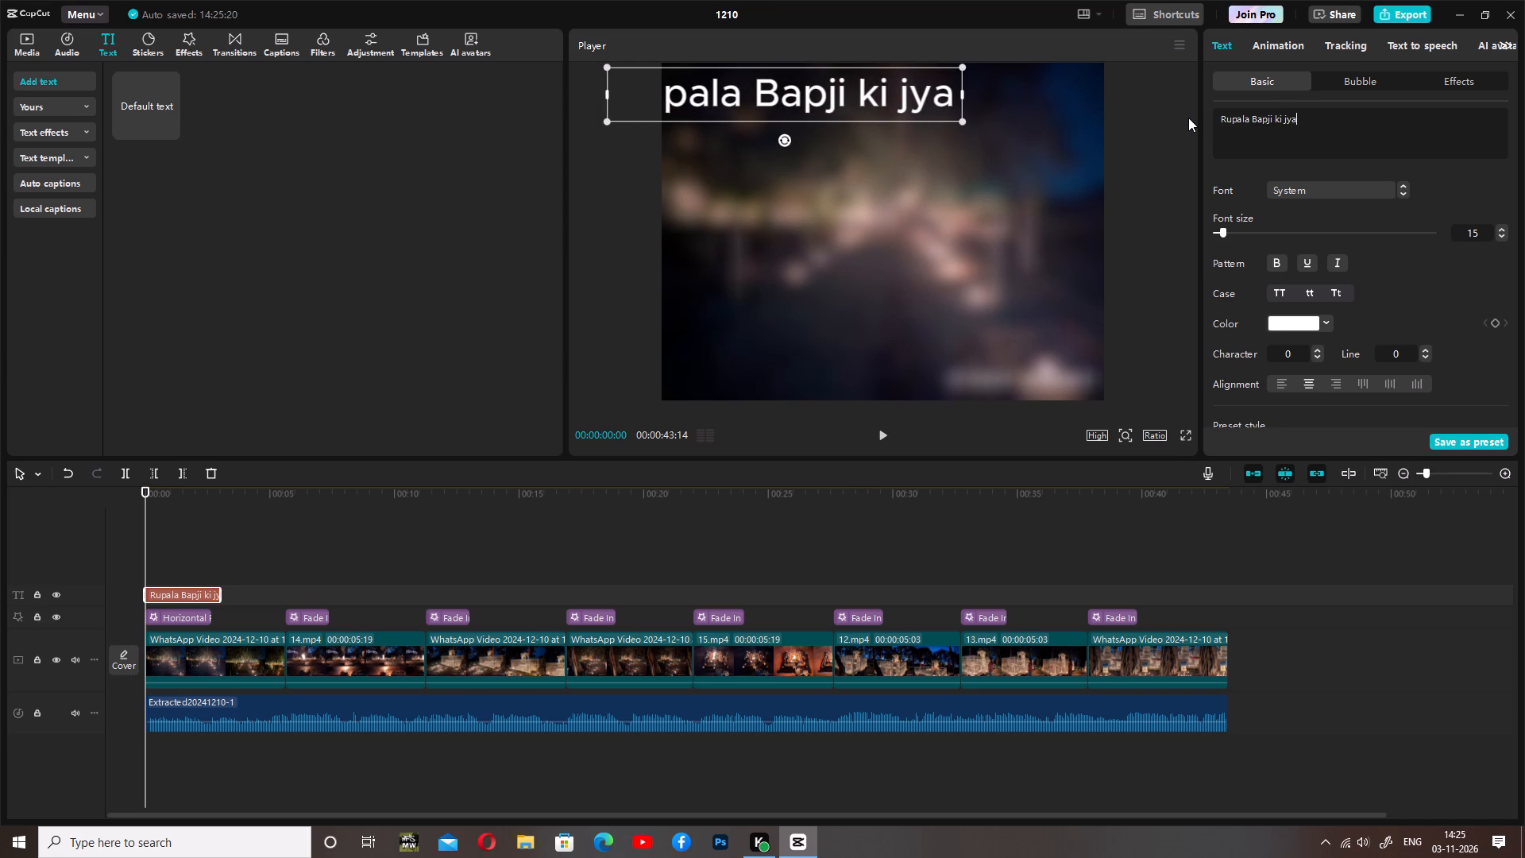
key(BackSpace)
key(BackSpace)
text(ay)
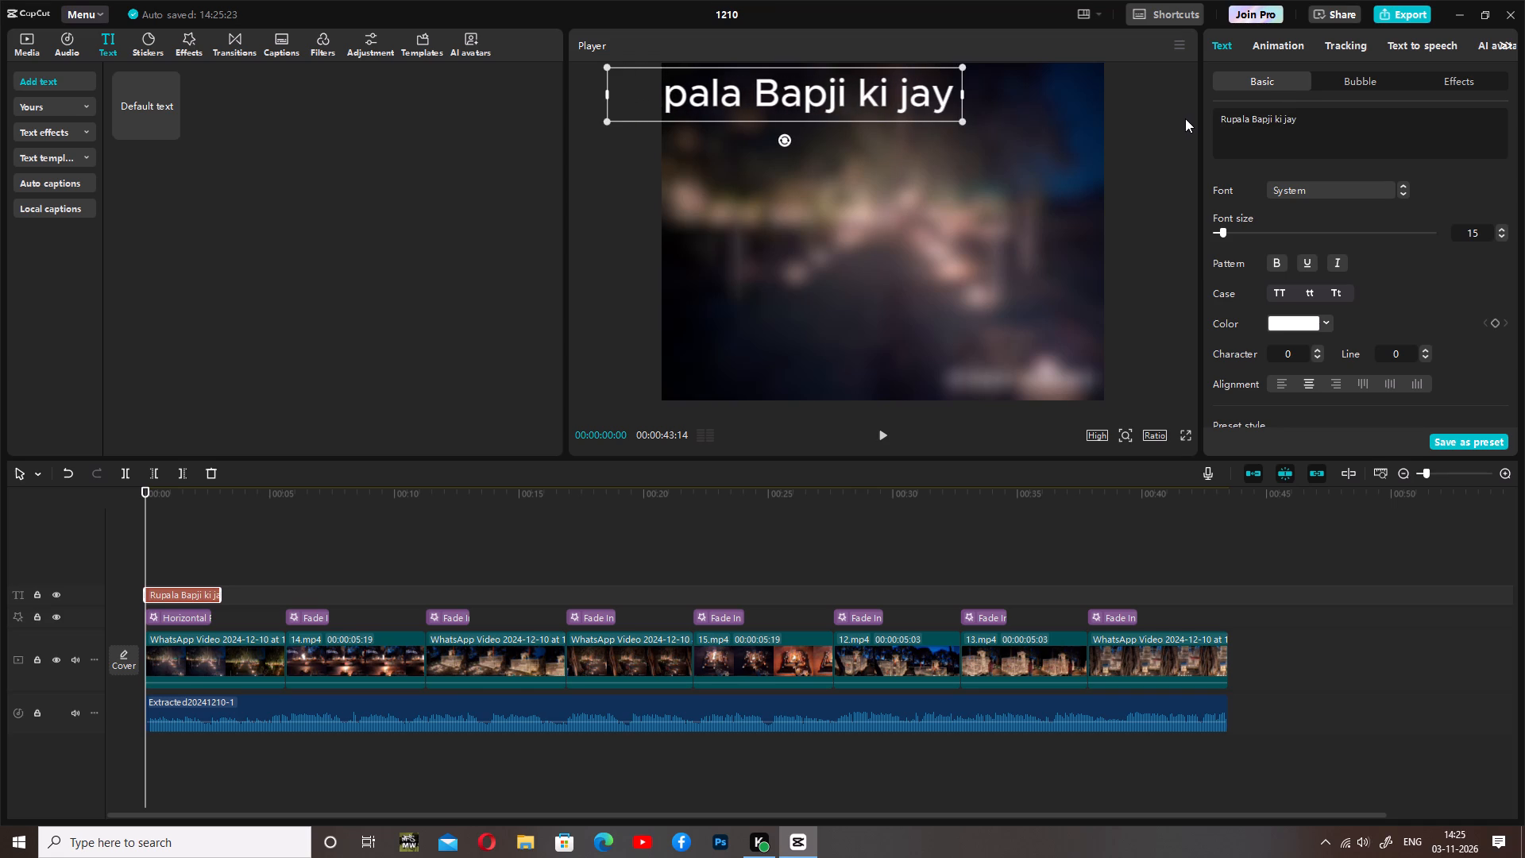
Move the title to the top centre of the video frame so the whole line fits inside.
drag(828, 102, 900, 103)
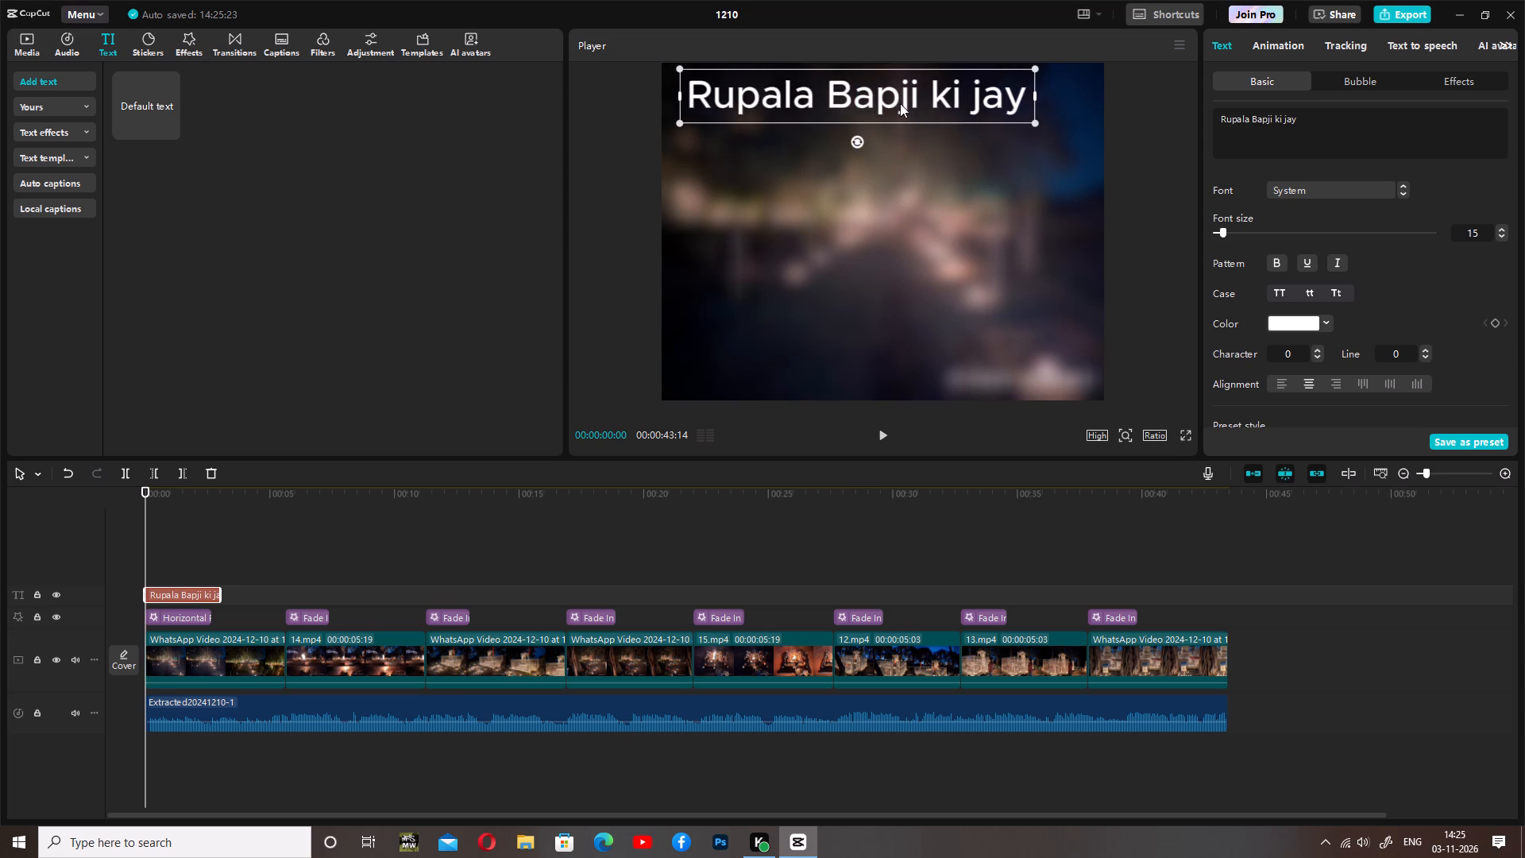
drag(900, 103, 917, 99)
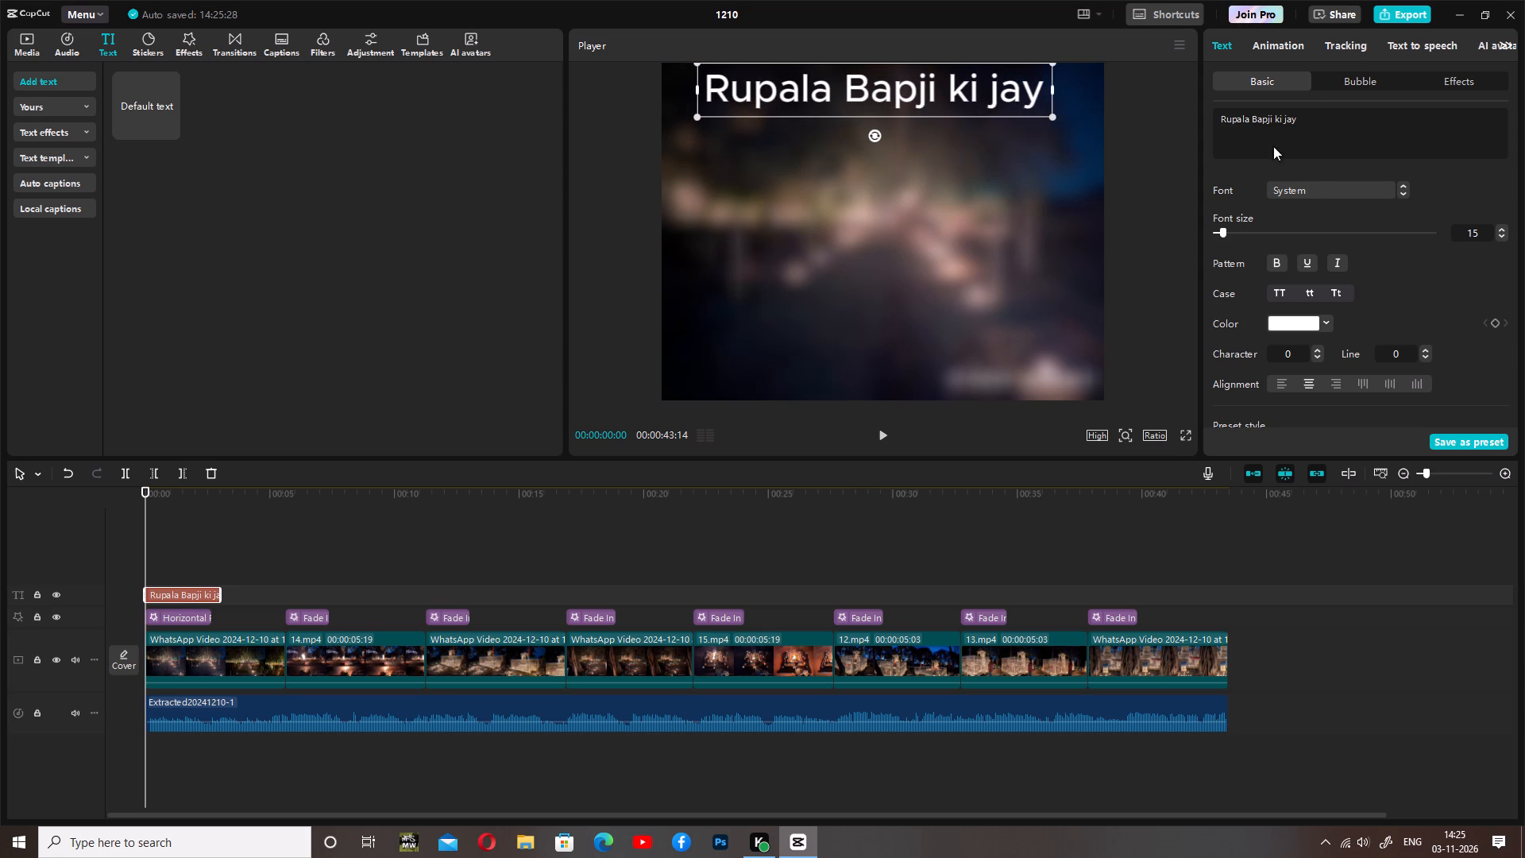
Step through the available fonts and set the title's font to Adobe Naskh Medium, without underline.
click(1314, 199)
click(1318, 185)
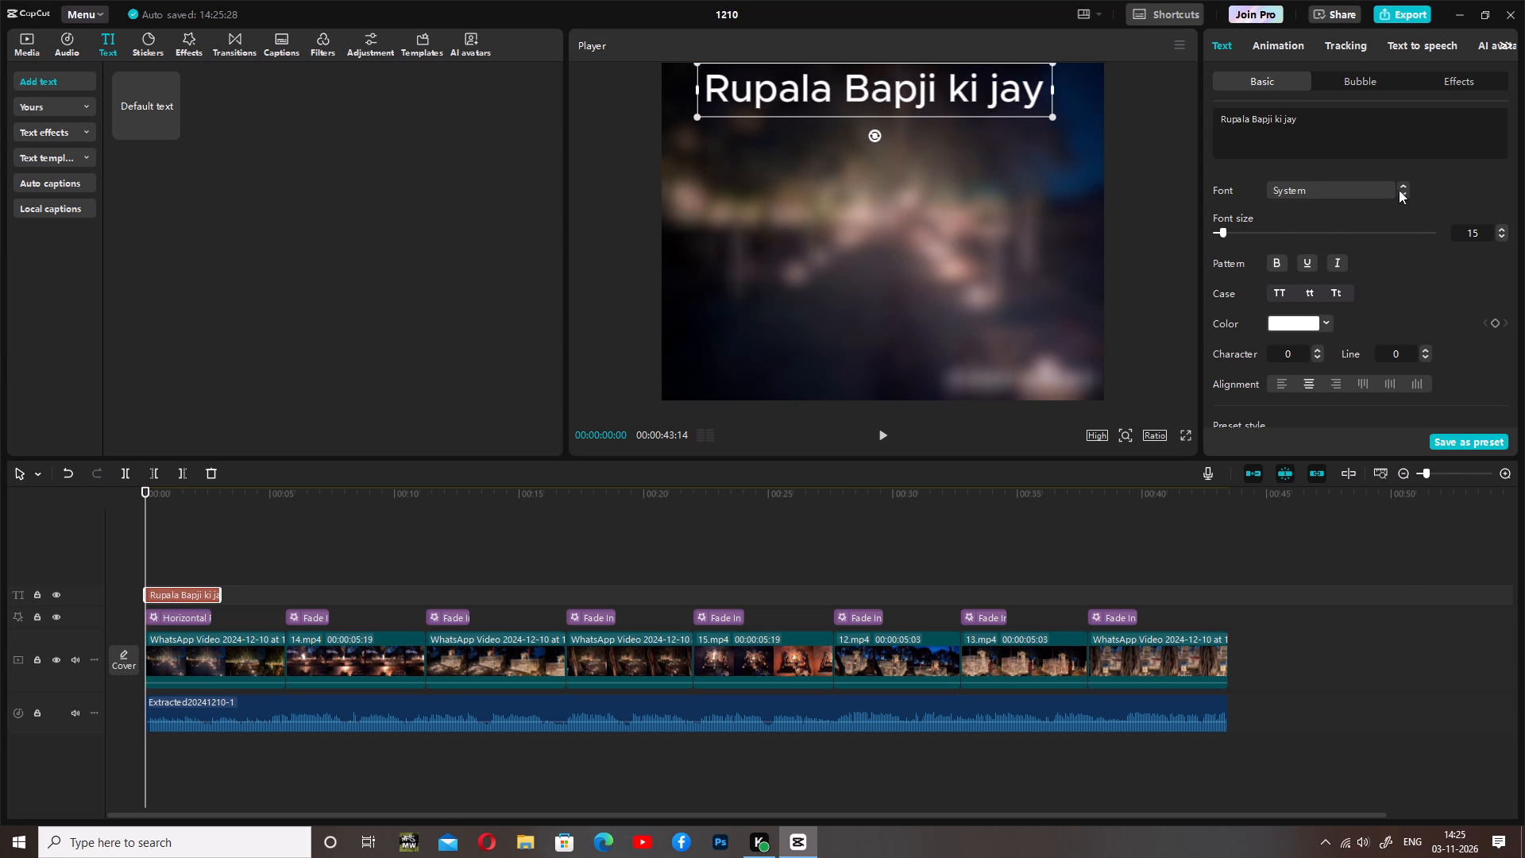
click(1401, 191)
click(1401, 191)
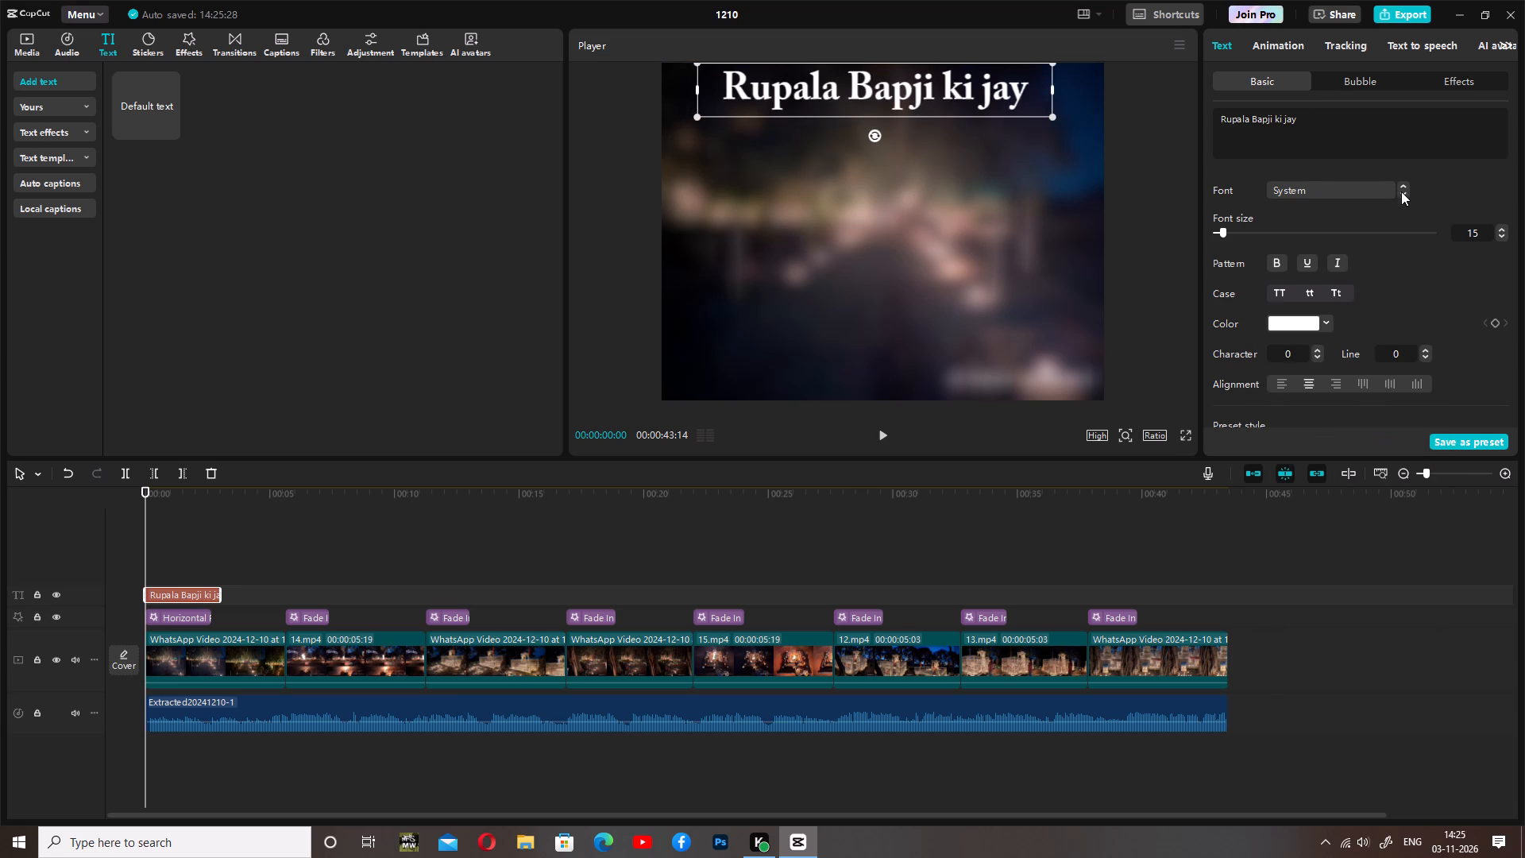
click(1403, 194)
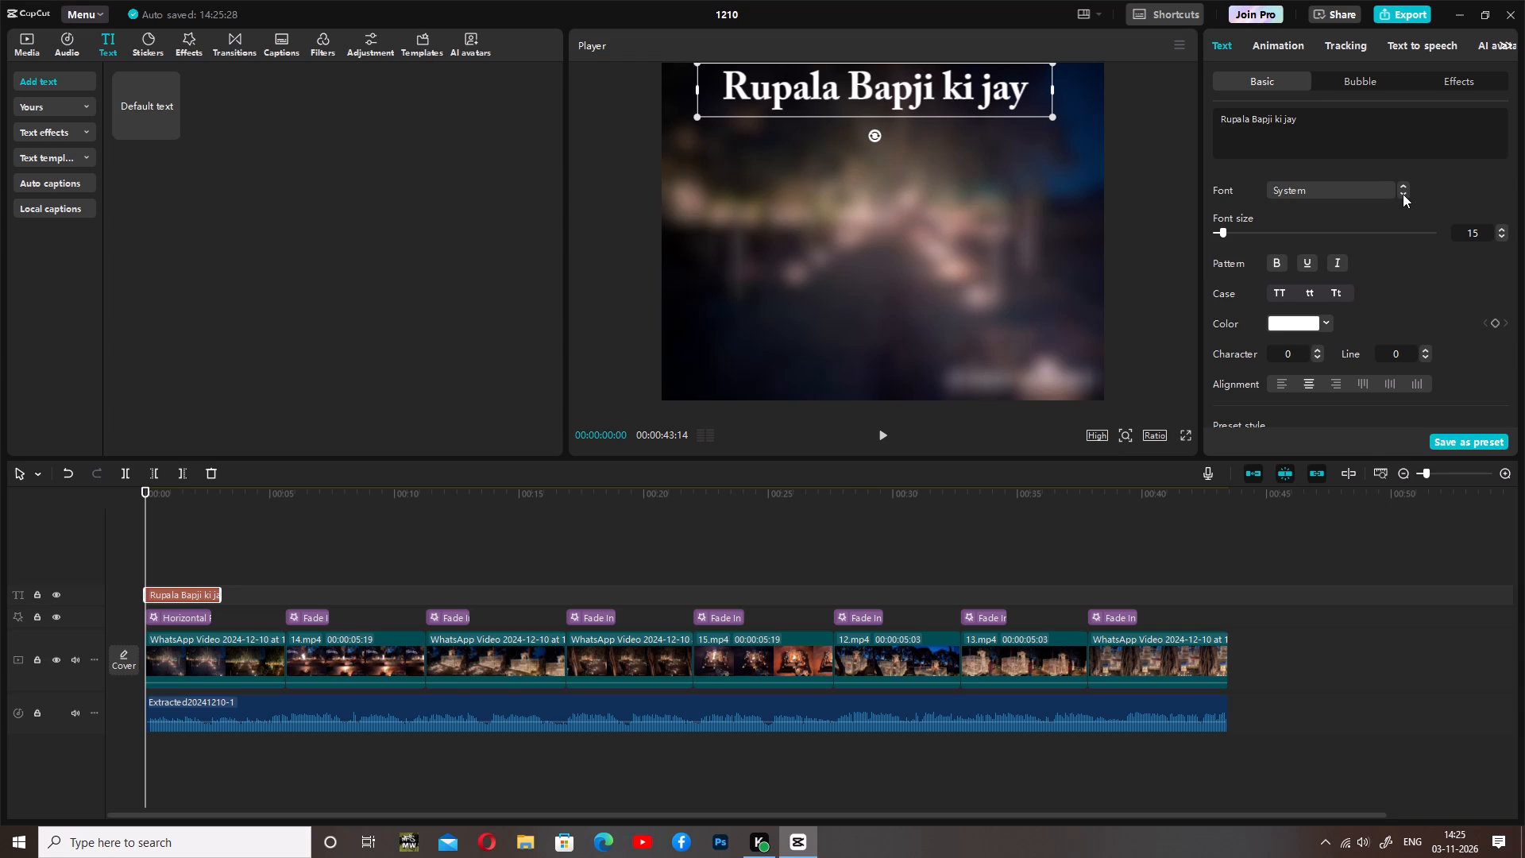
click(1403, 194)
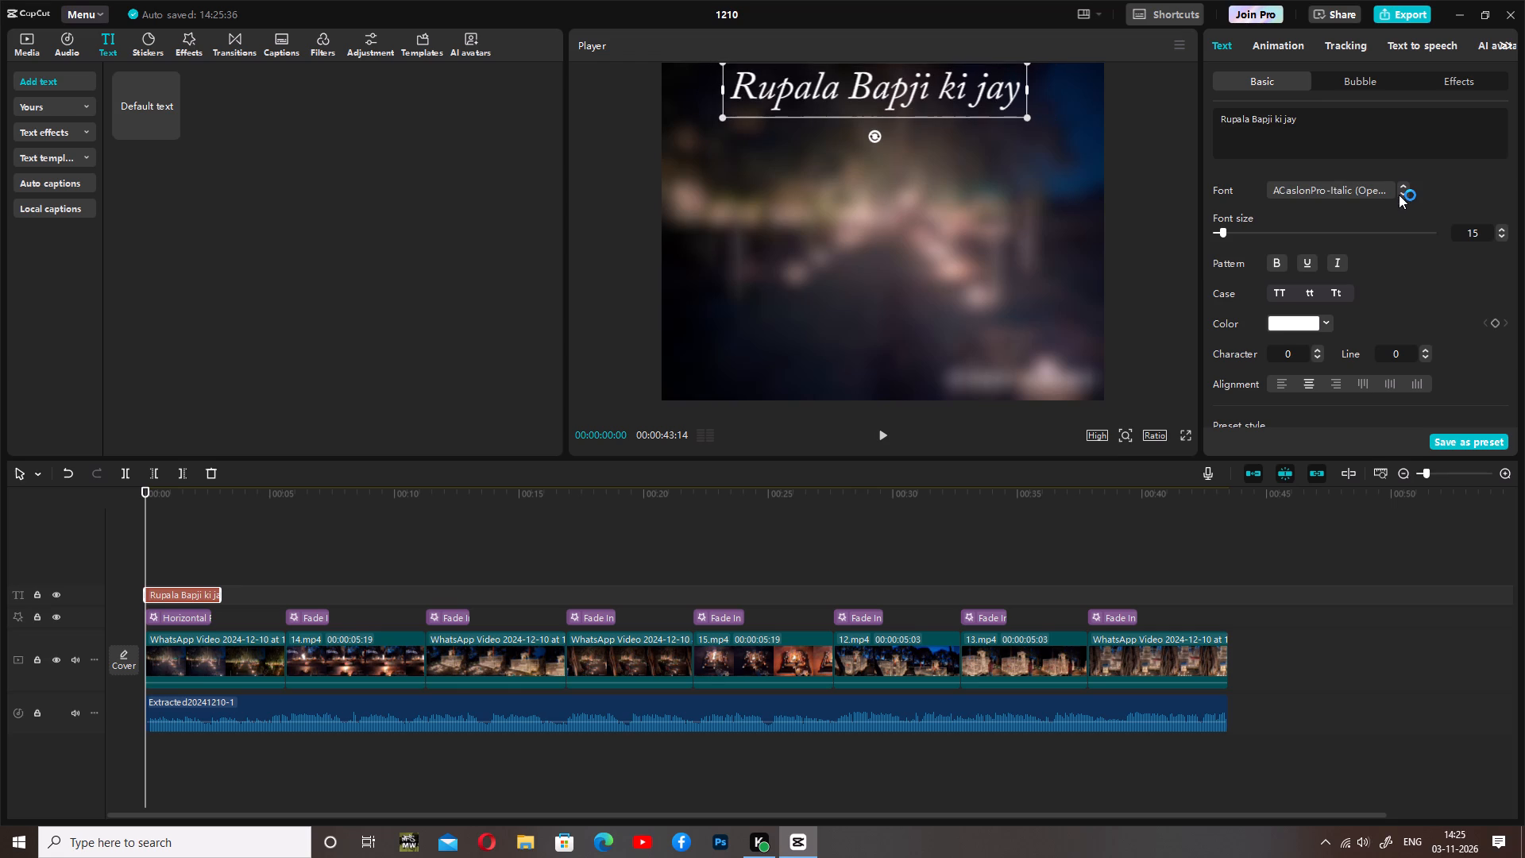
click(1402, 192)
click(1402, 192)
click(1402, 192)
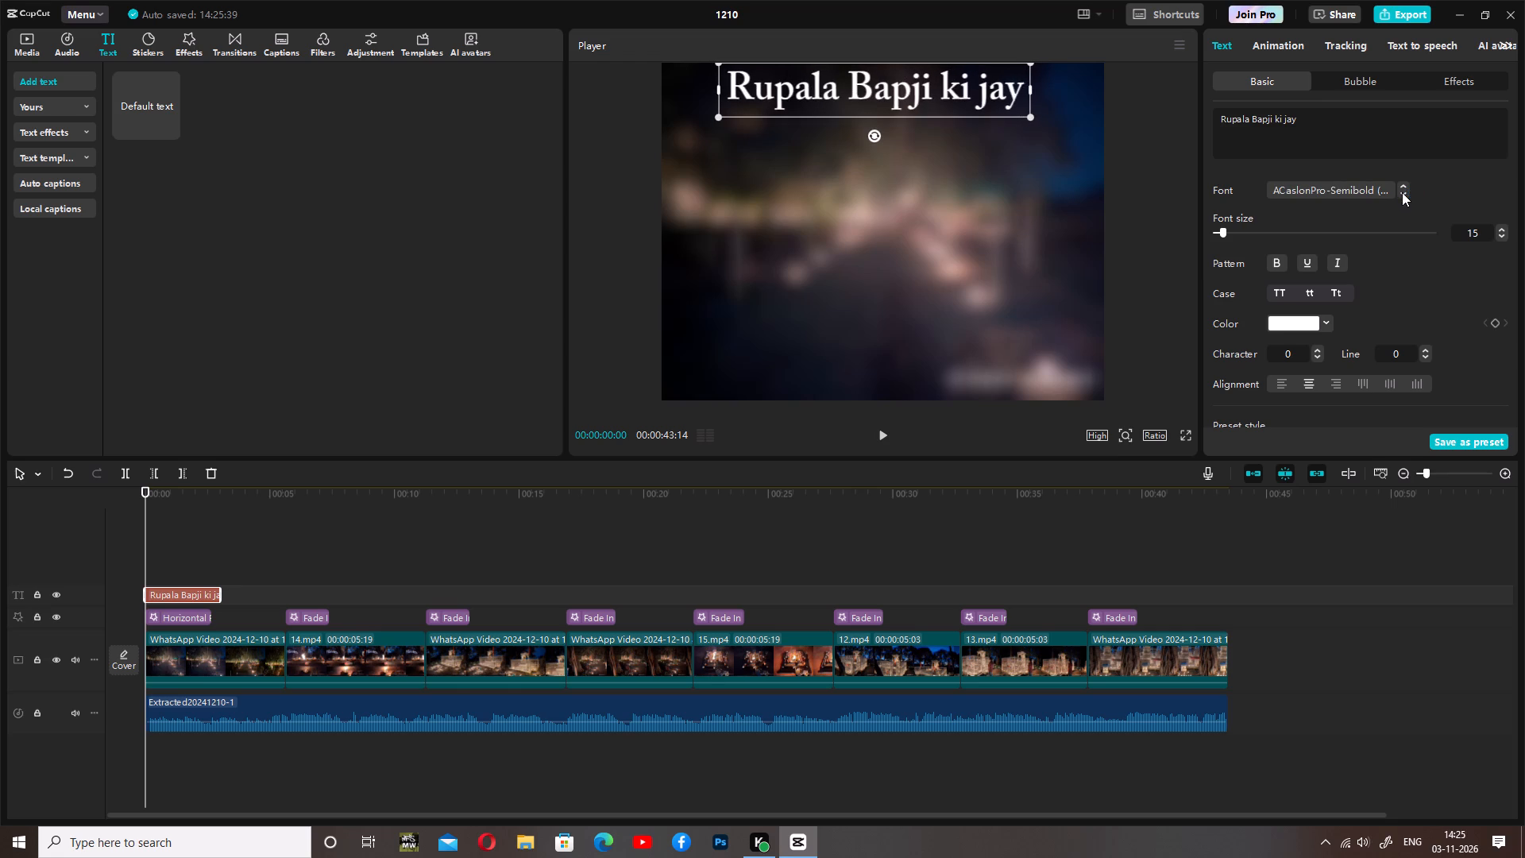
click(1402, 192)
click(1402, 192)
click(1402, 192)
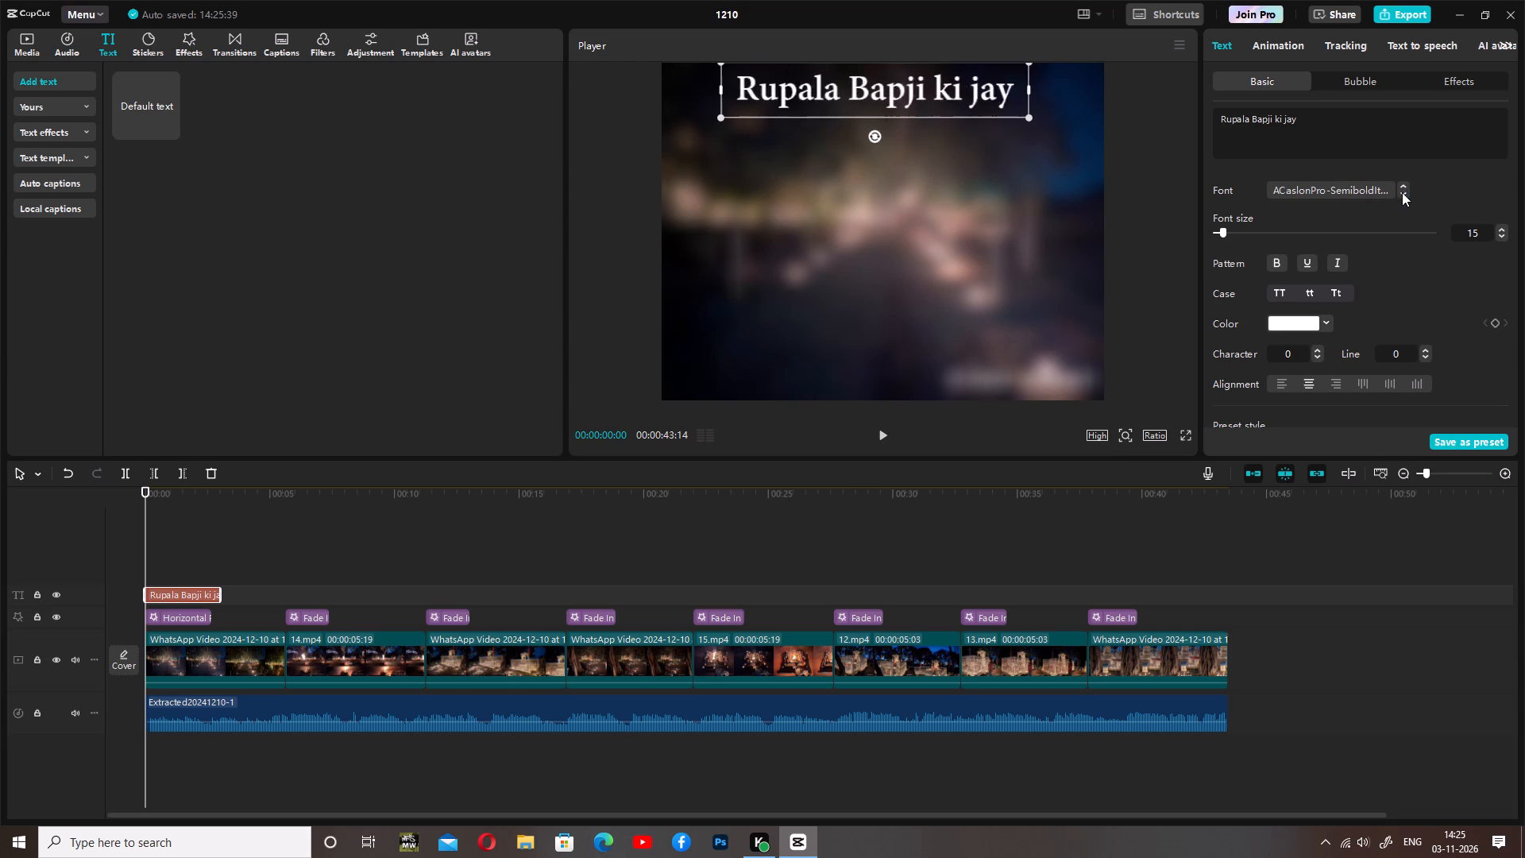
click(1307, 256)
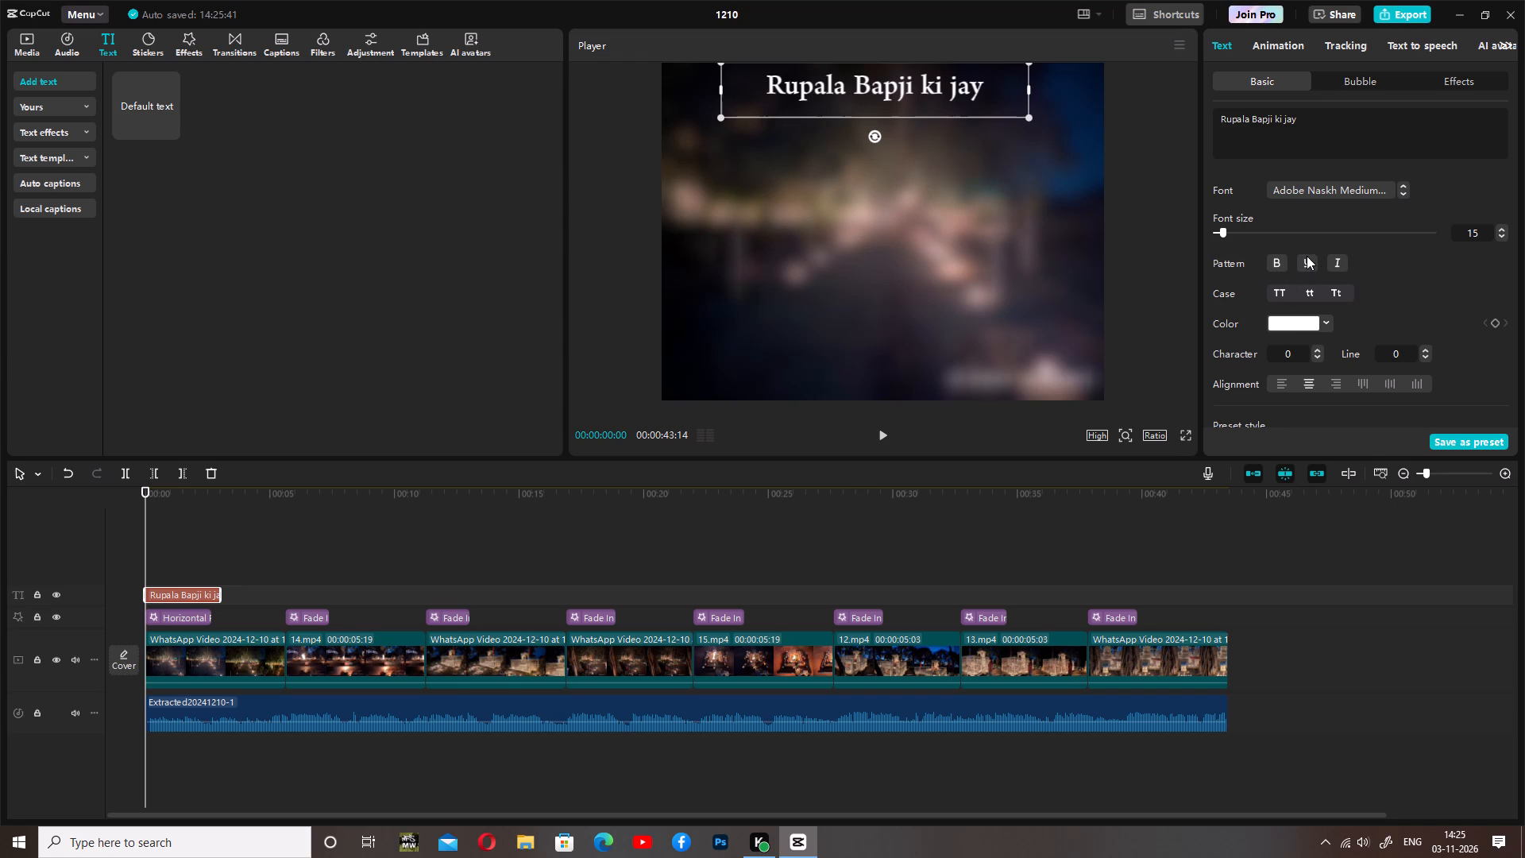
click(1307, 256)
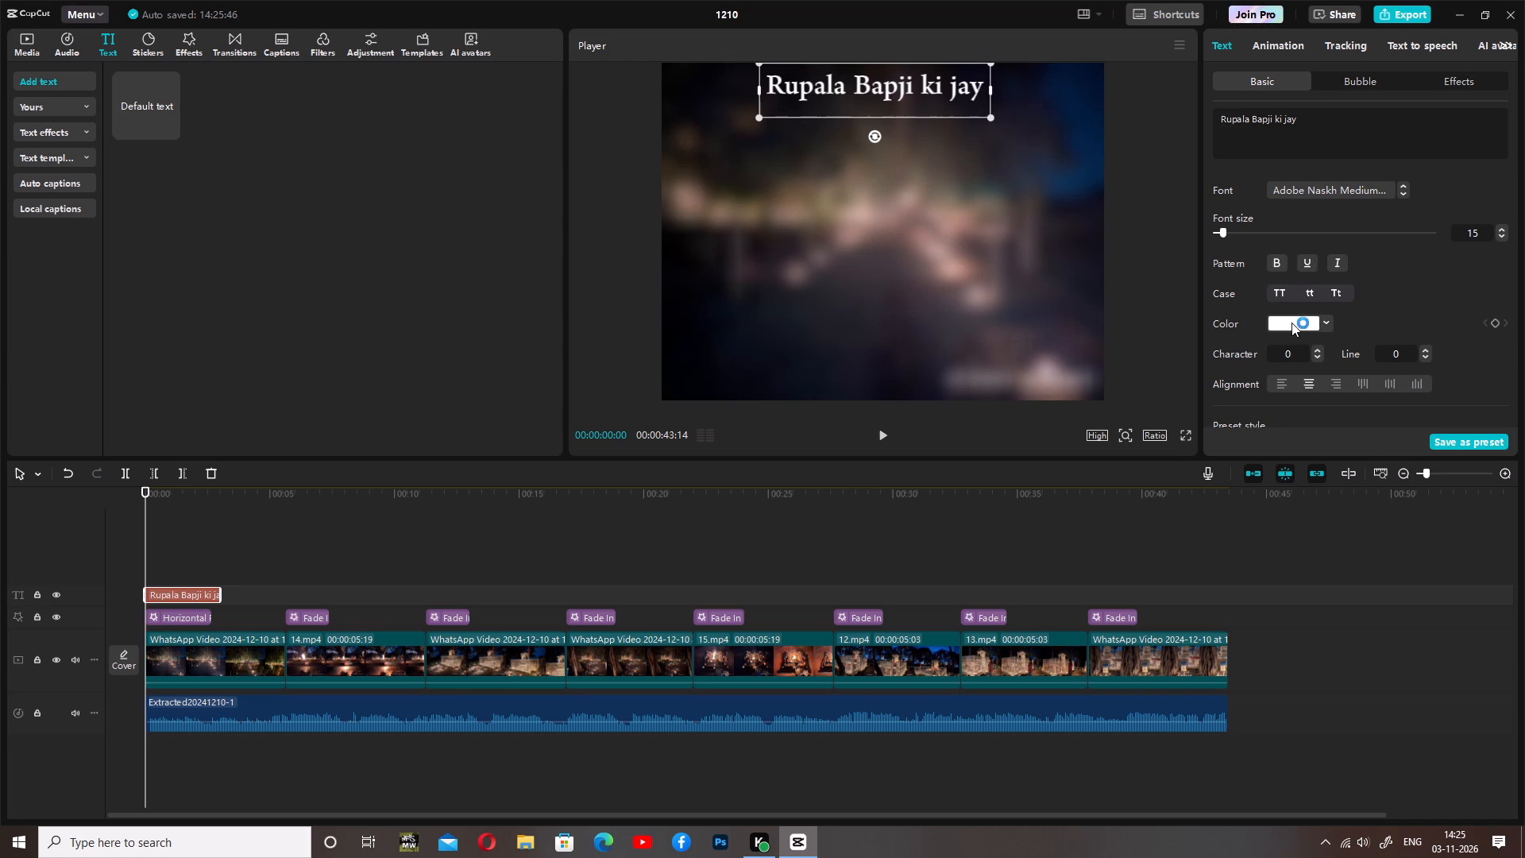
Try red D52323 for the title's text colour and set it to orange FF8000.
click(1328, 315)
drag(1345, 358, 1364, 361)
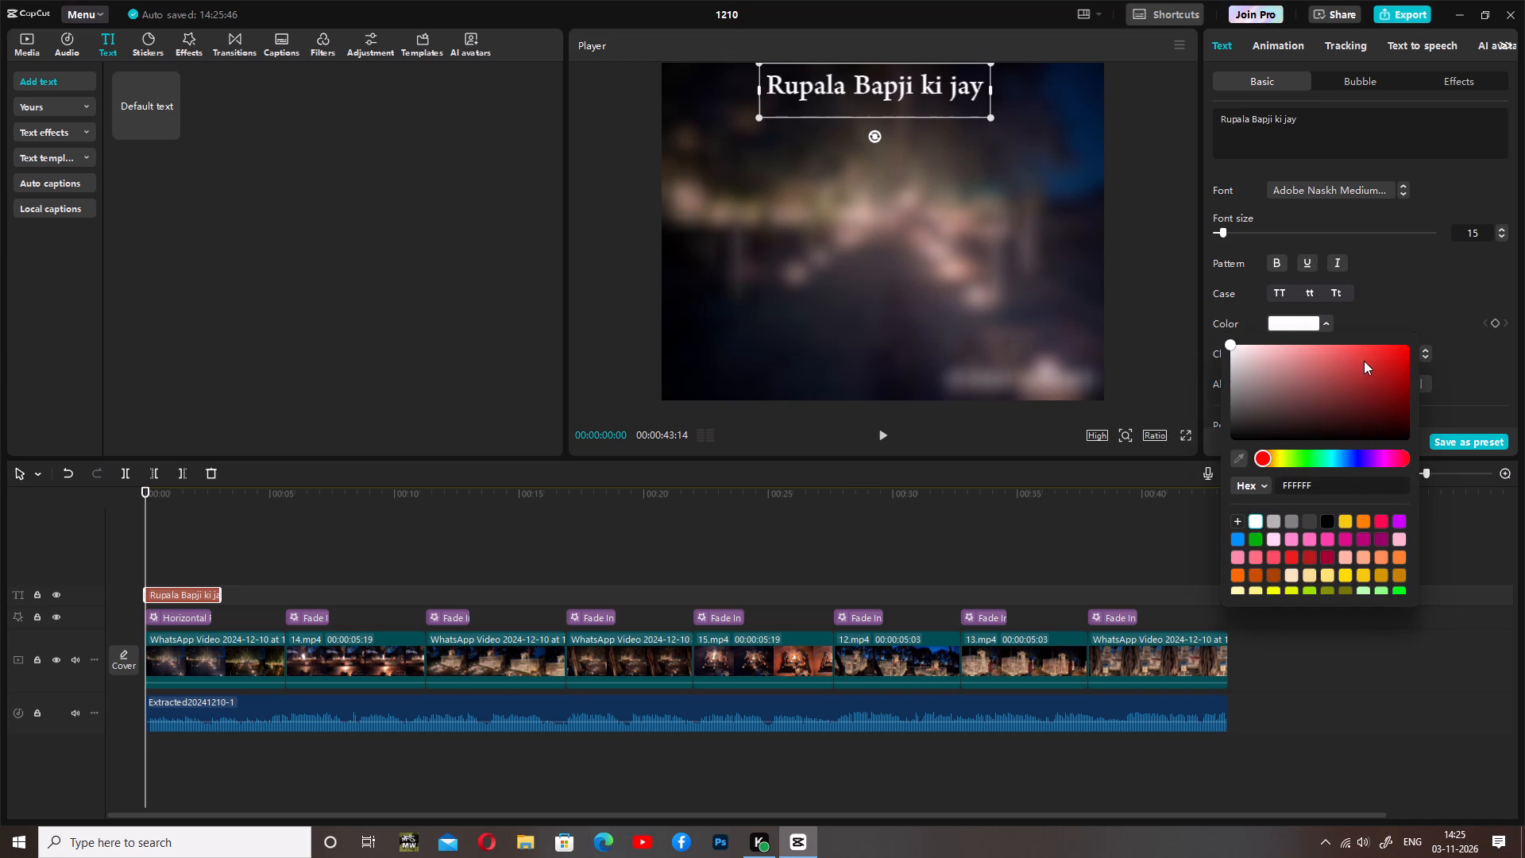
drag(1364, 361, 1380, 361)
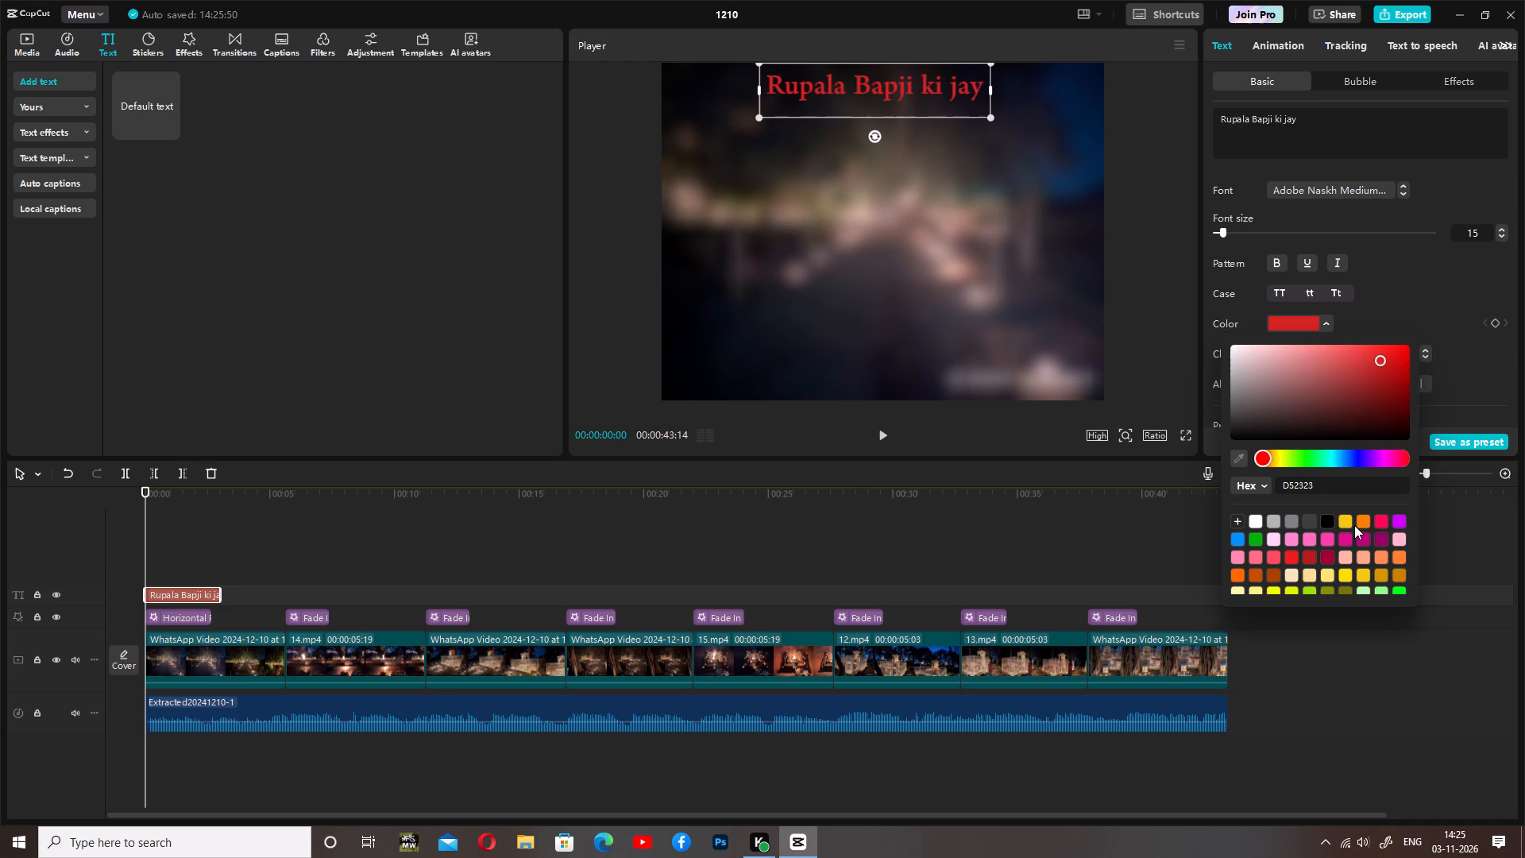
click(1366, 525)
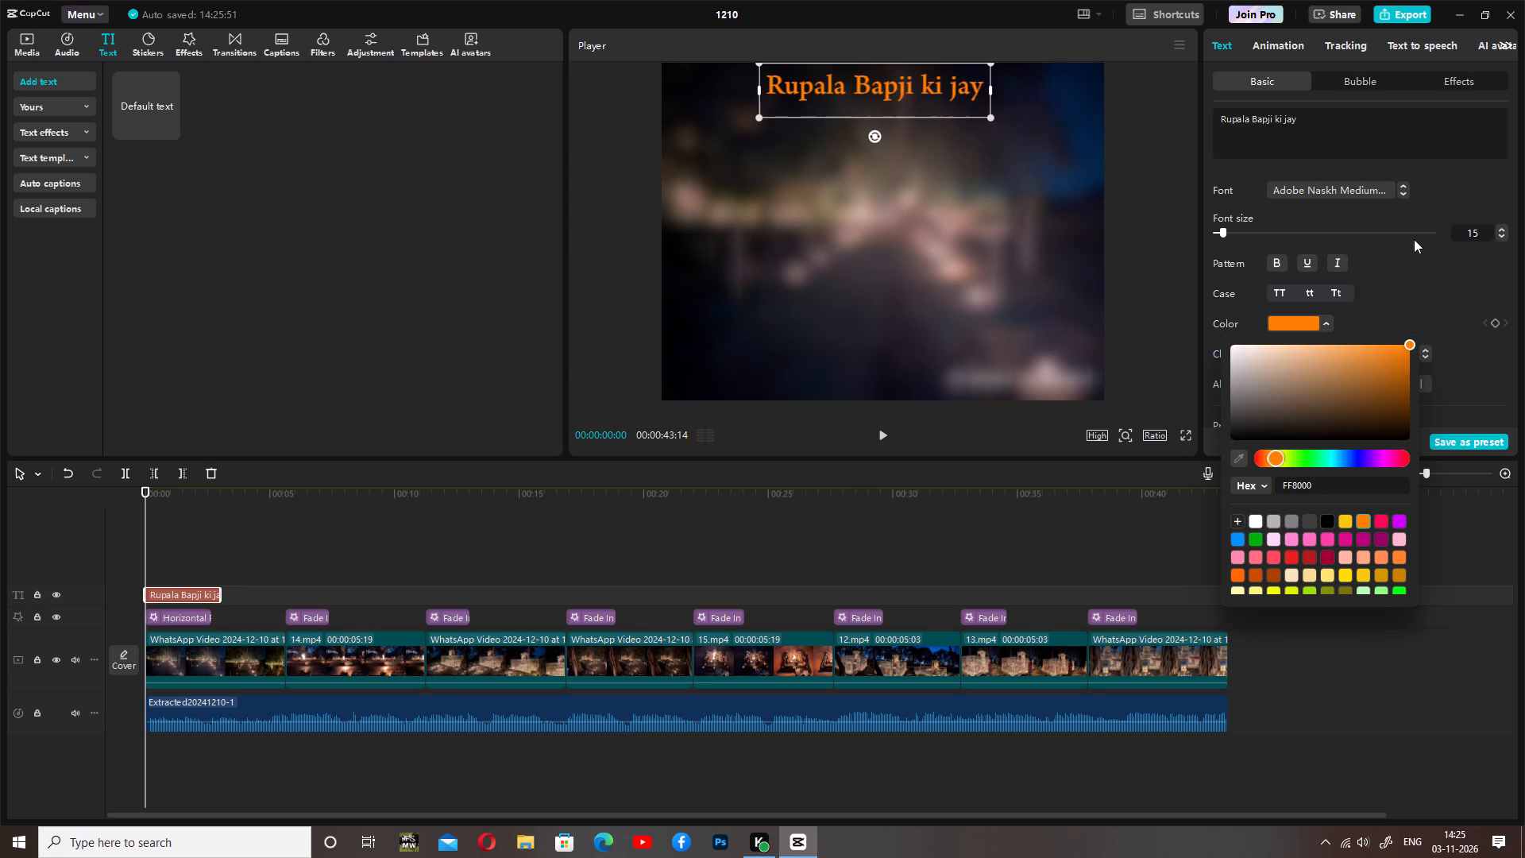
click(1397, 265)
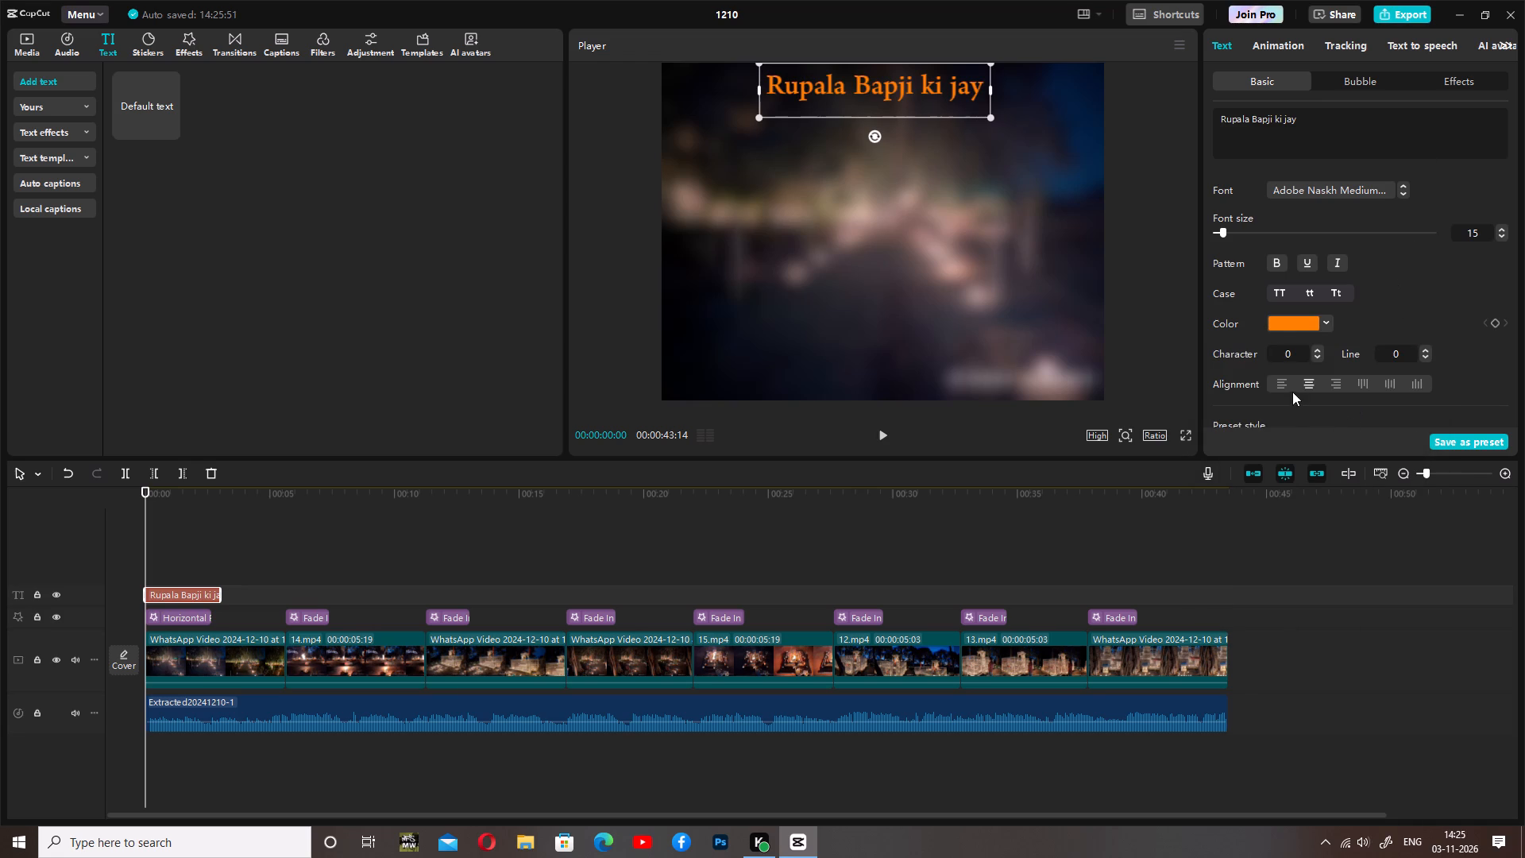
Apply the preset style with black letters and a white outline to the title.
scroll(1294, 387, down, 2)
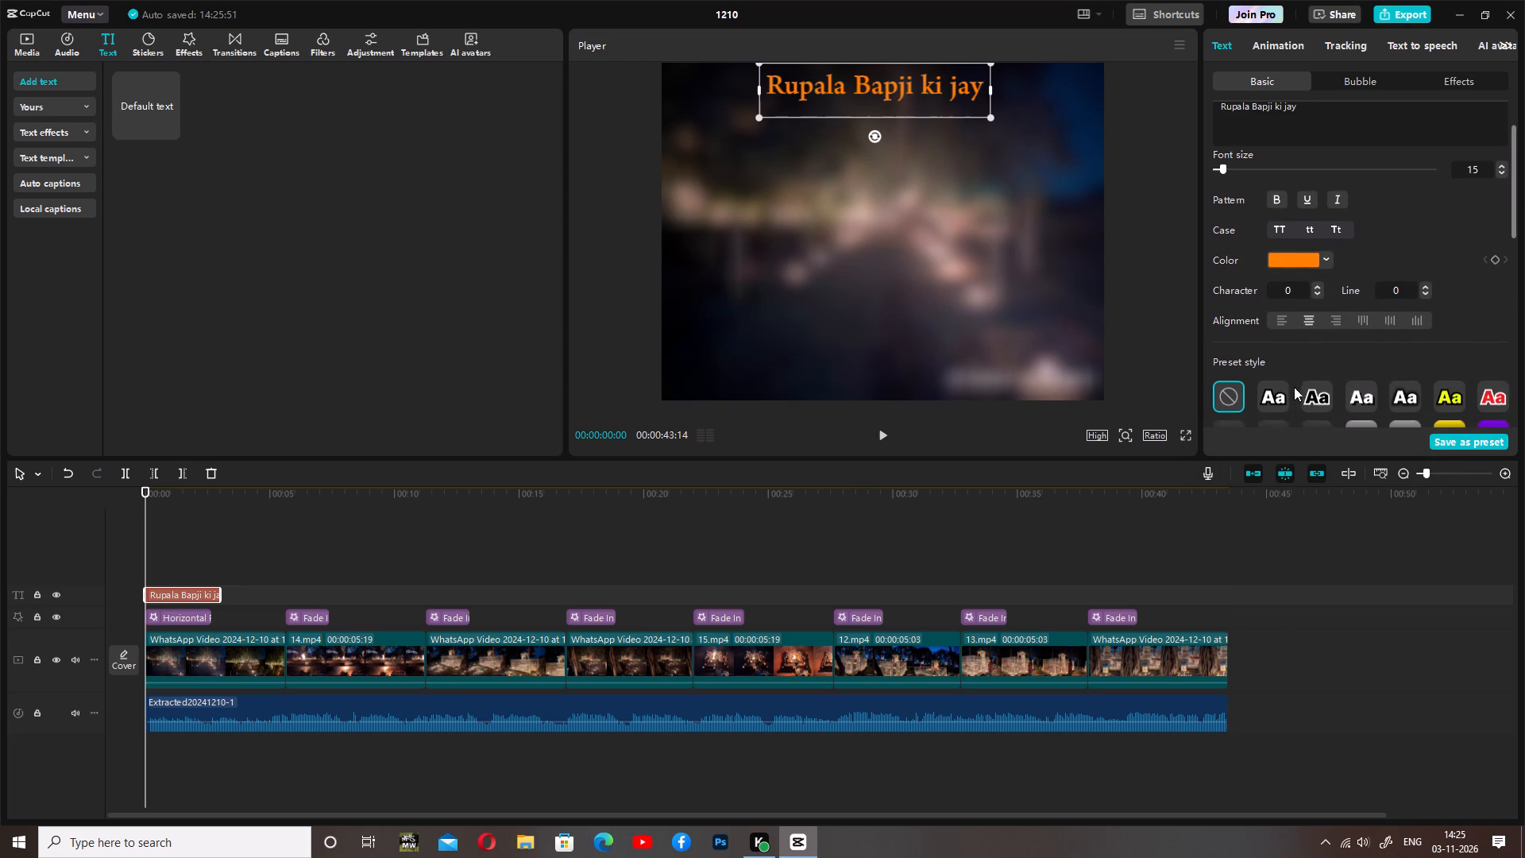
click(1272, 351)
click(1323, 351)
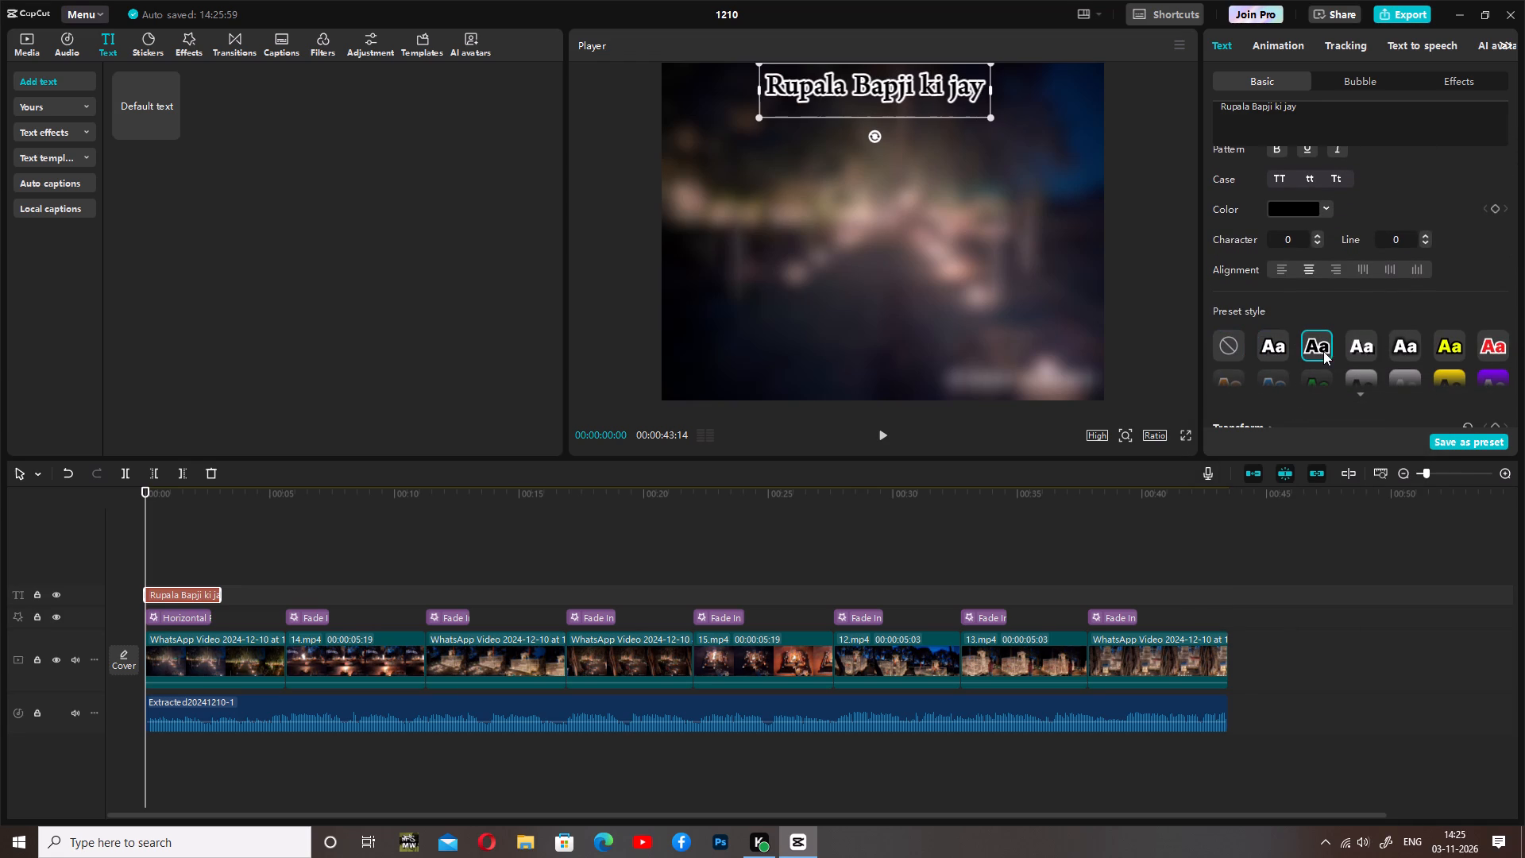
Try further preset styles, apply the red-letter preset with a white outline to the title, and recolour its text orange FF8000.
click(1361, 344)
click(1409, 343)
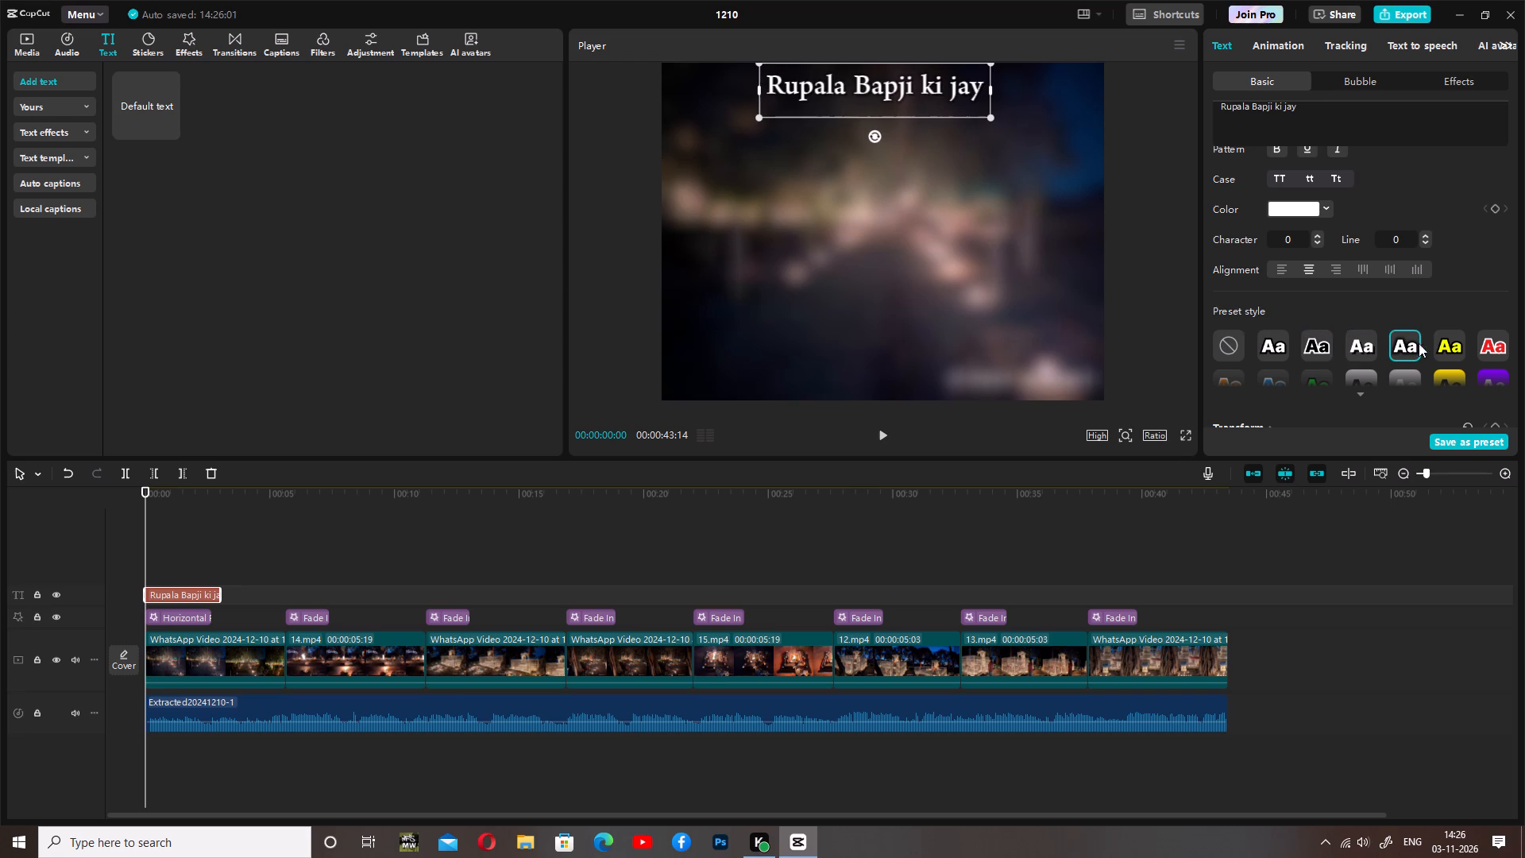
click(1438, 343)
click(1485, 342)
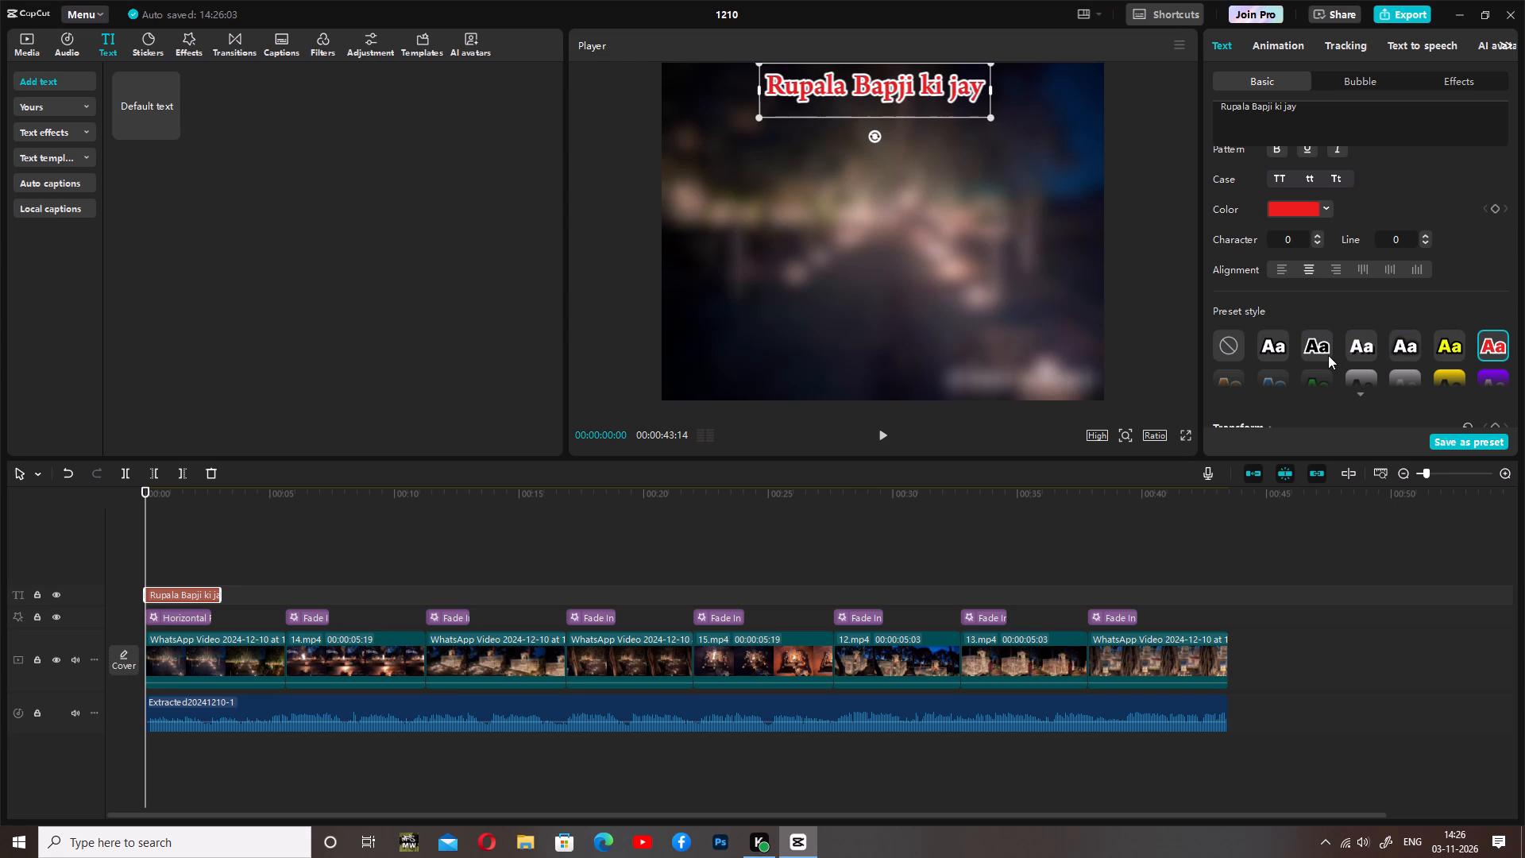
click(1307, 212)
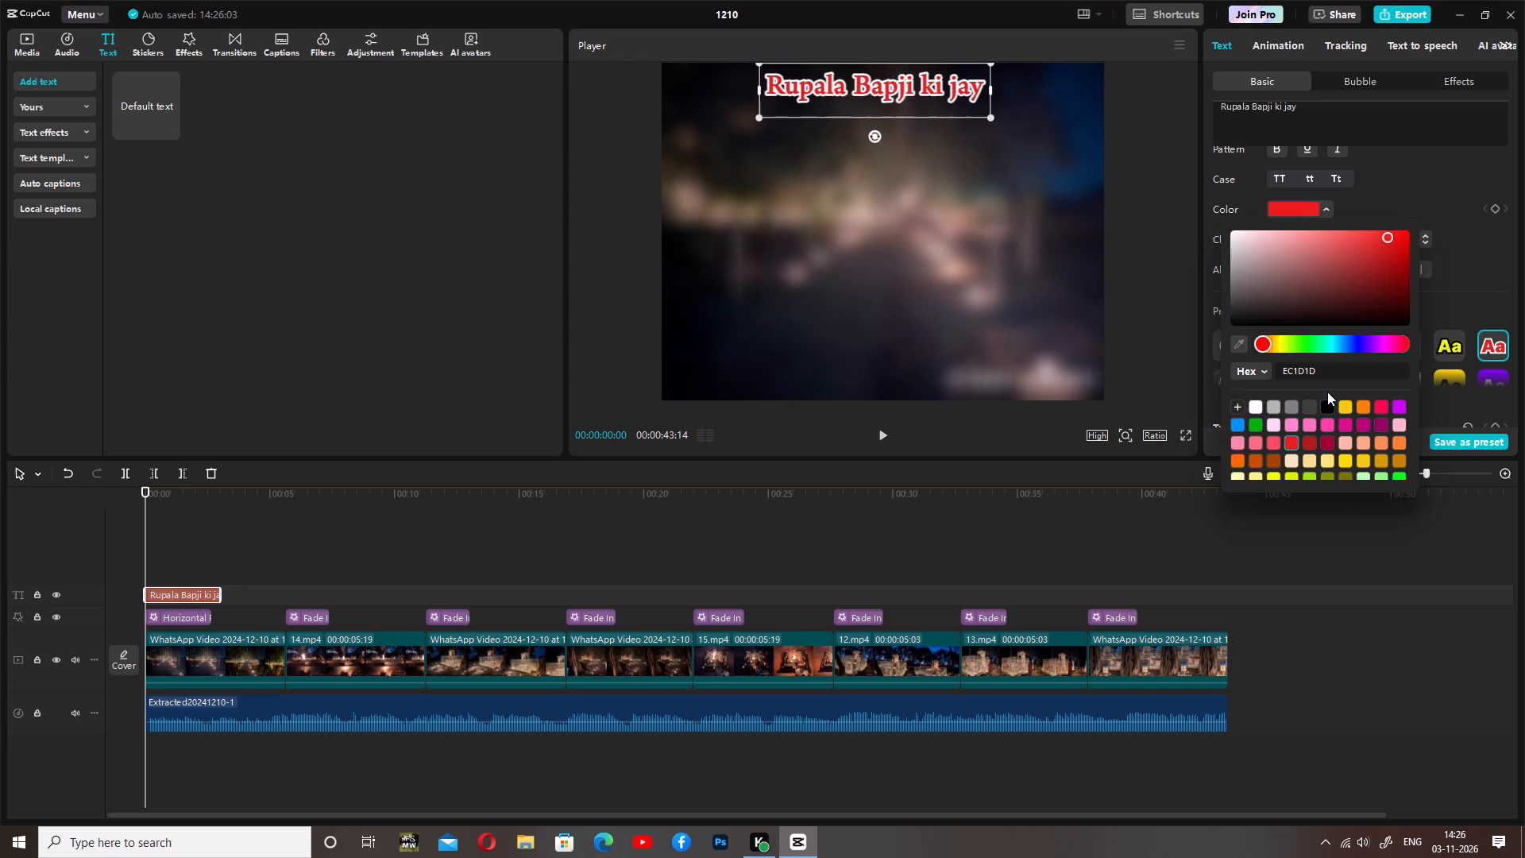
click(1359, 408)
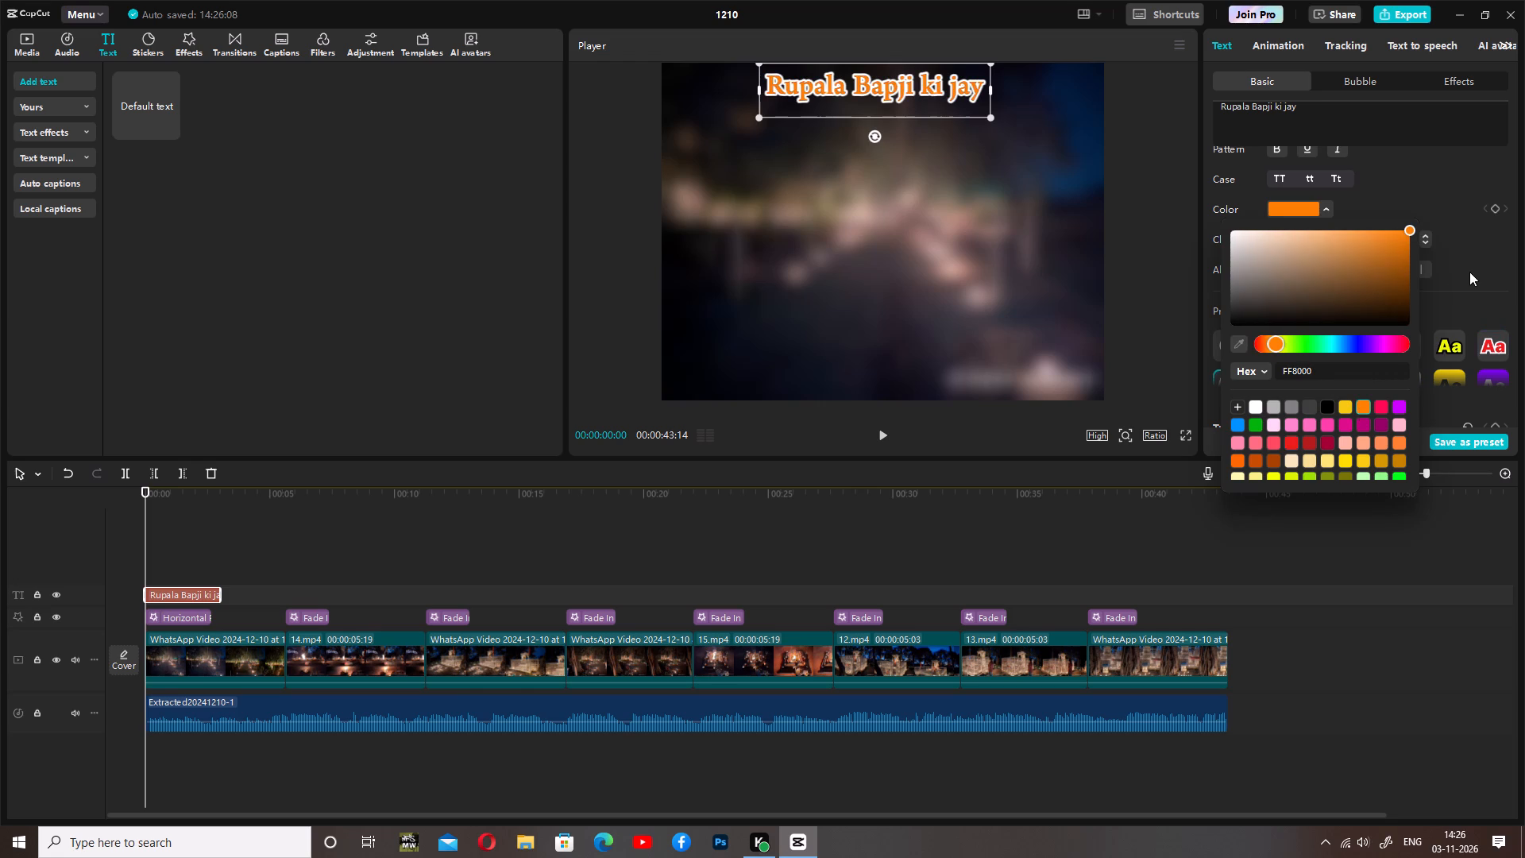
click(1469, 271)
Try a larger scale for the title and set it to 87%.
scroll(1303, 315, down, 3)
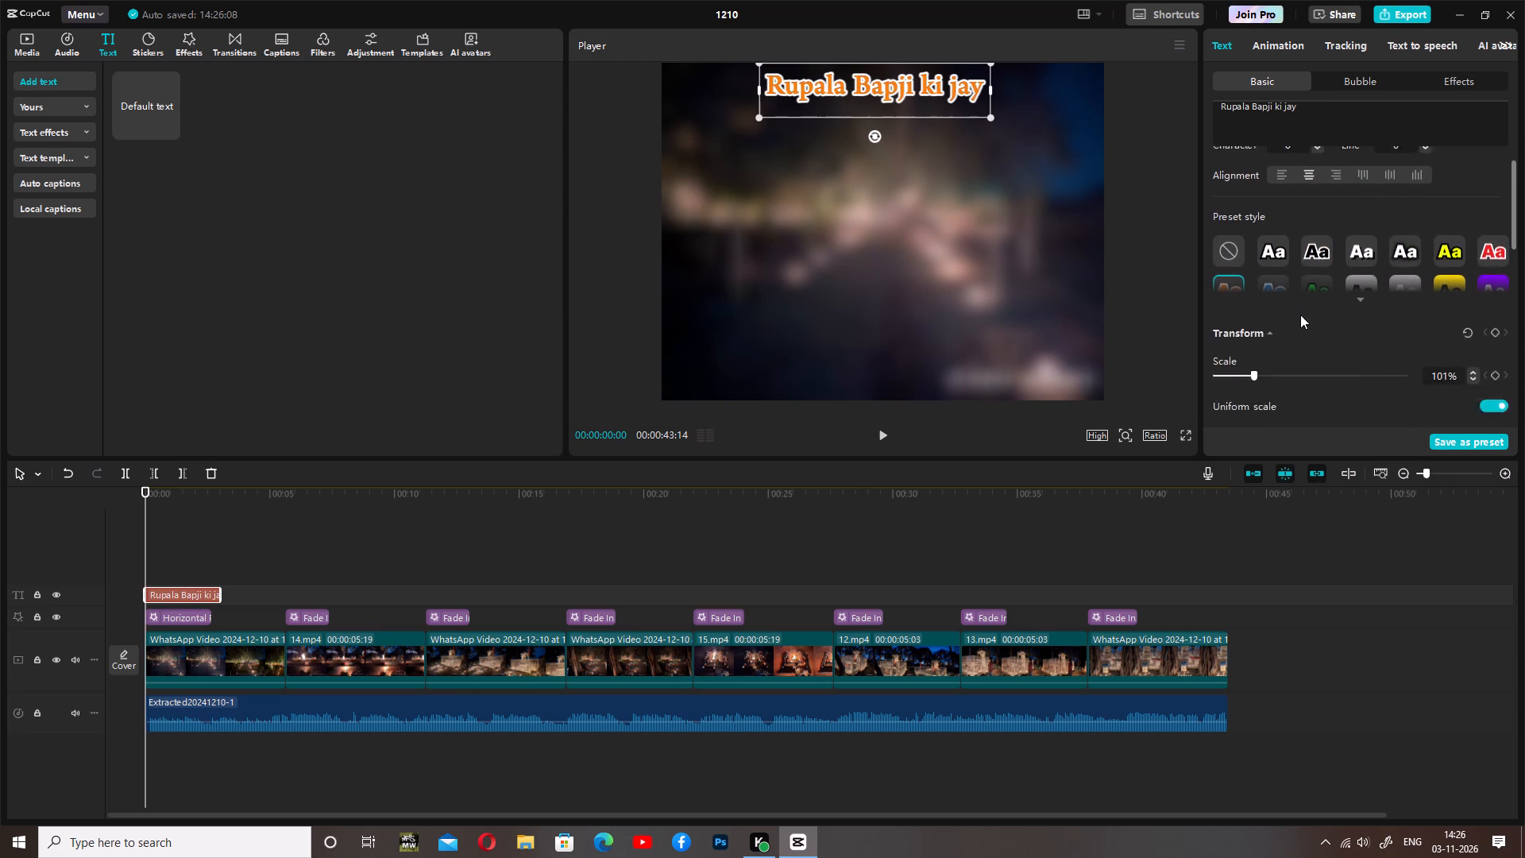
drag(1257, 222, 1284, 226)
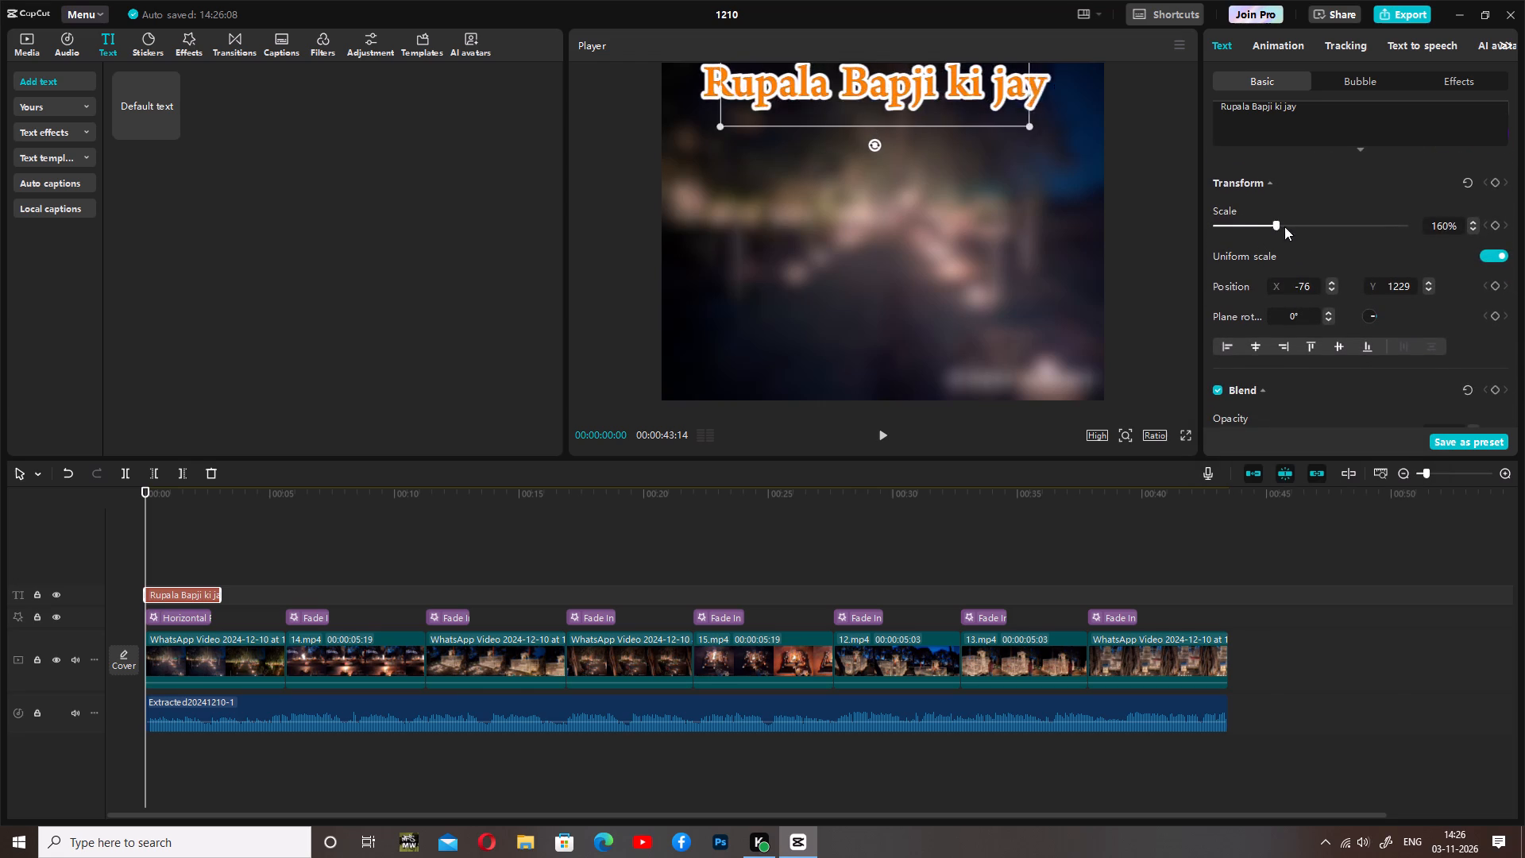
drag(1284, 226, 1249, 230)
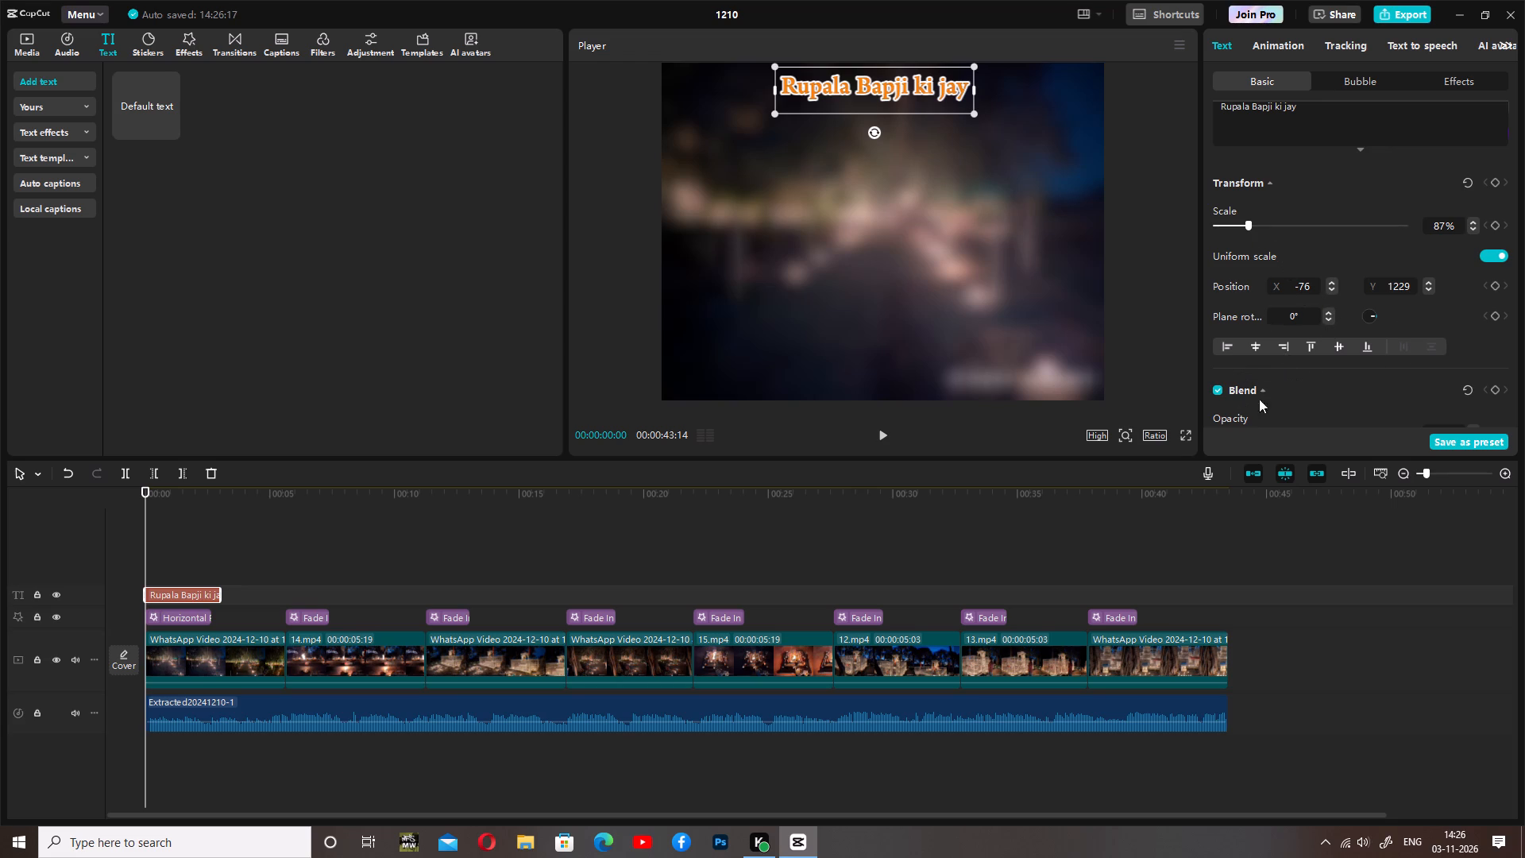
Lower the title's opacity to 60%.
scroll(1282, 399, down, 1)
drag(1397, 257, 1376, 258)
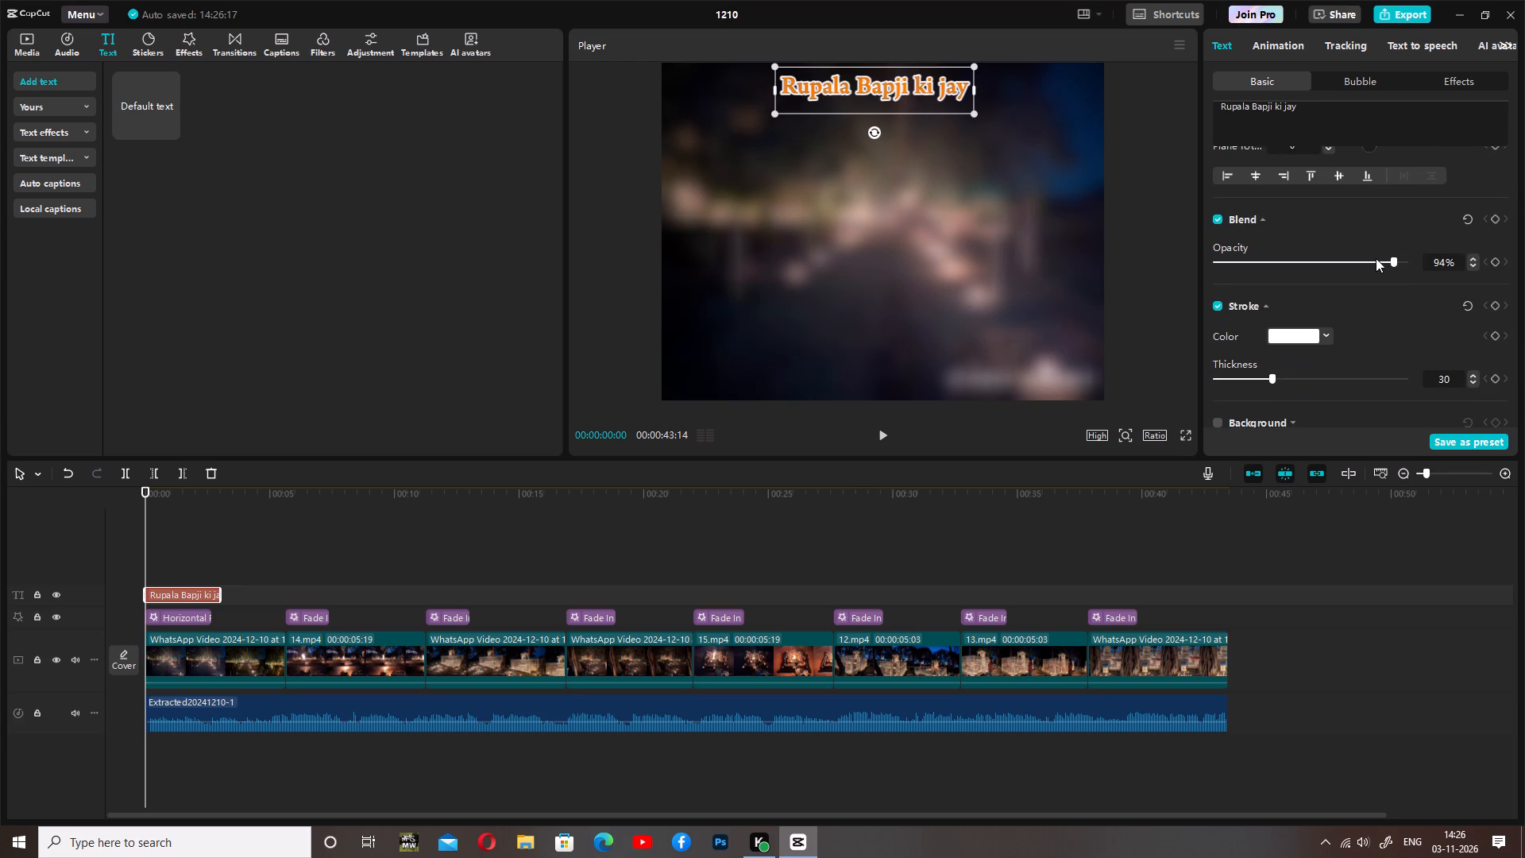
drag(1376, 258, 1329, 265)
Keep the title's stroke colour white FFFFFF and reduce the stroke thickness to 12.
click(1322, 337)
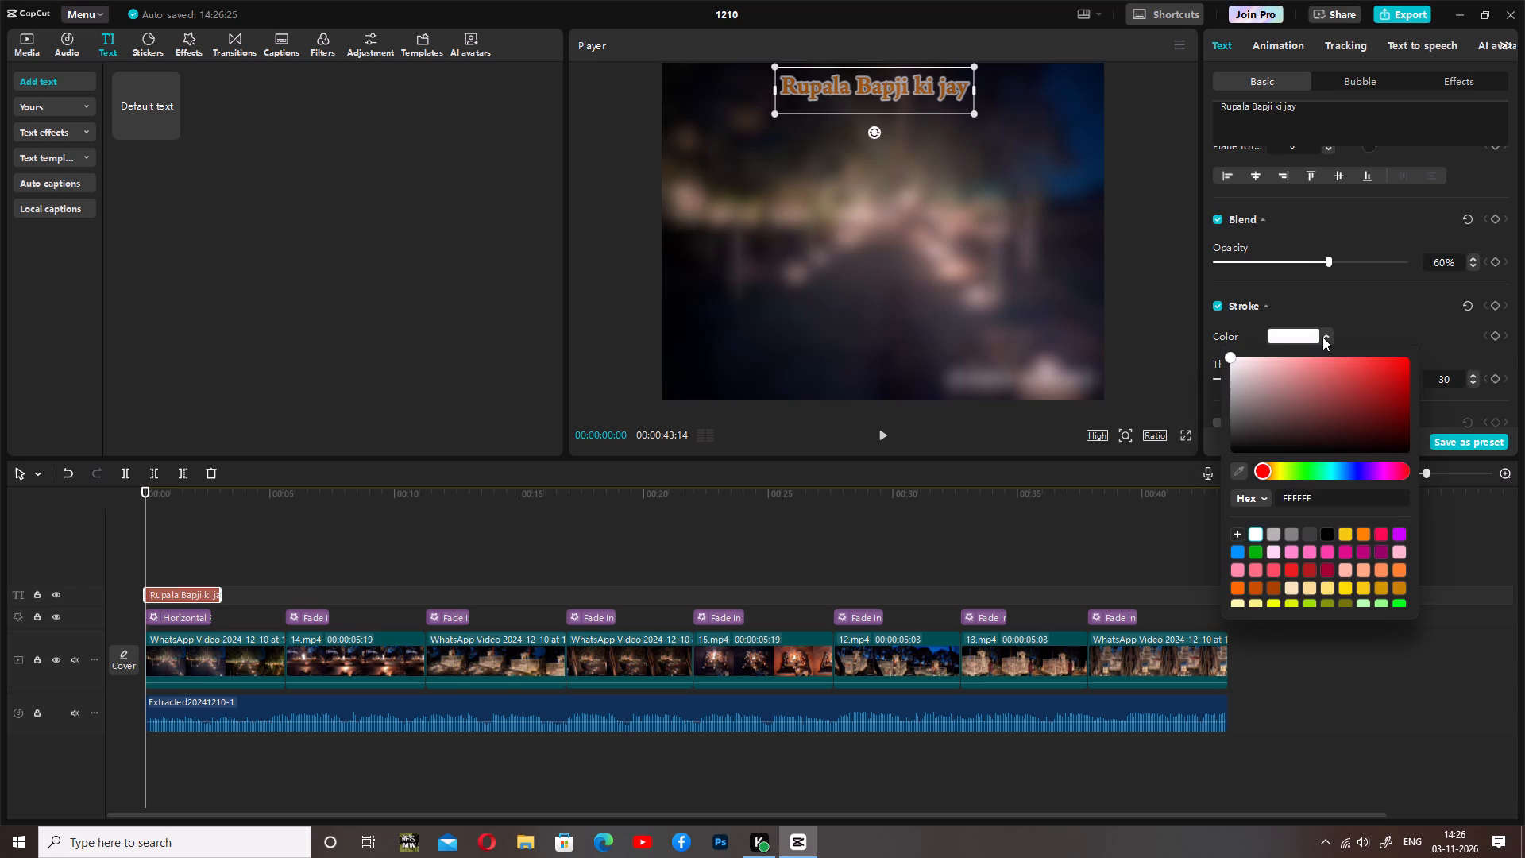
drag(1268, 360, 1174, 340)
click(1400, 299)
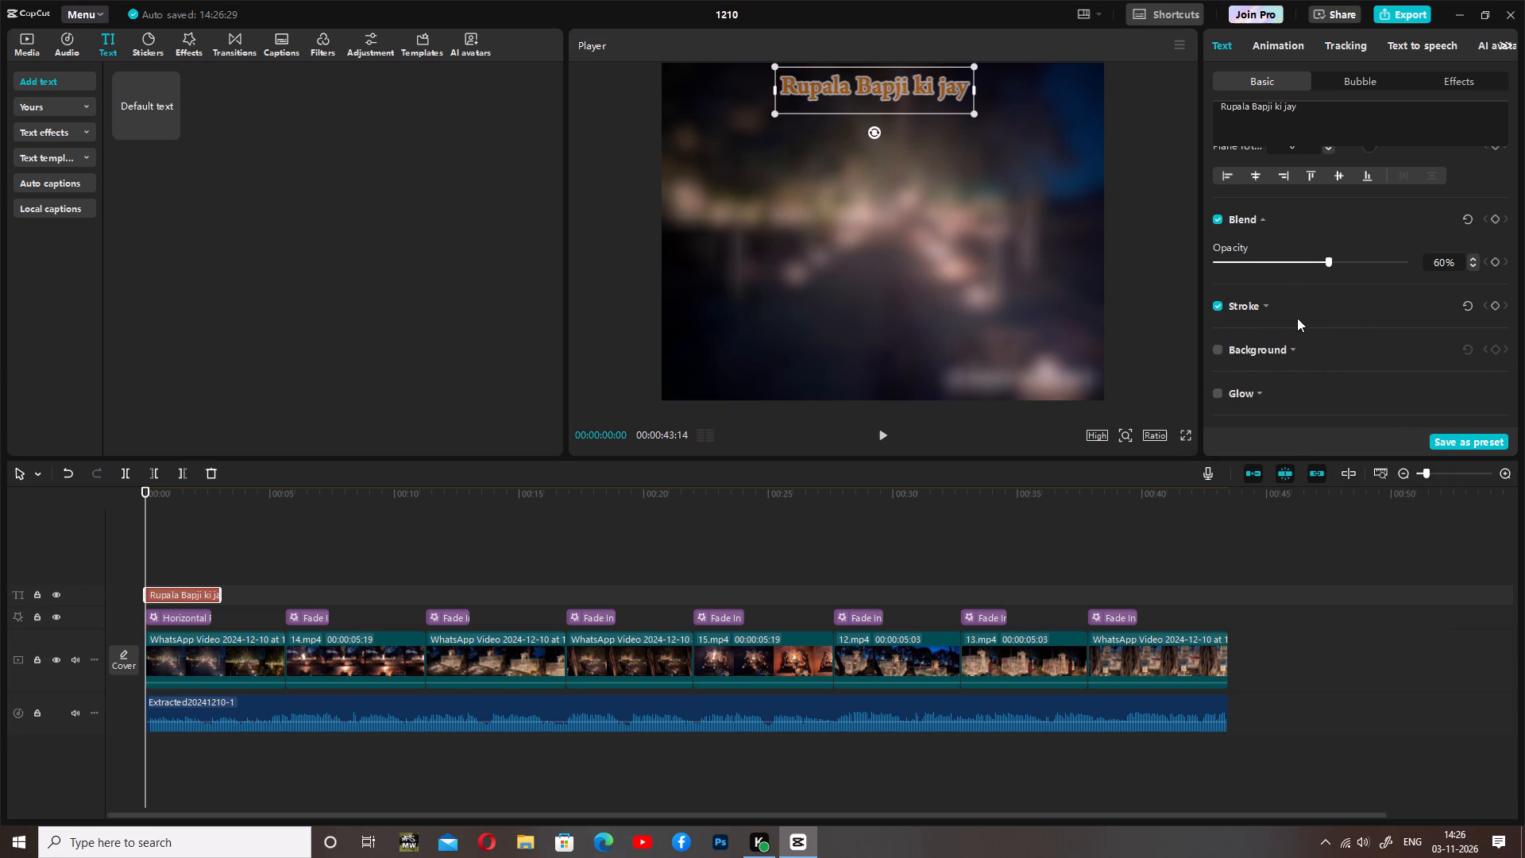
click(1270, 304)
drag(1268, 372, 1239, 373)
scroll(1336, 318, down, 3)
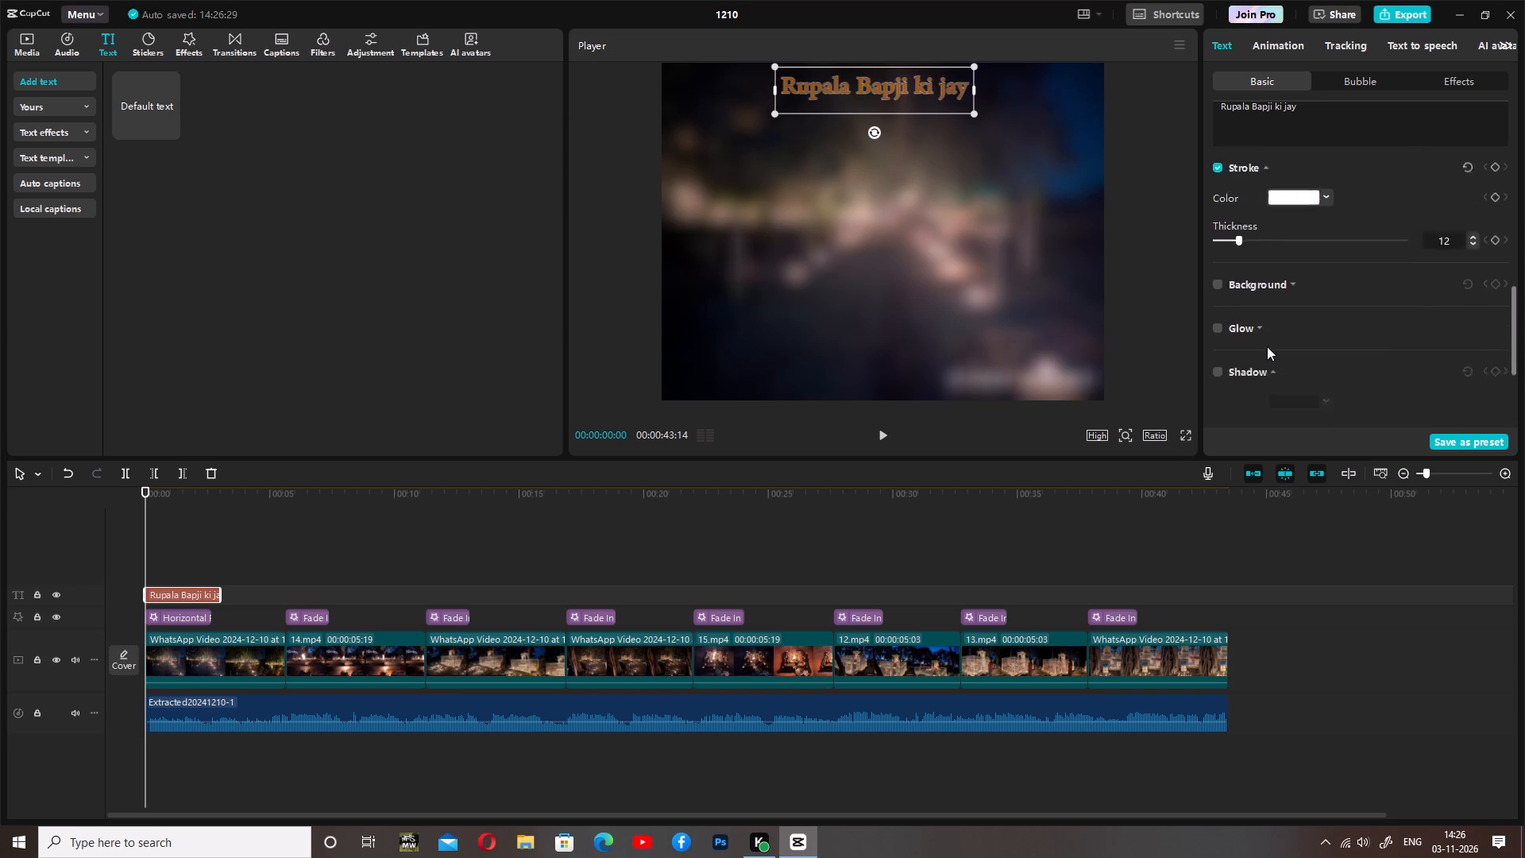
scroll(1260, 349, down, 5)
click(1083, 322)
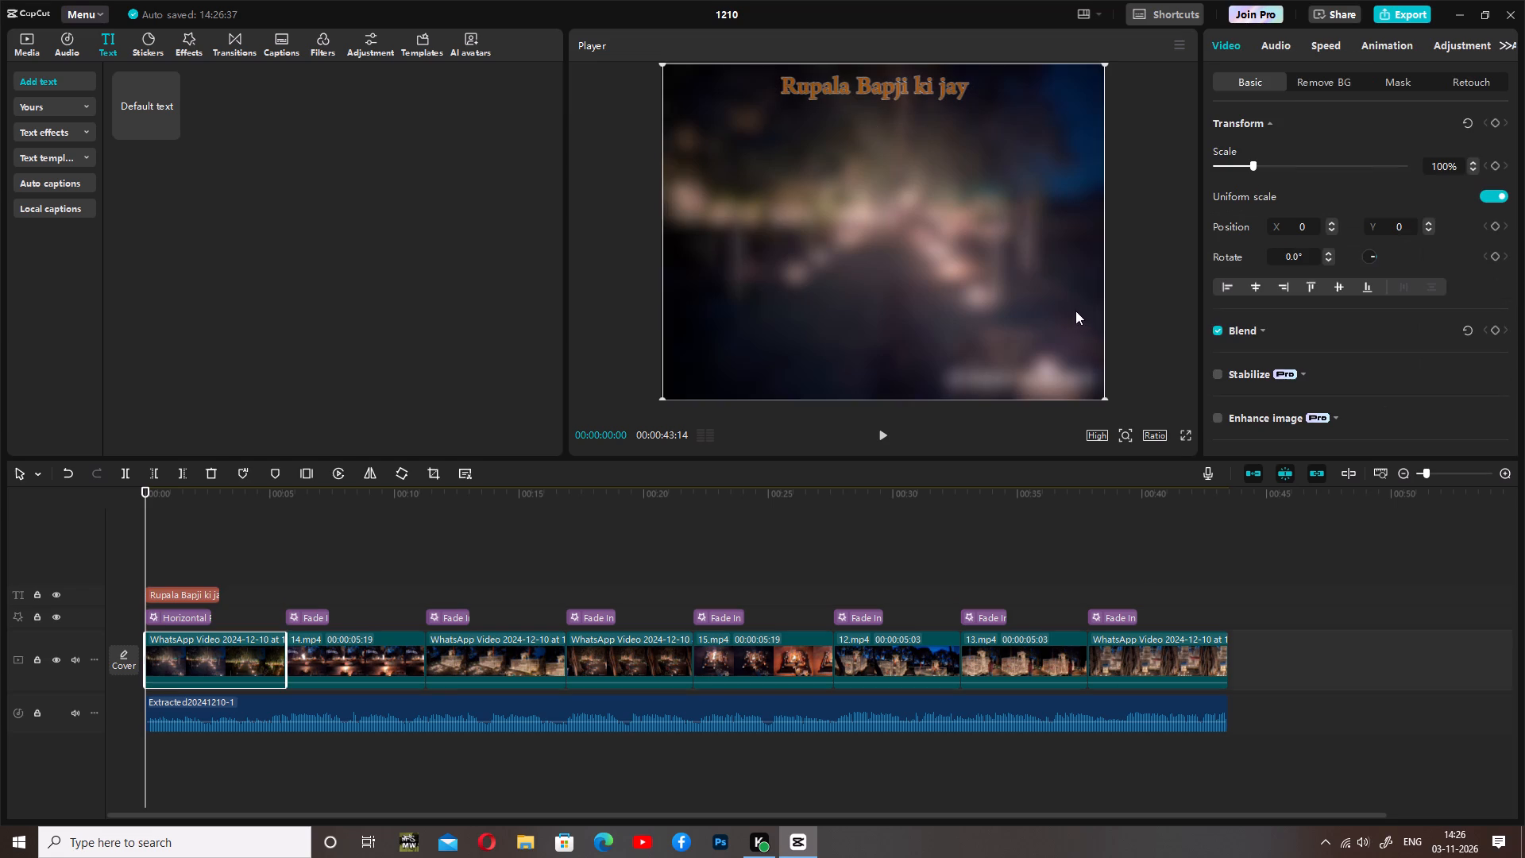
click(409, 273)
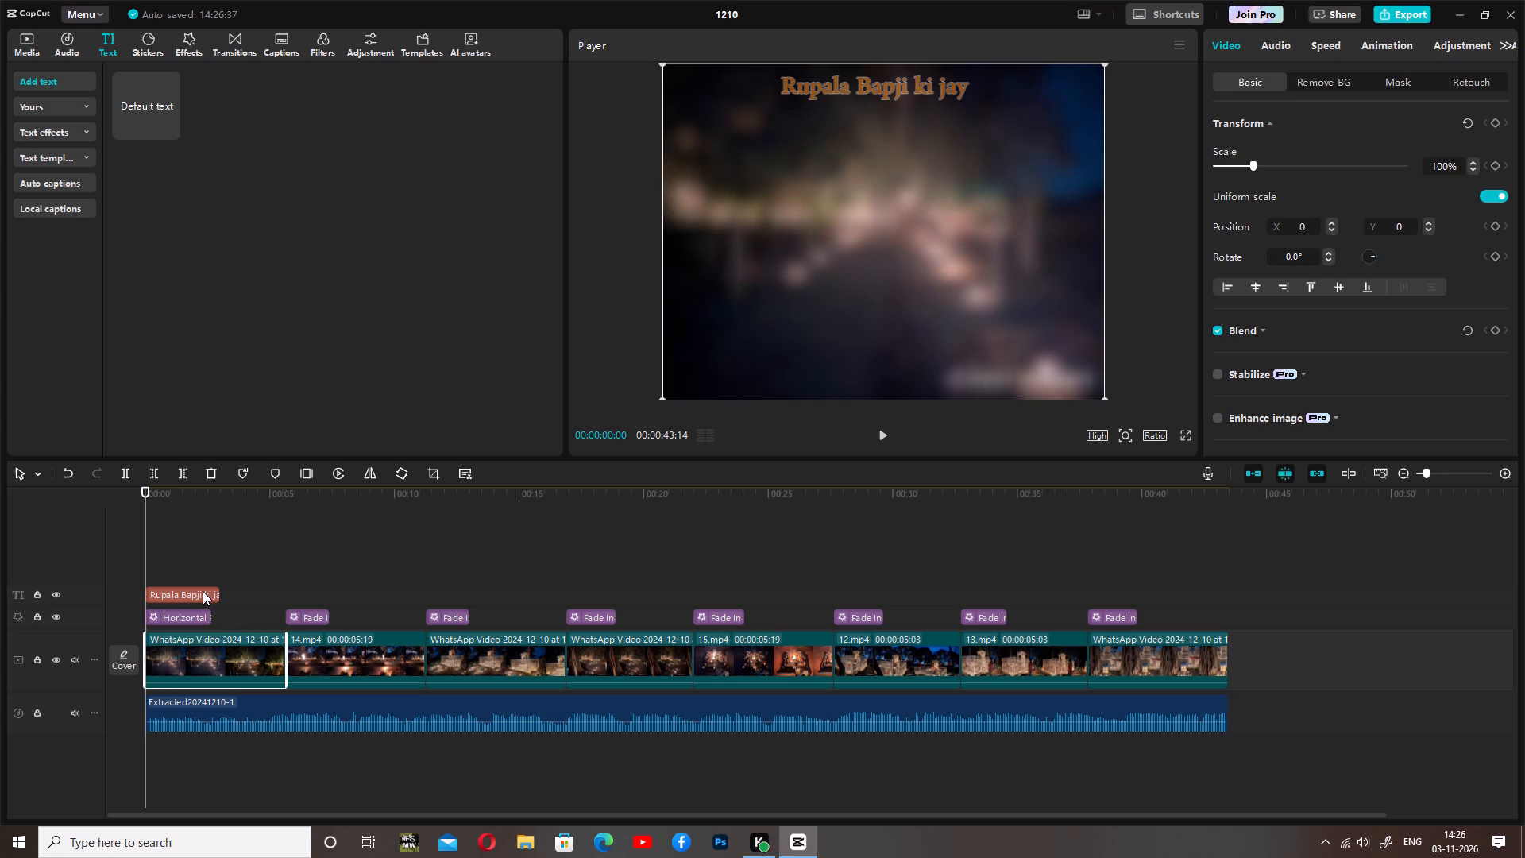
Extend the title's duration on the timeline to the end of the last video clip.
click(200, 593)
drag(220, 592, 1058, 645)
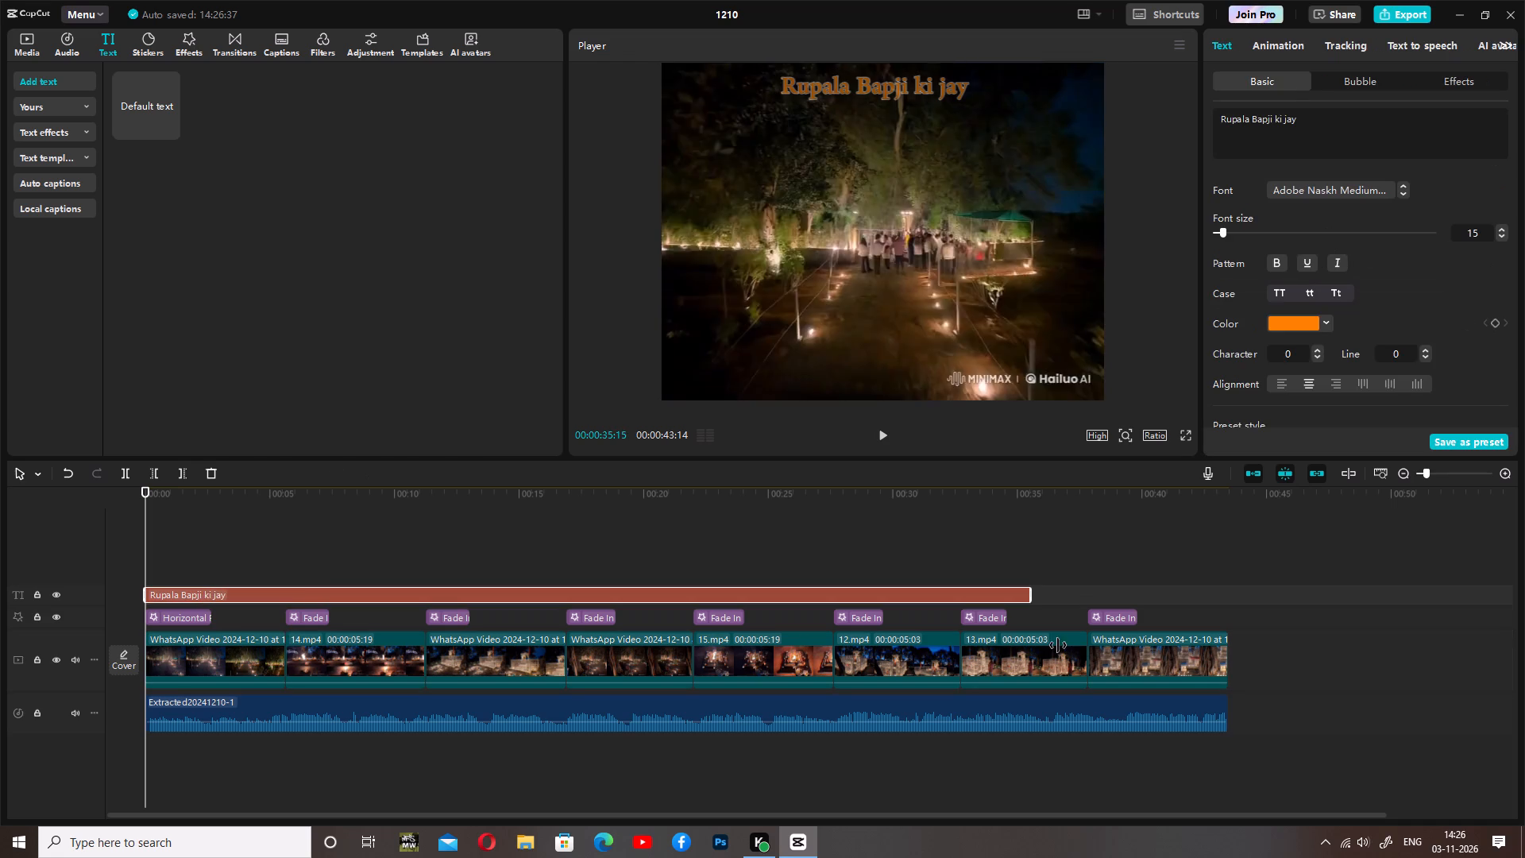
drag(1058, 645, 1221, 638)
Play the montage from the beginning into the second clip to check the title over the footage, and pause.
click(770, 499)
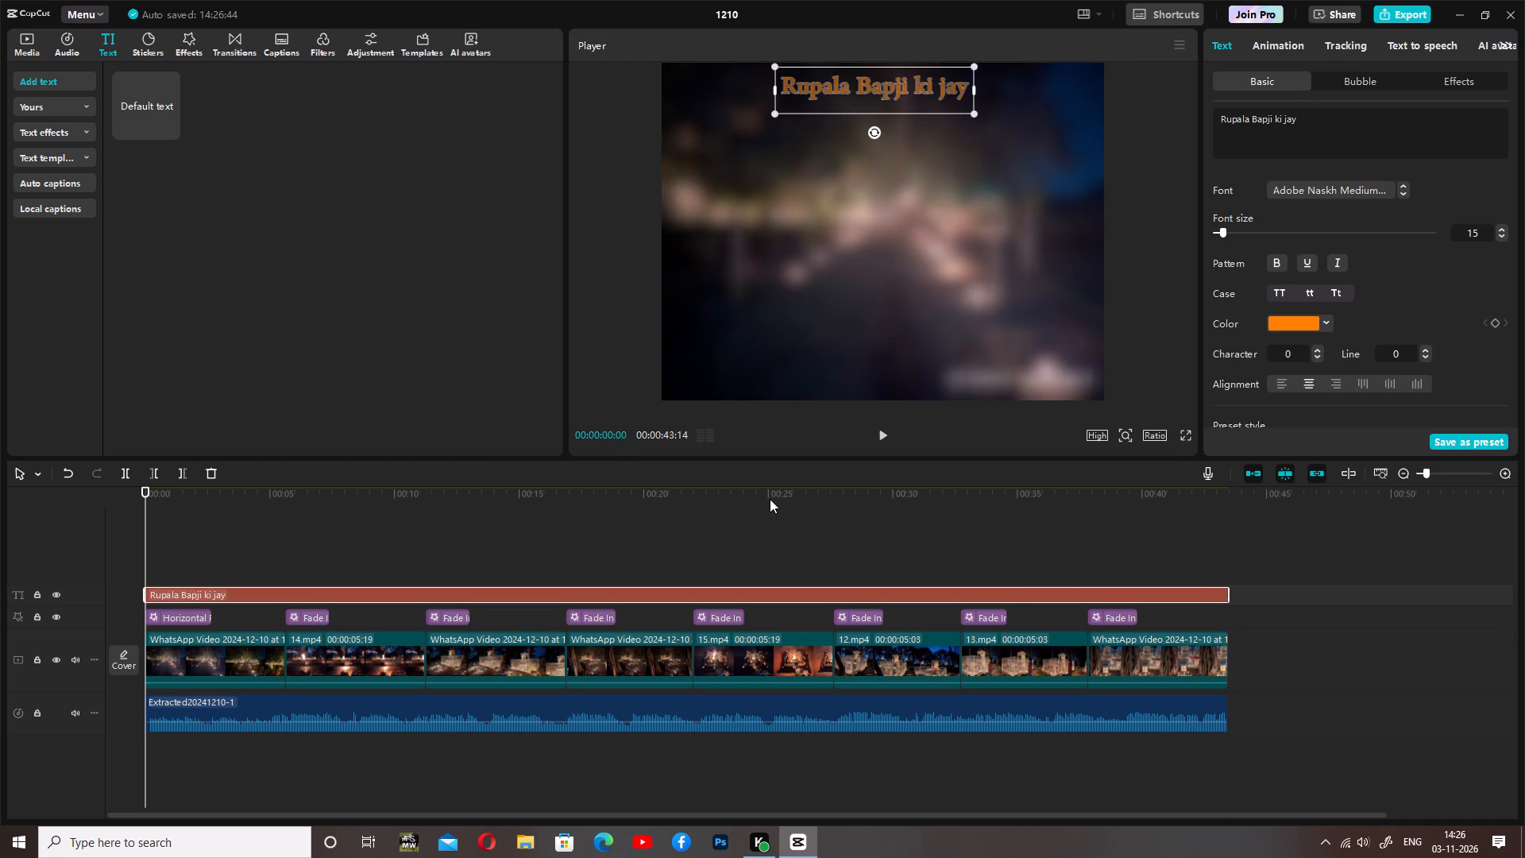
drag(768, 519, 113, 517)
drag(113, 517, 96, 515)
click(186, 544)
drag(185, 543, 89, 529)
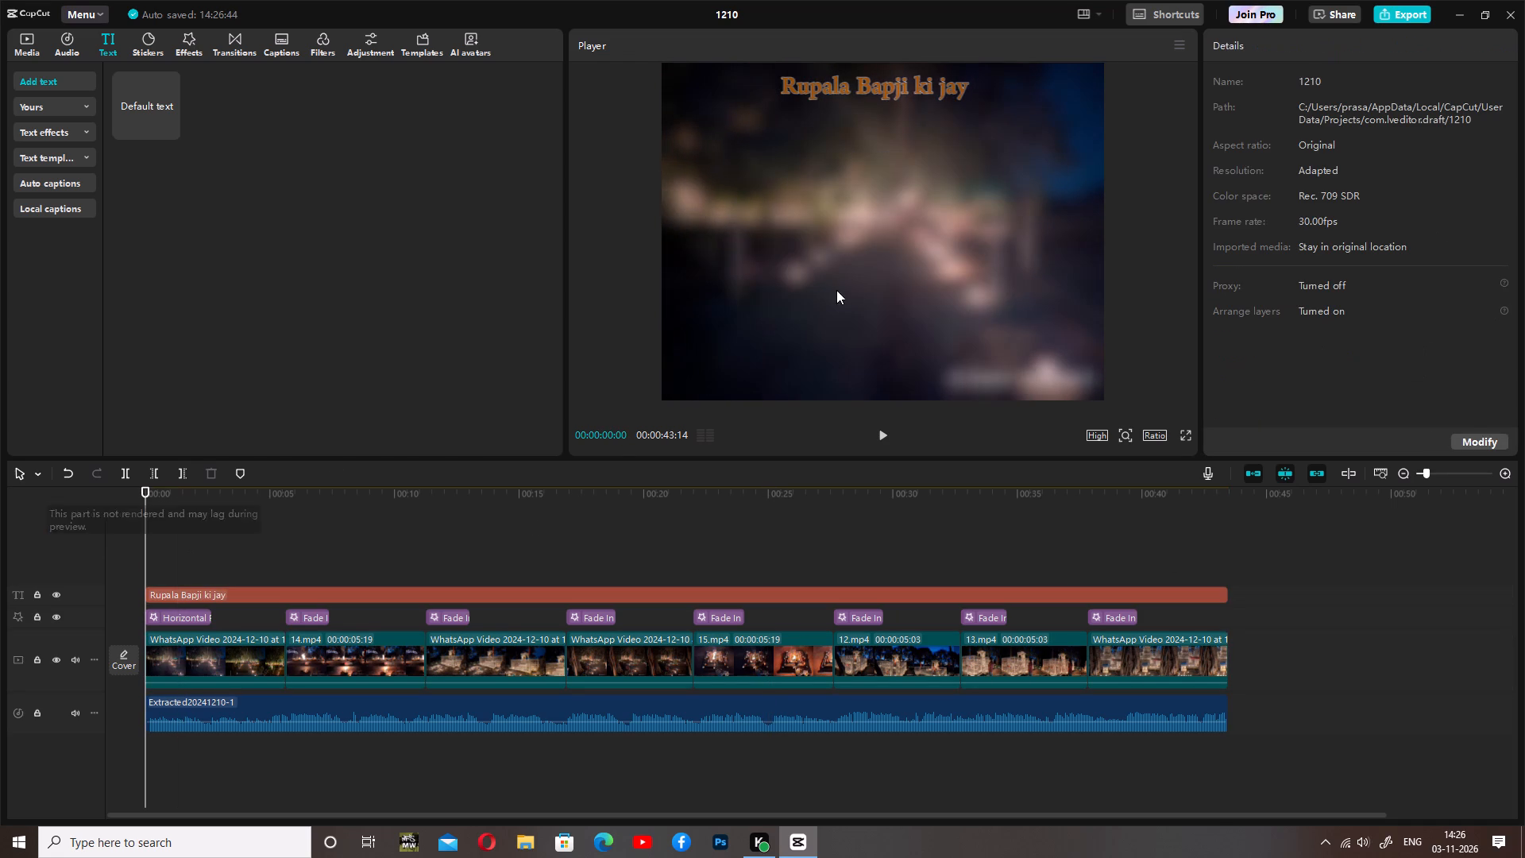
click(882, 434)
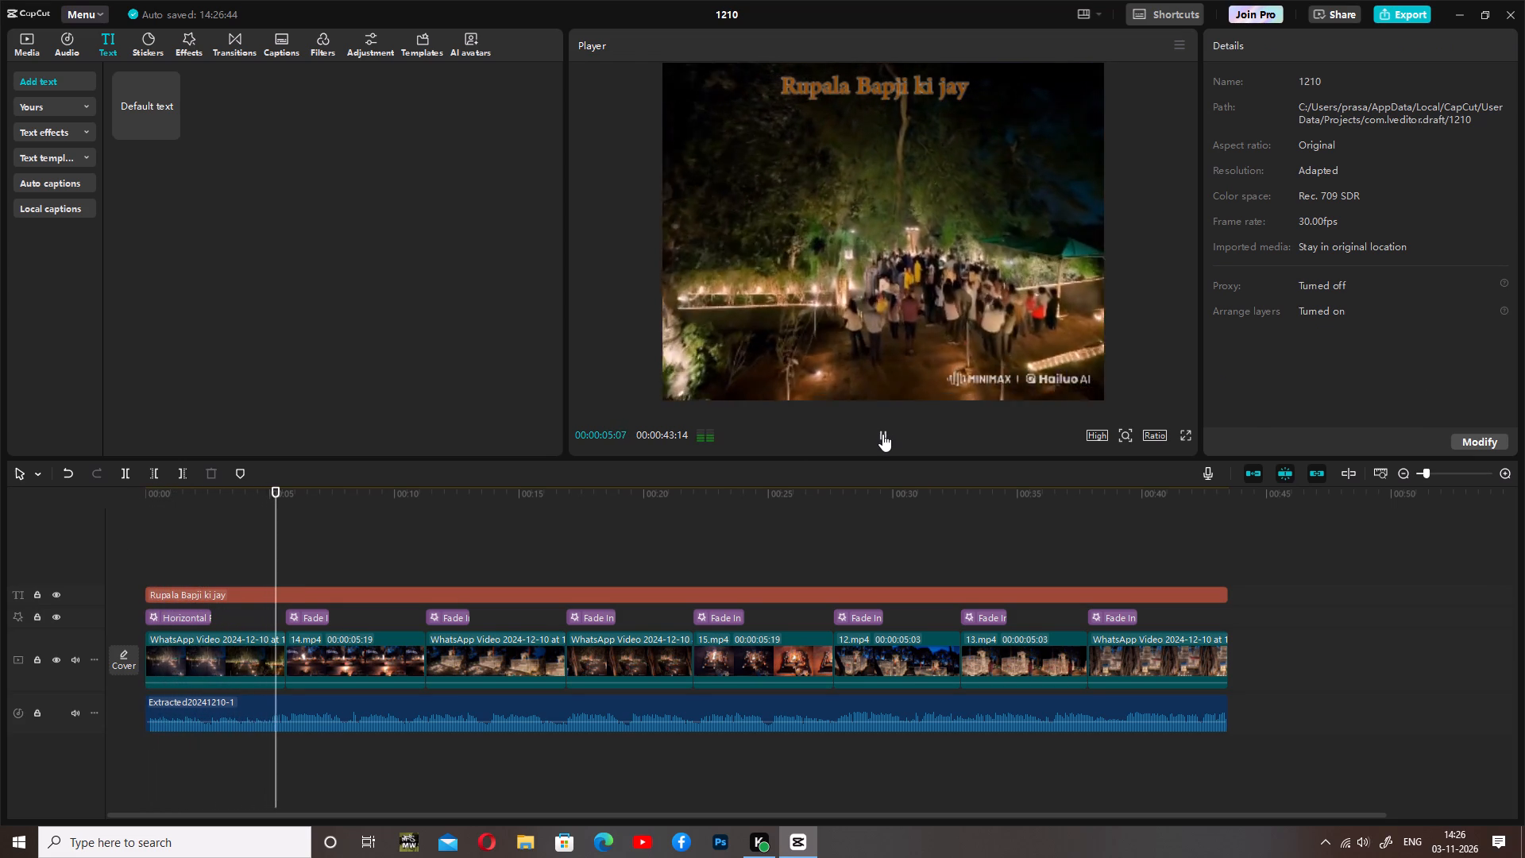
click(882, 434)
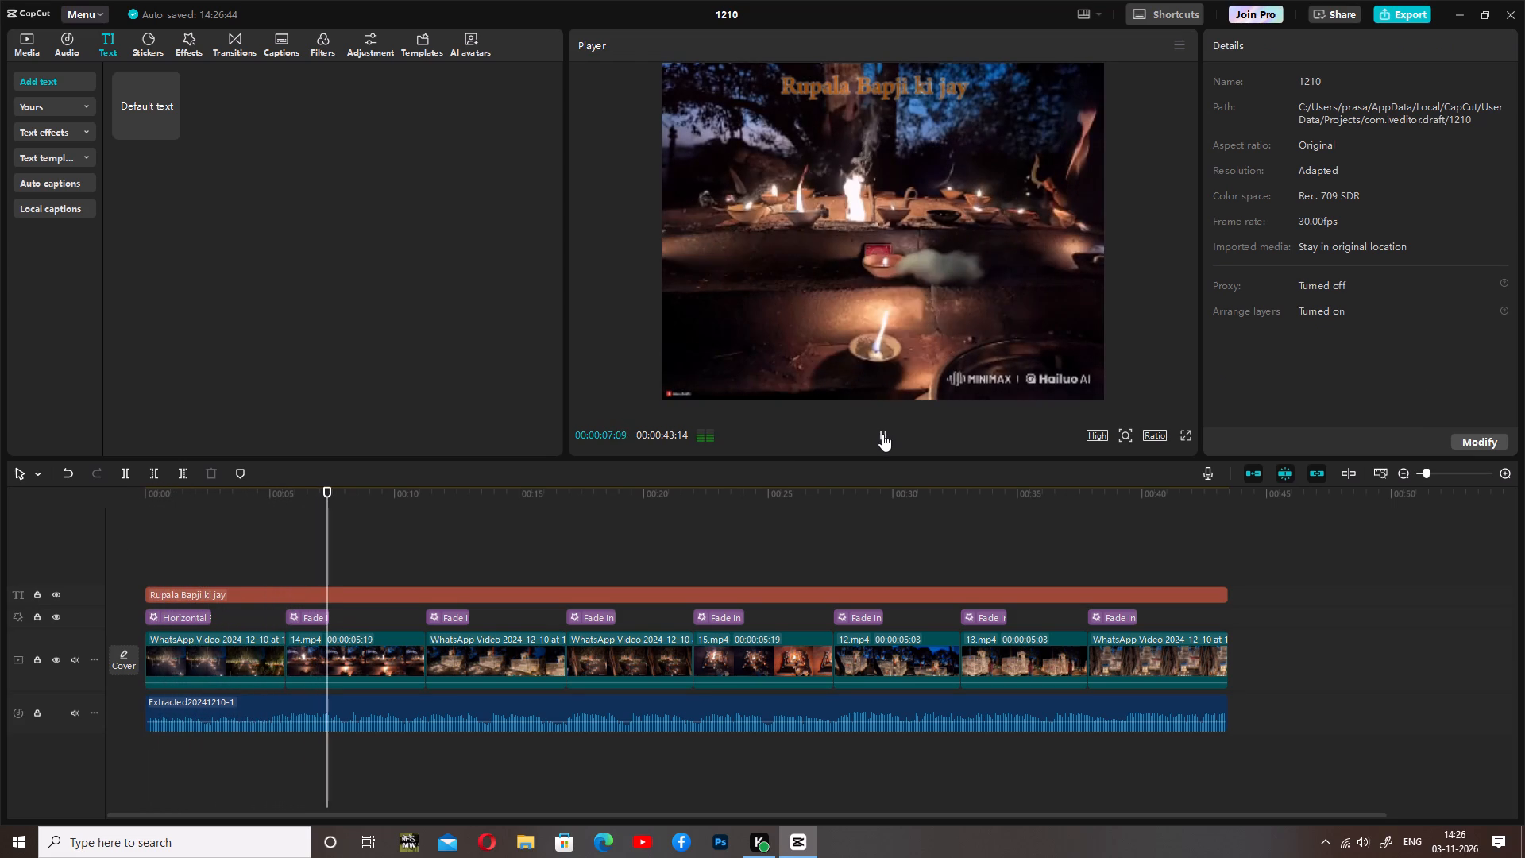
Move the title to the lower-right corner of the video frame, over the MINIMAX Hailuo AI watermark.
drag(874, 85, 1037, 366)
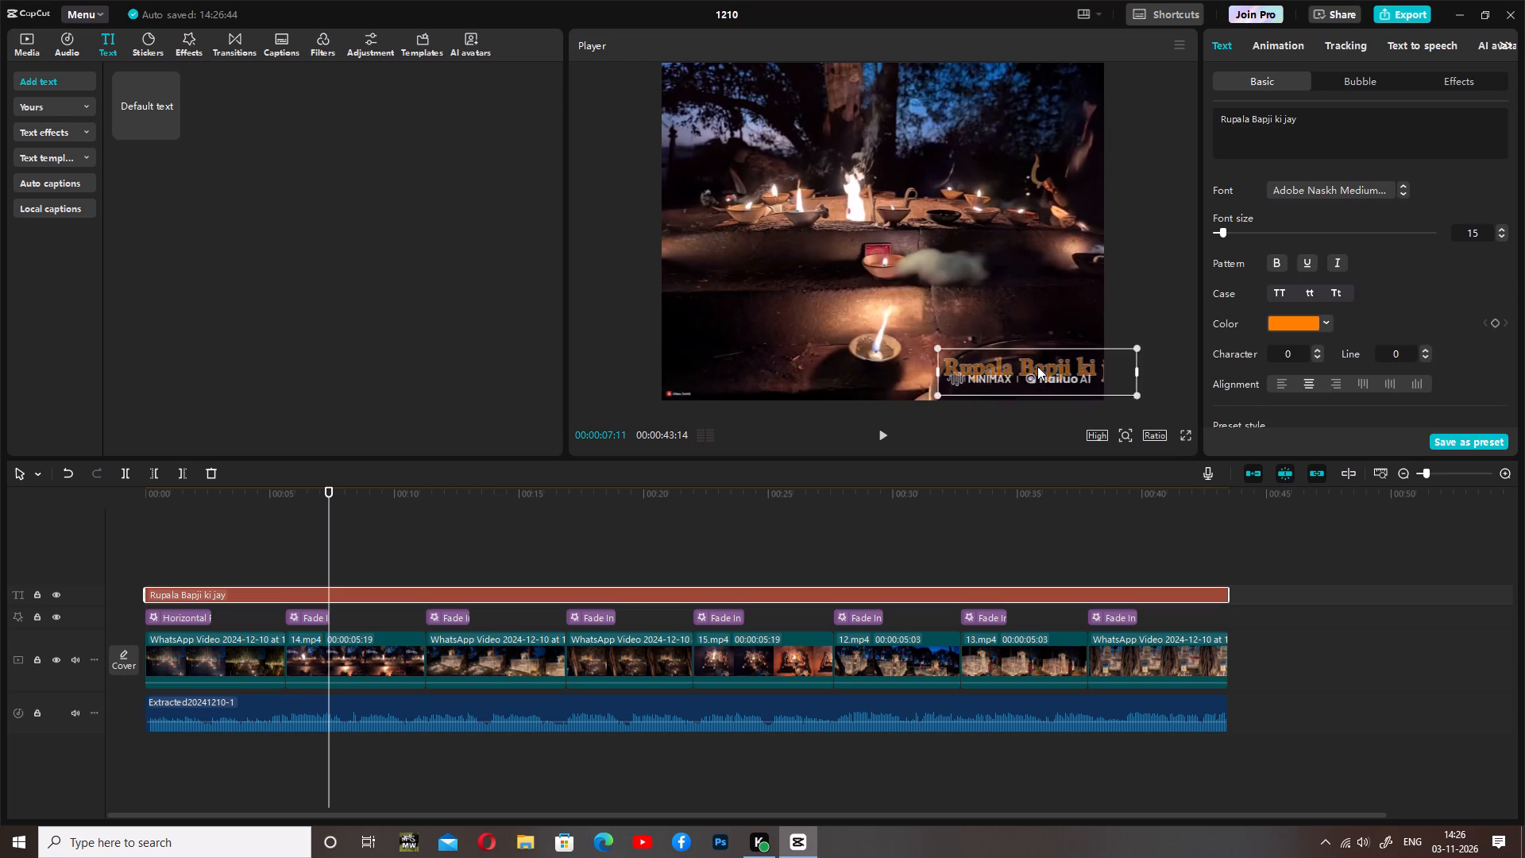
drag(1037, 366, 1006, 379)
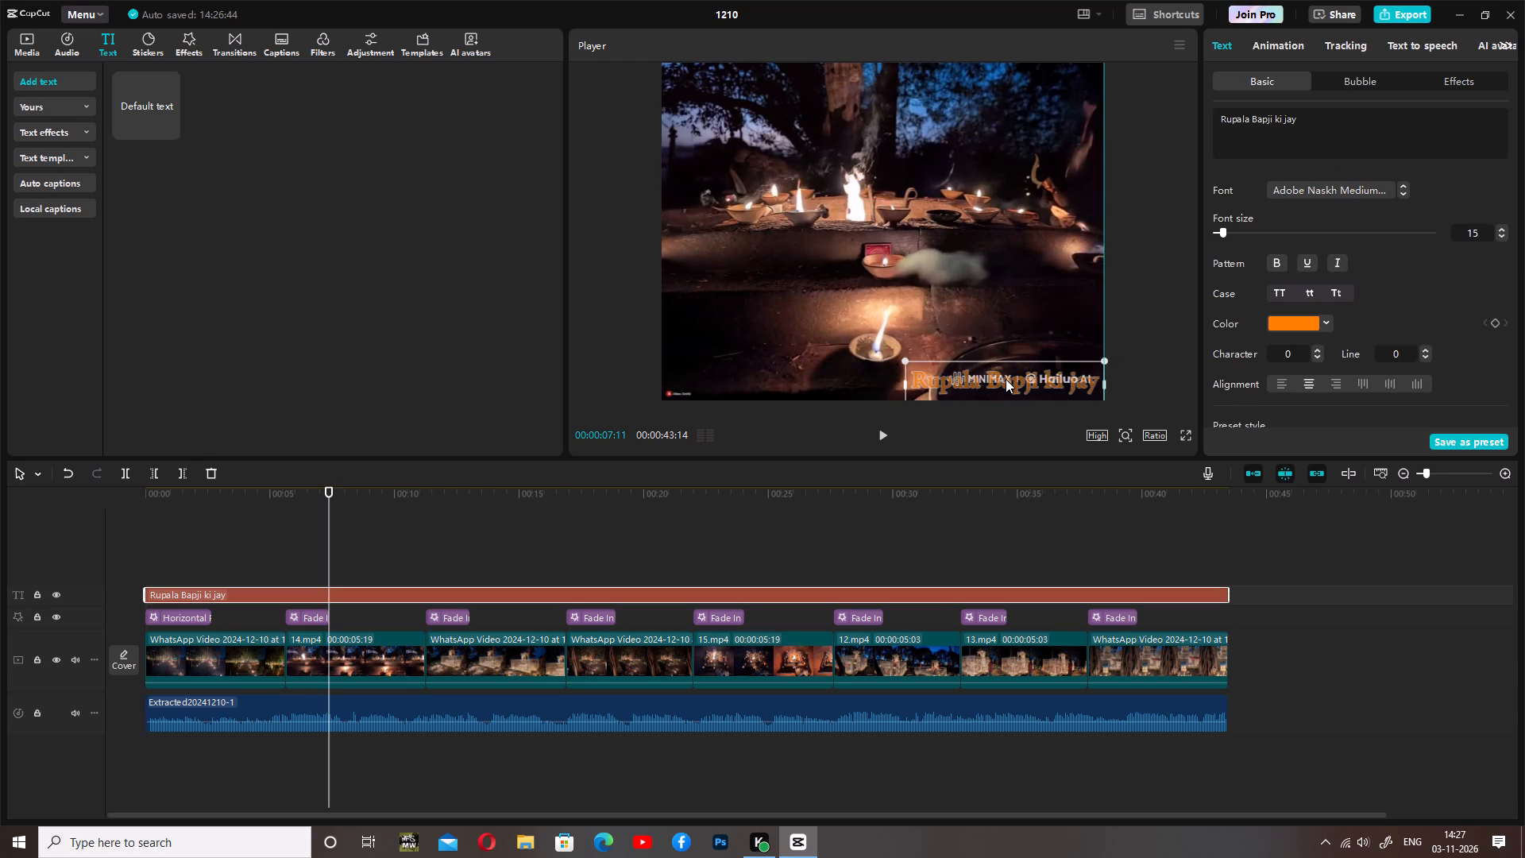
drag(1006, 379, 1004, 377)
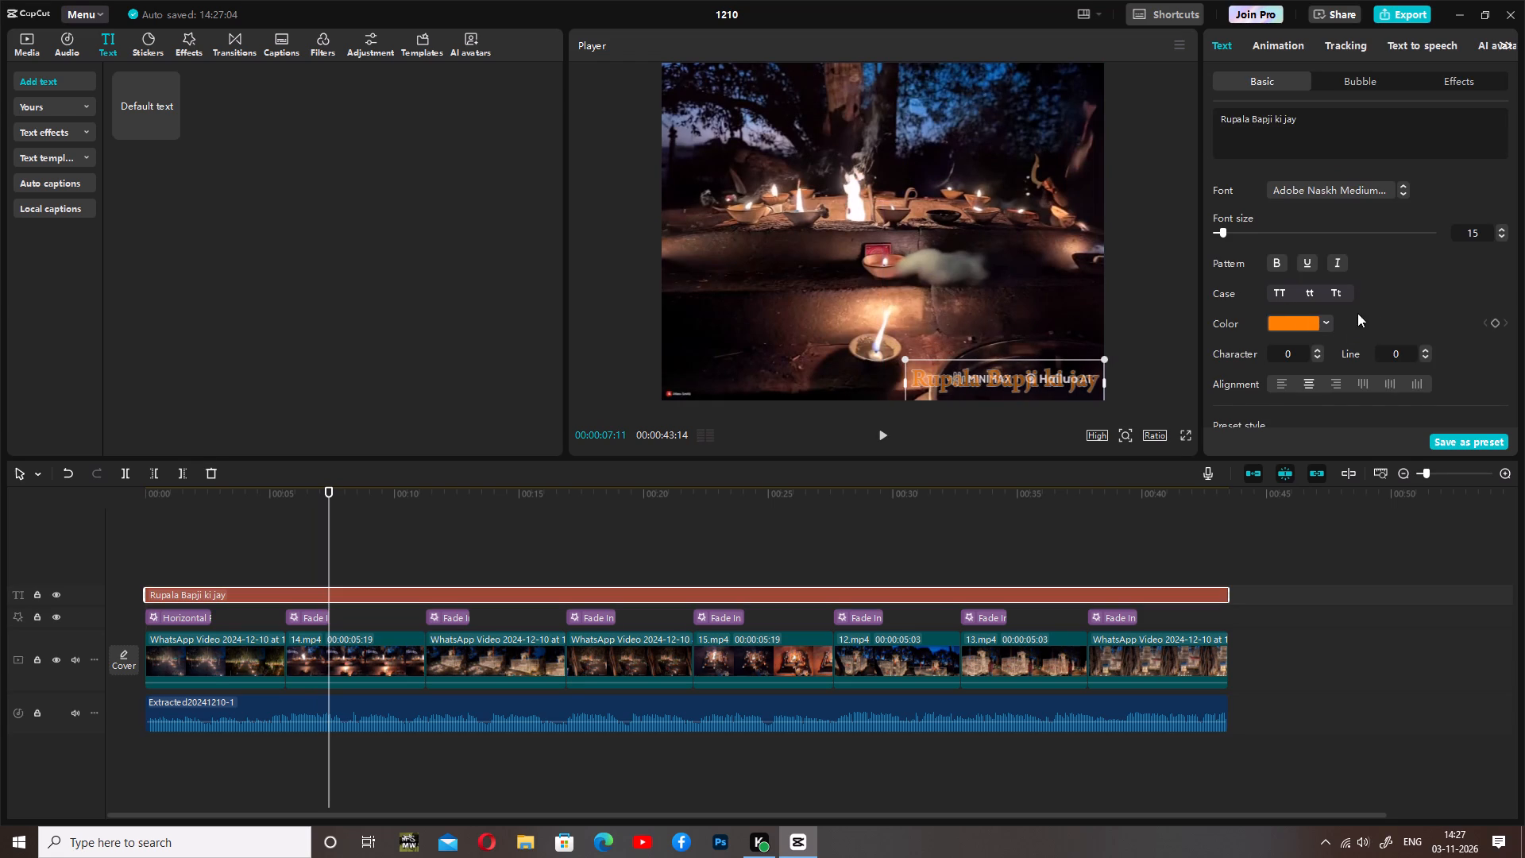
Set the title's font size to 17 and shift it back inside the frame's lower-right corner.
scroll(1377, 301, down, 1)
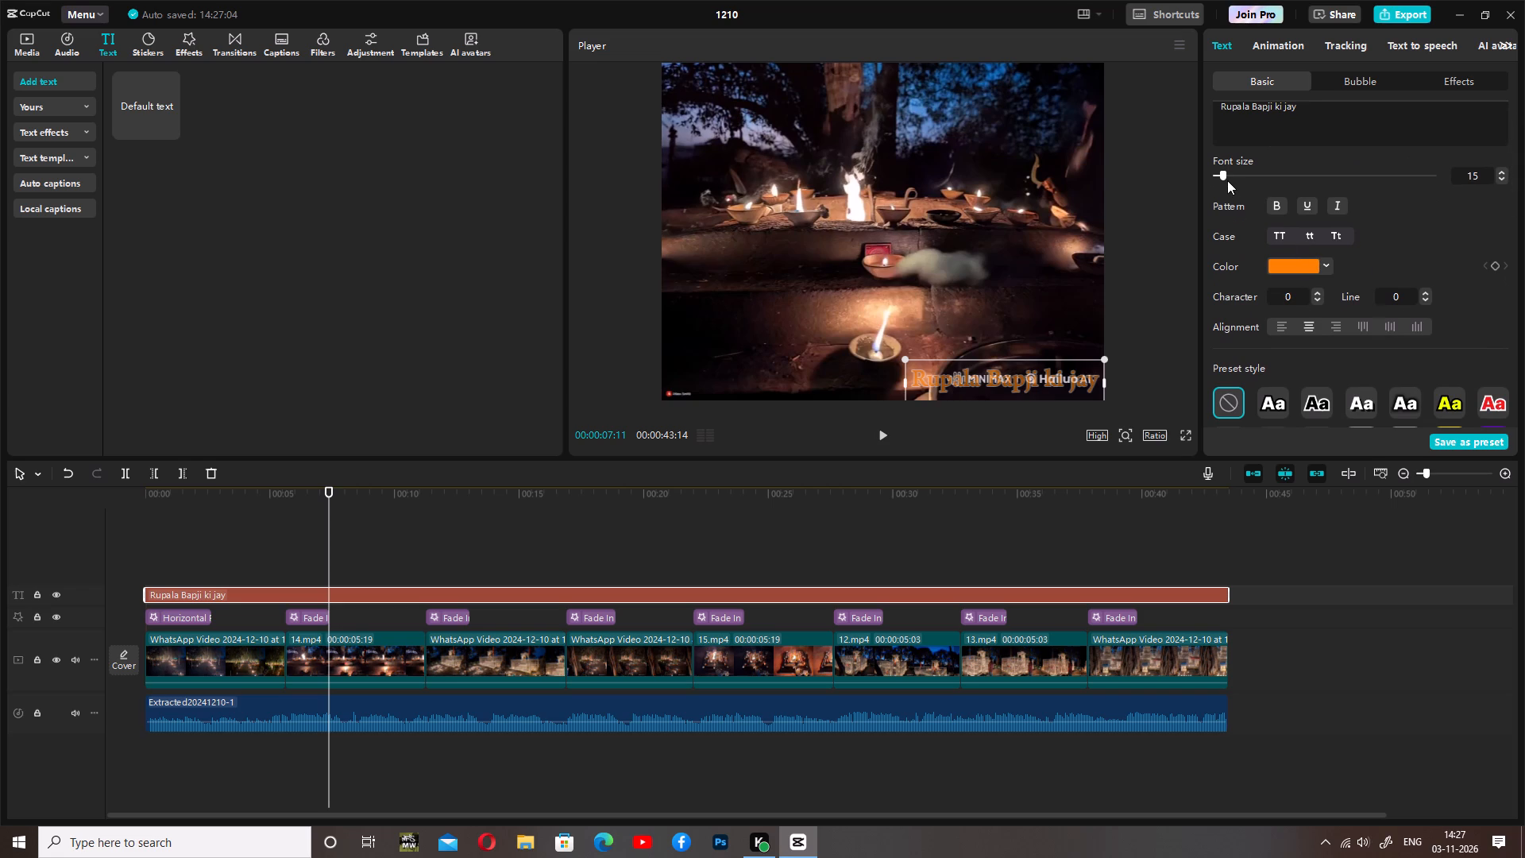
drag(1226, 176, 1226, 181)
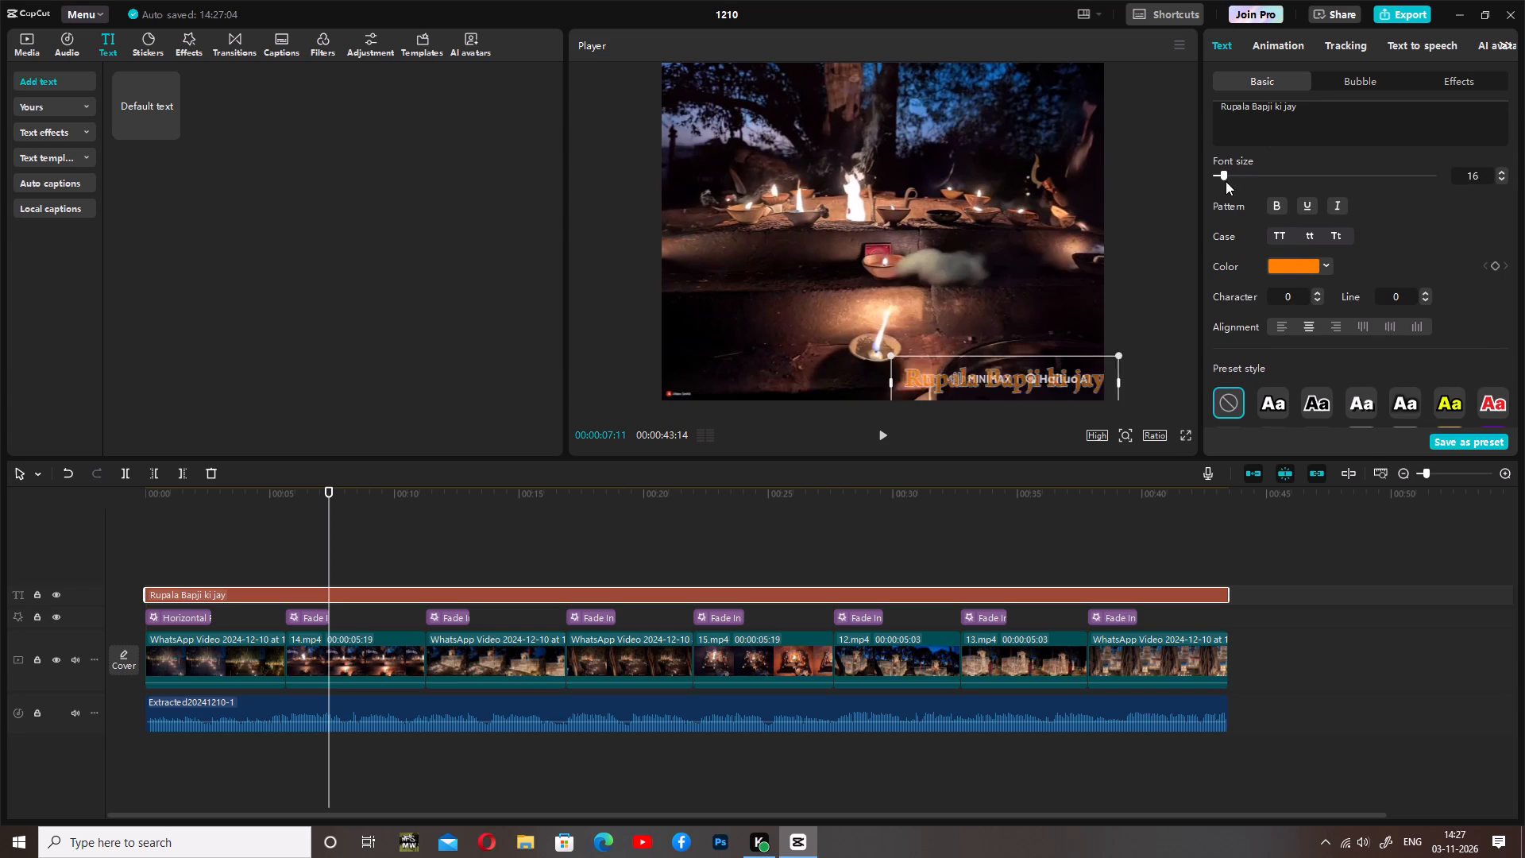
drag(1226, 181, 1228, 184)
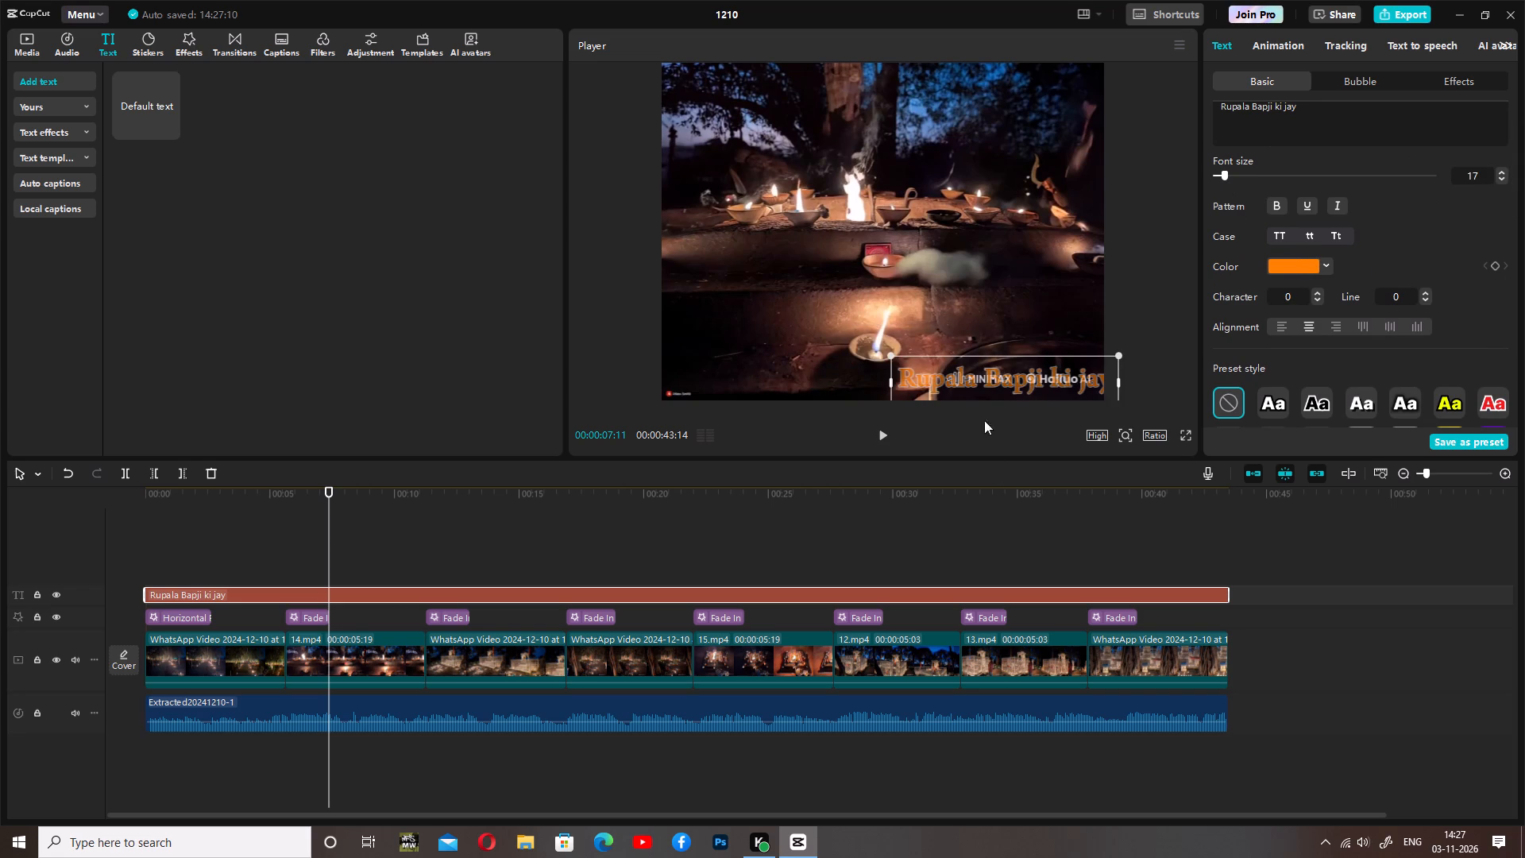
drag(991, 380, 978, 375)
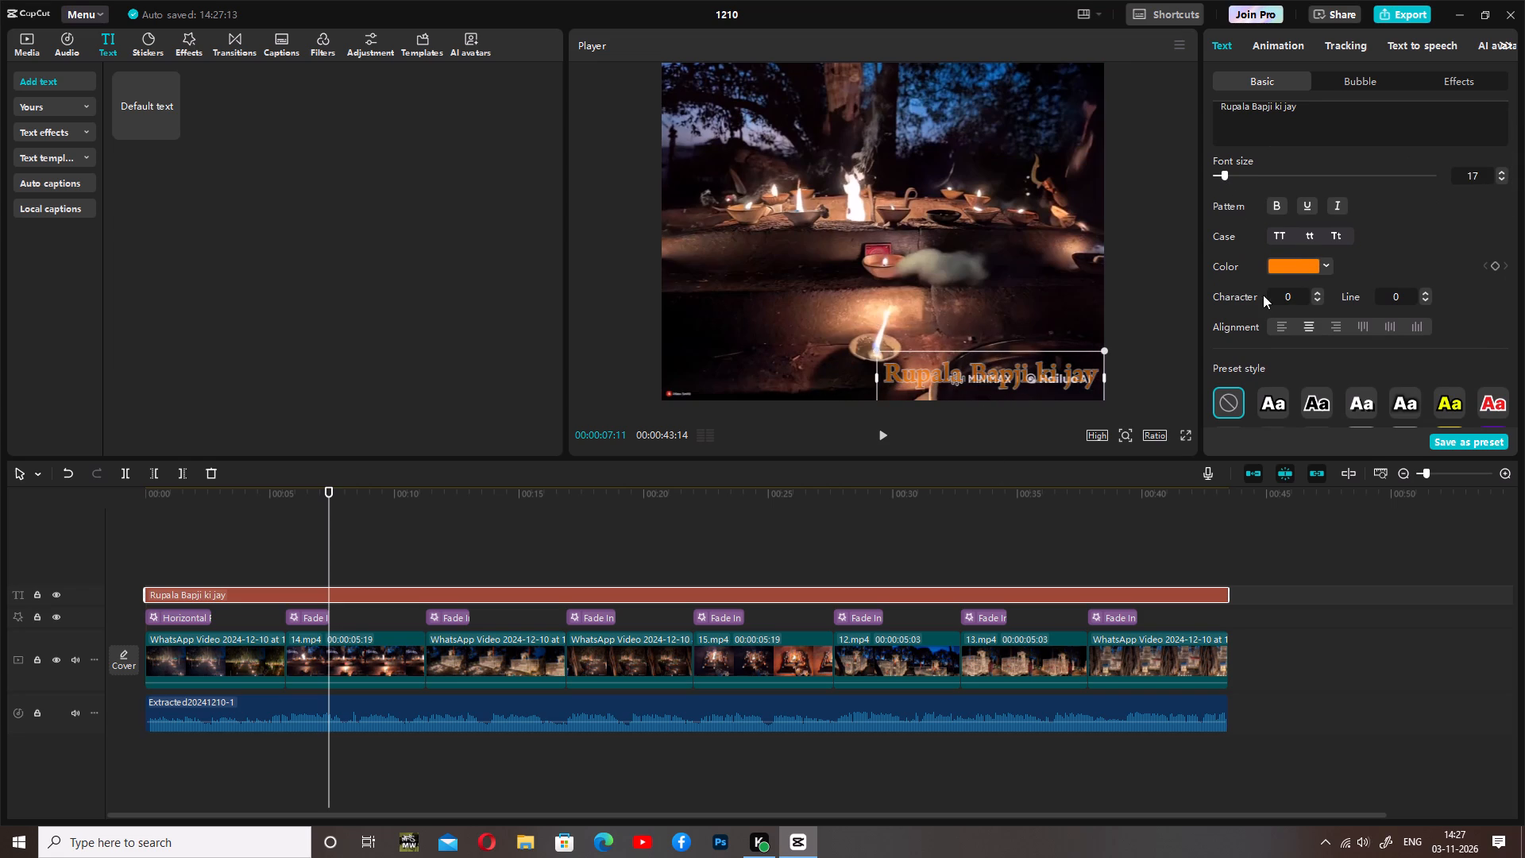
Set the title's opacity to 100%.
scroll(1366, 269, down, 4)
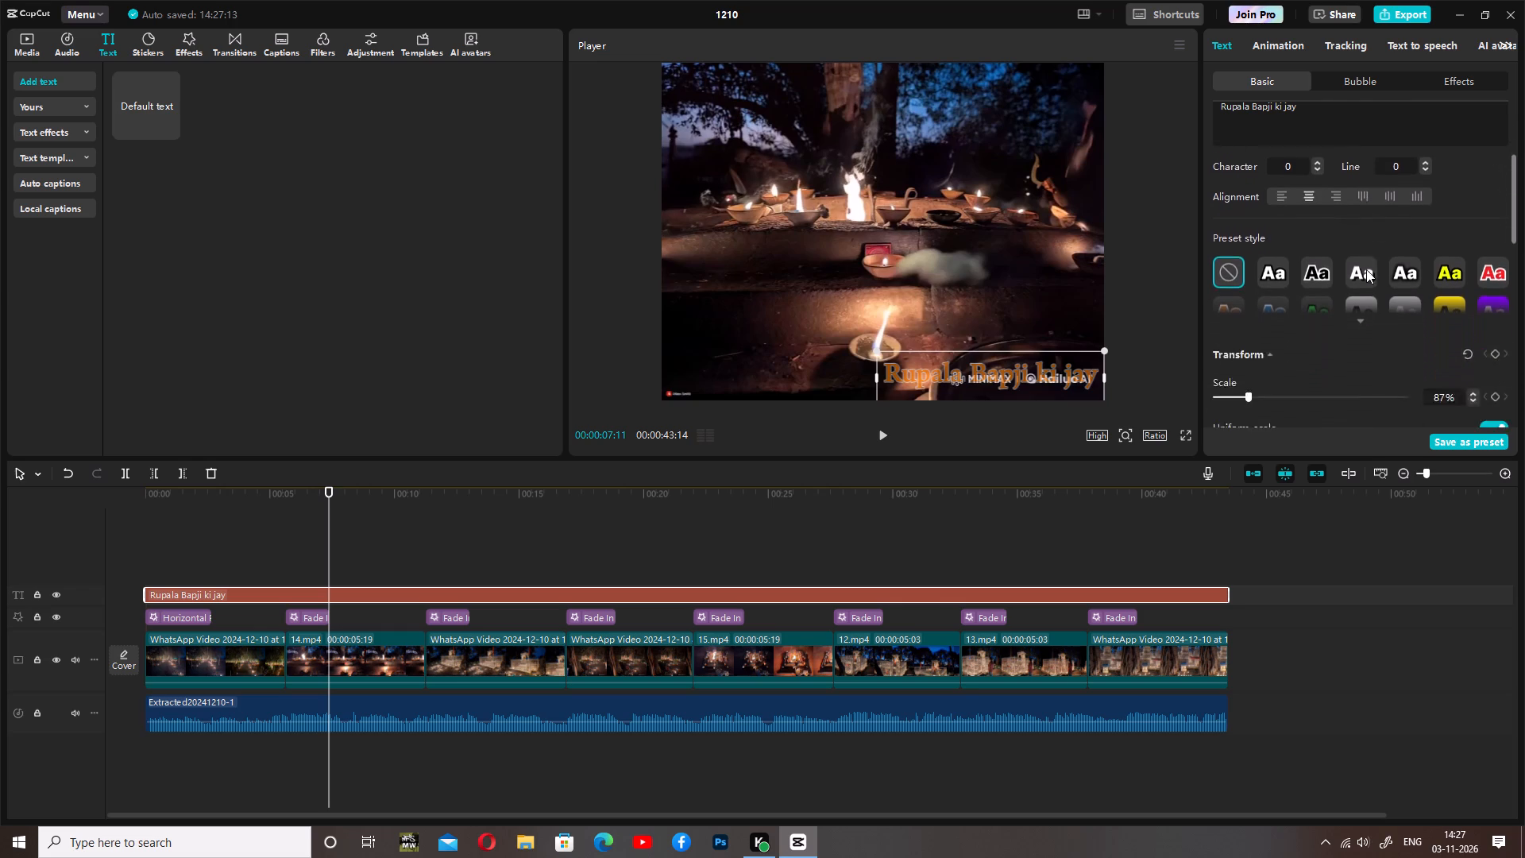
scroll(1272, 364, up, 2)
scroll(1279, 358, down, 2)
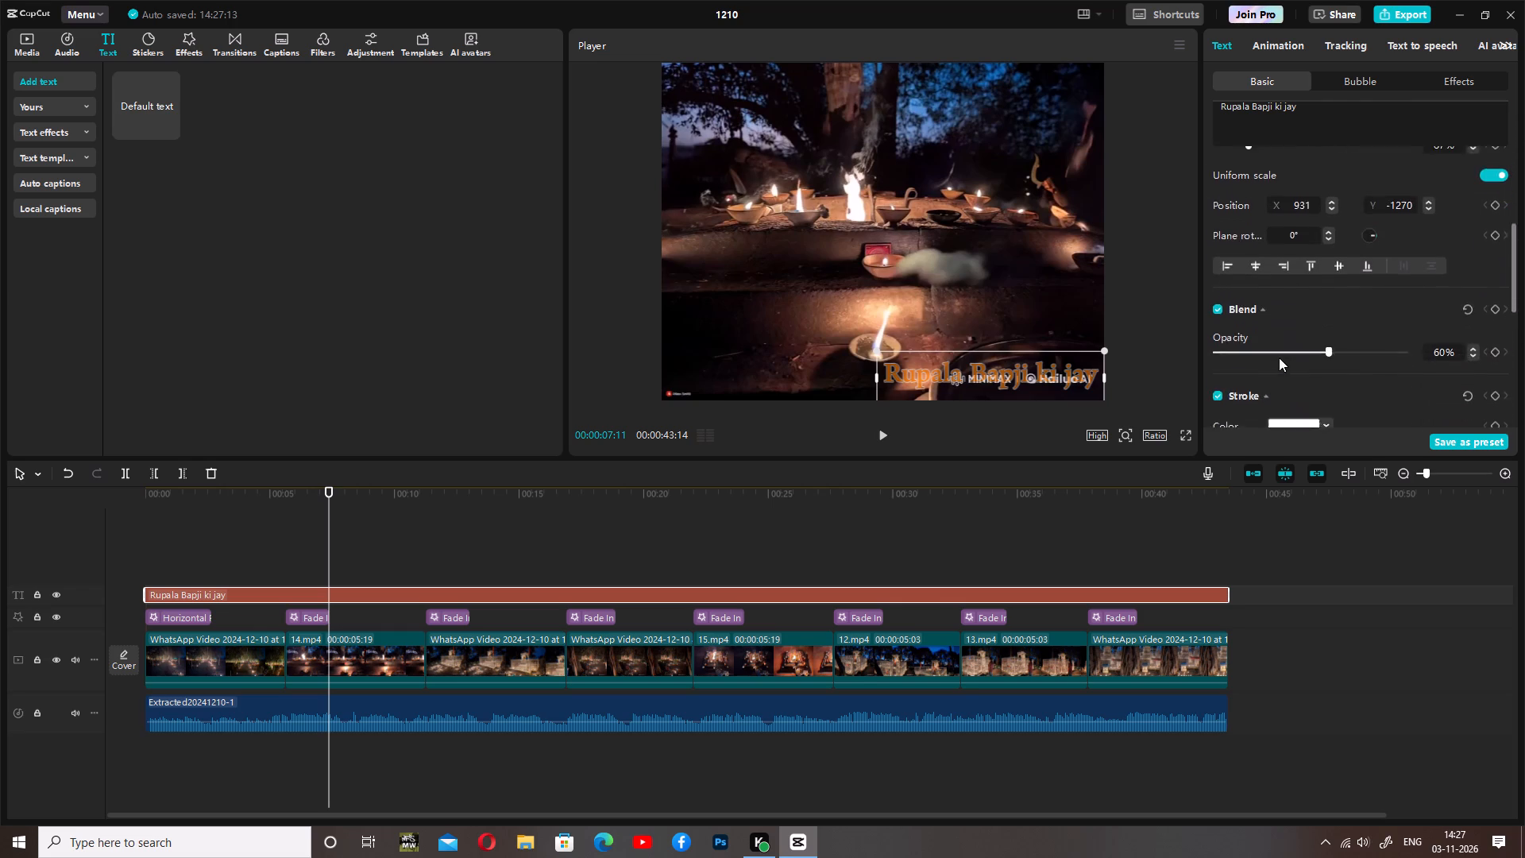
drag(1326, 330, 1476, 342)
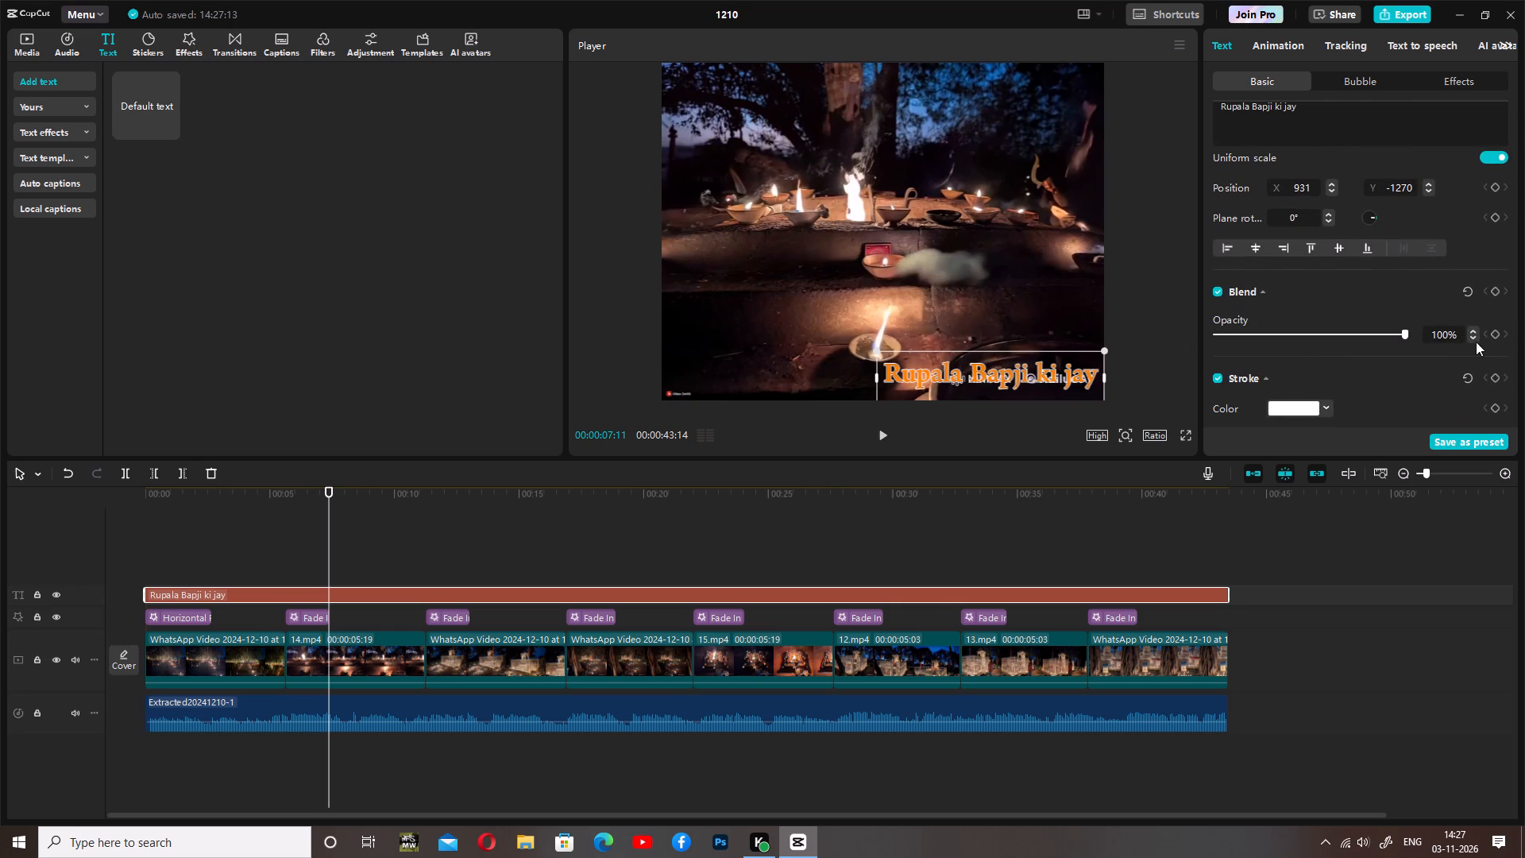
drag(1476, 342, 1486, 340)
Try several stroke thicknesses on the title and thicken its white stroke to about 86 to cover the watermark.
click(1257, 292)
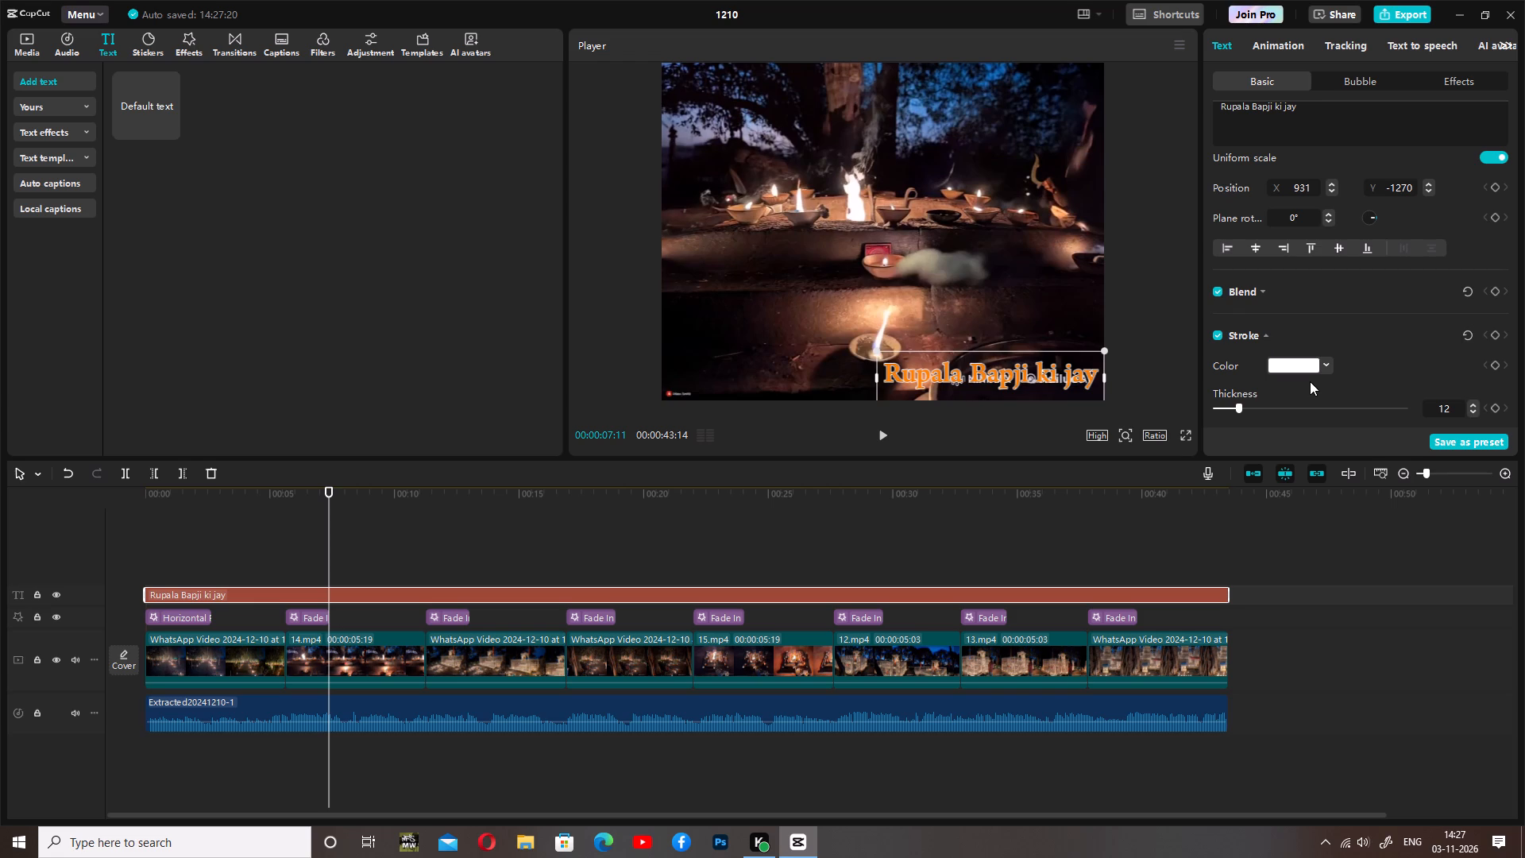
drag(1237, 408, 1240, 408)
drag(1240, 408, 1310, 410)
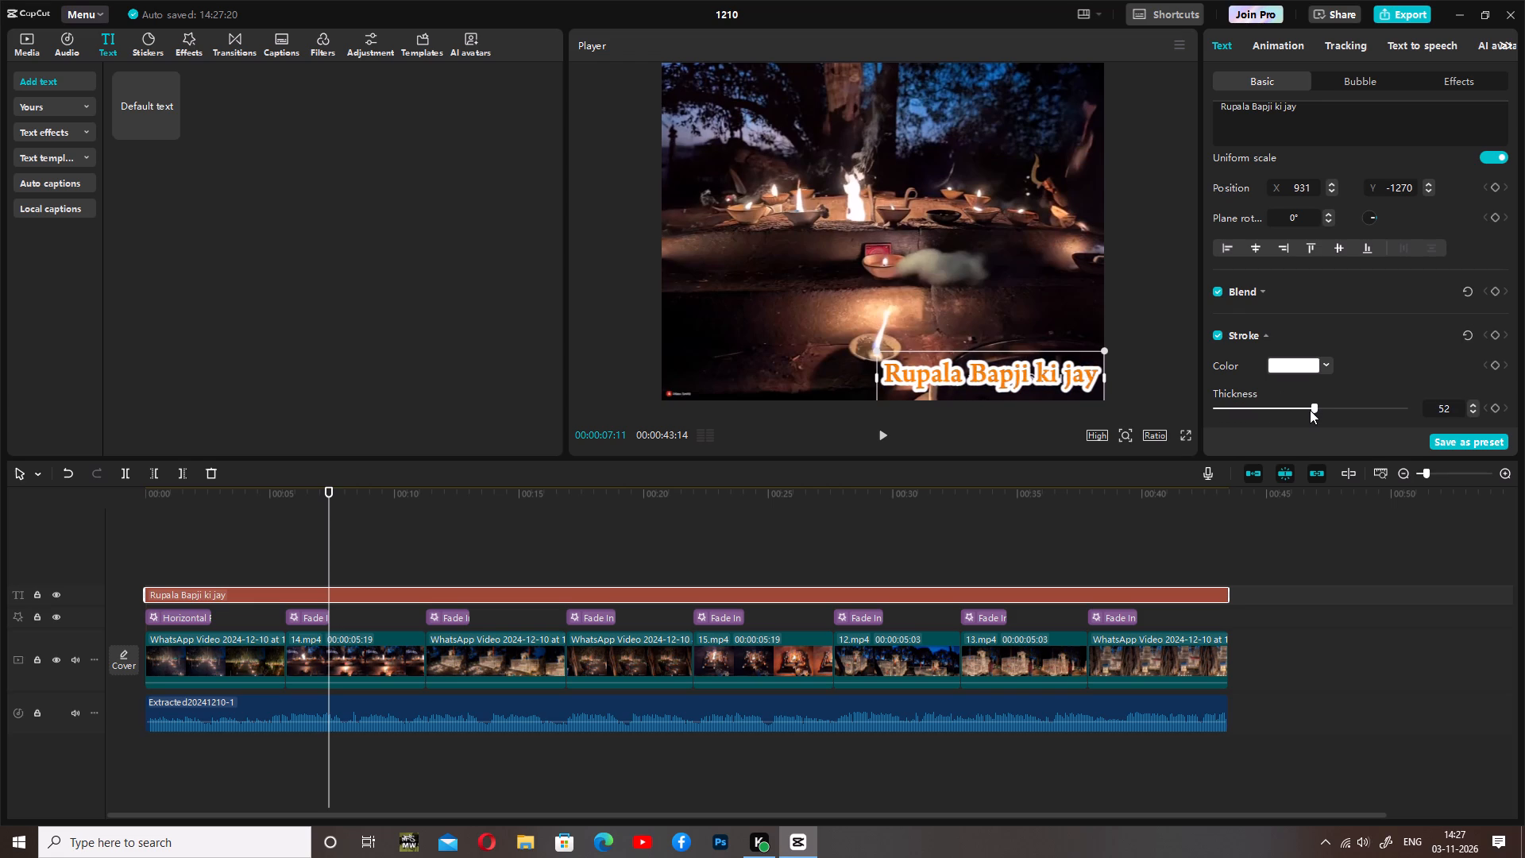
drag(1310, 410, 1318, 410)
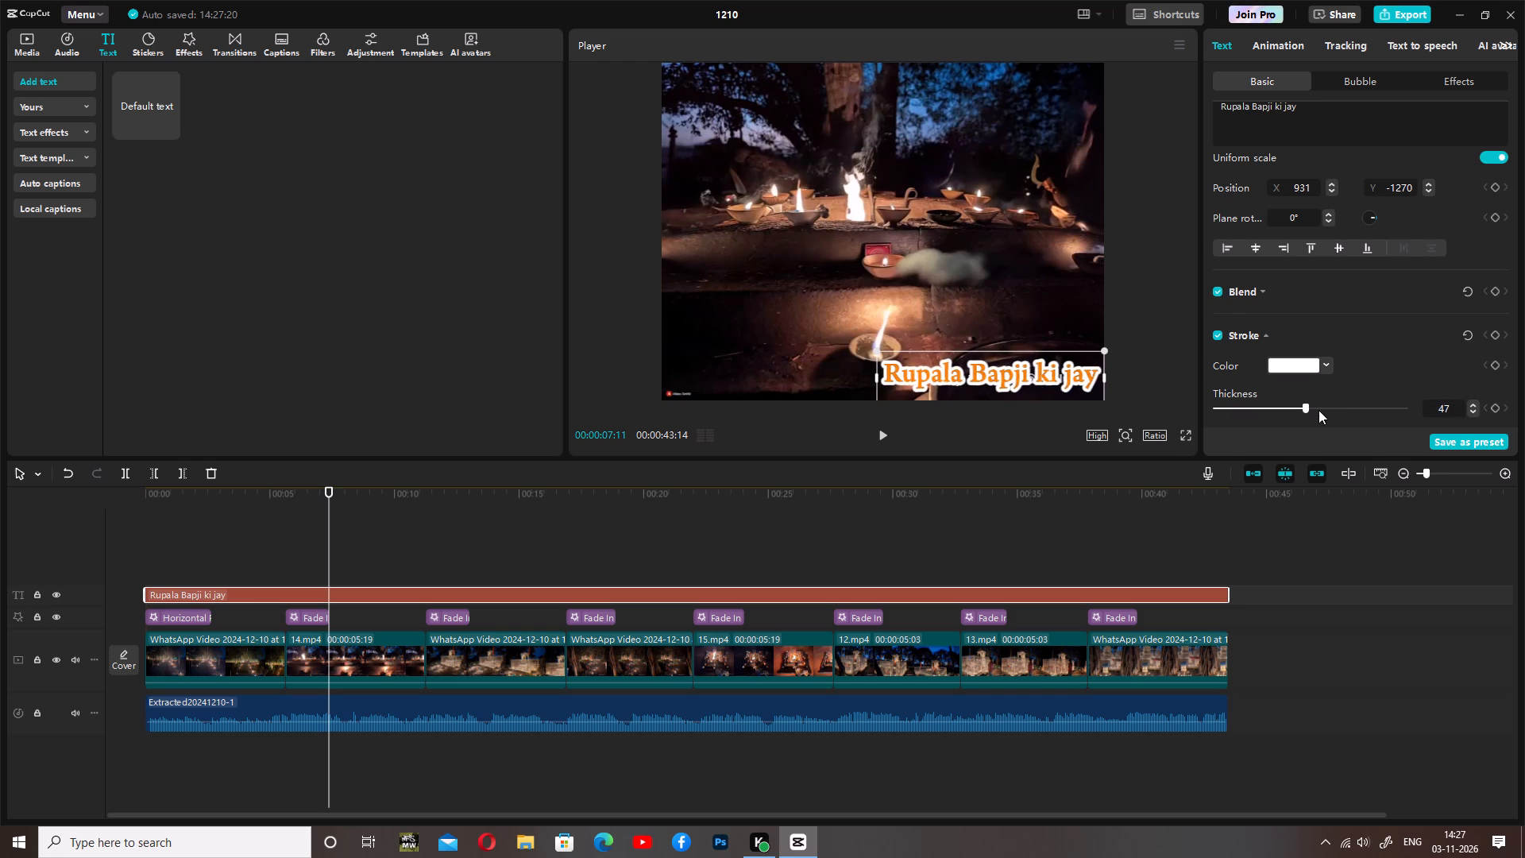
drag(1318, 410, 1378, 412)
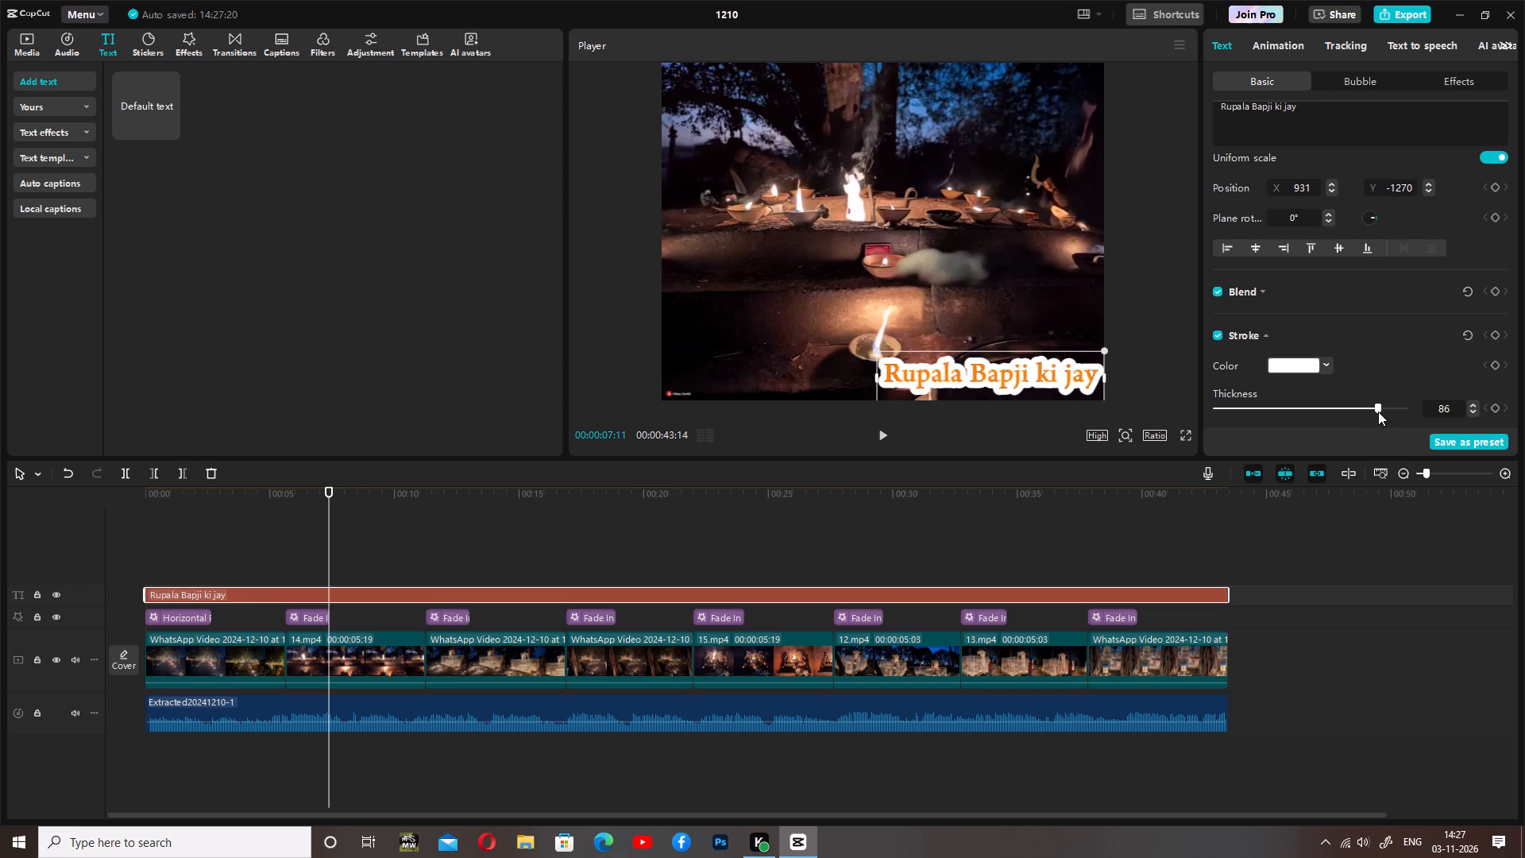
drag(1378, 412, 1384, 412)
Nudge the title slightly down and inward in the frame's lower-right corner so its outline stays inside the frame.
click(1160, 261)
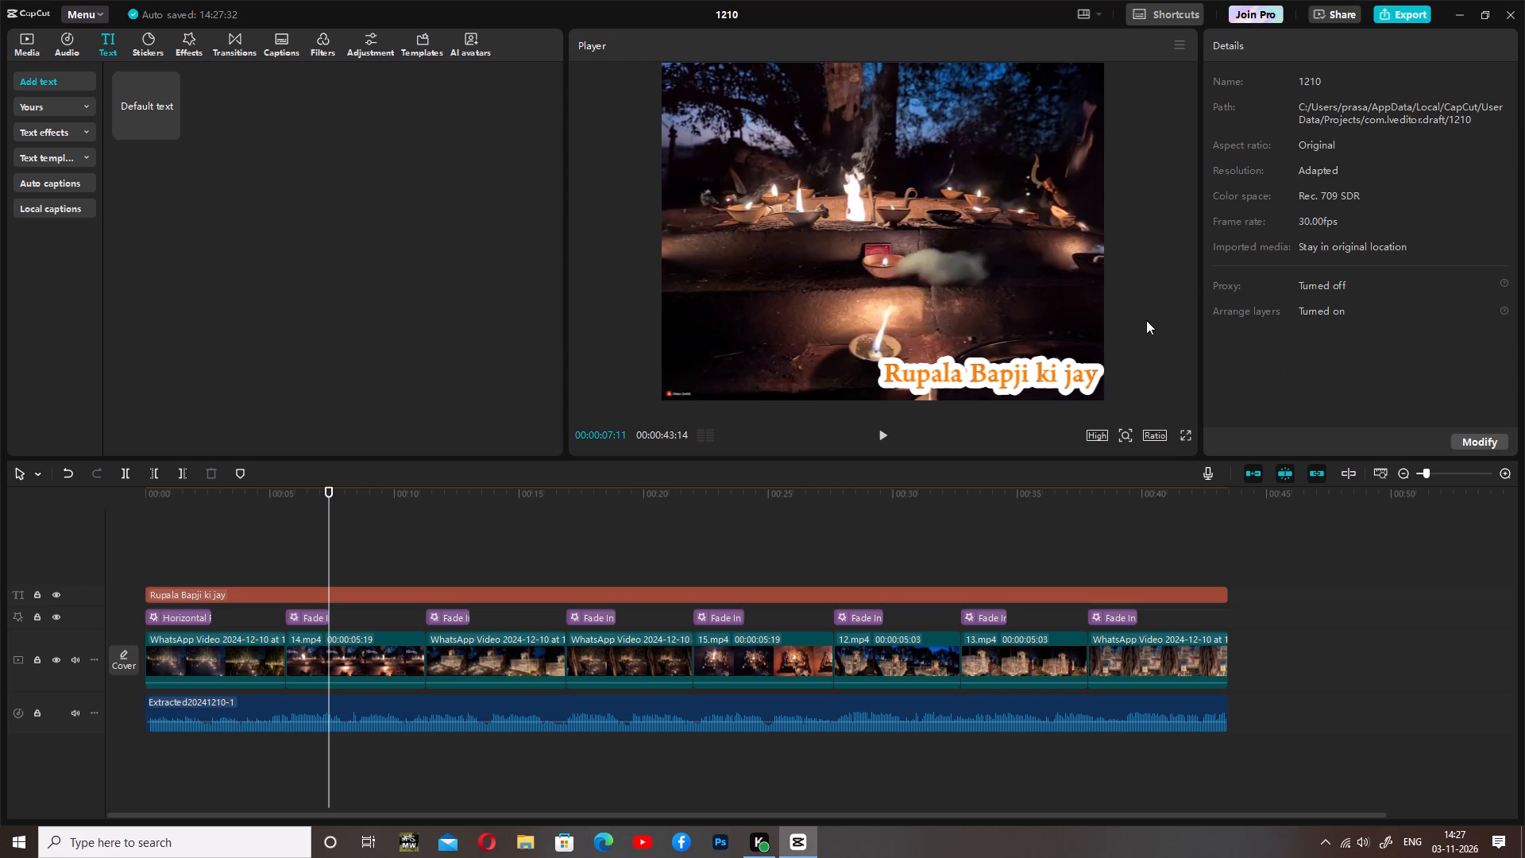
click(1044, 370)
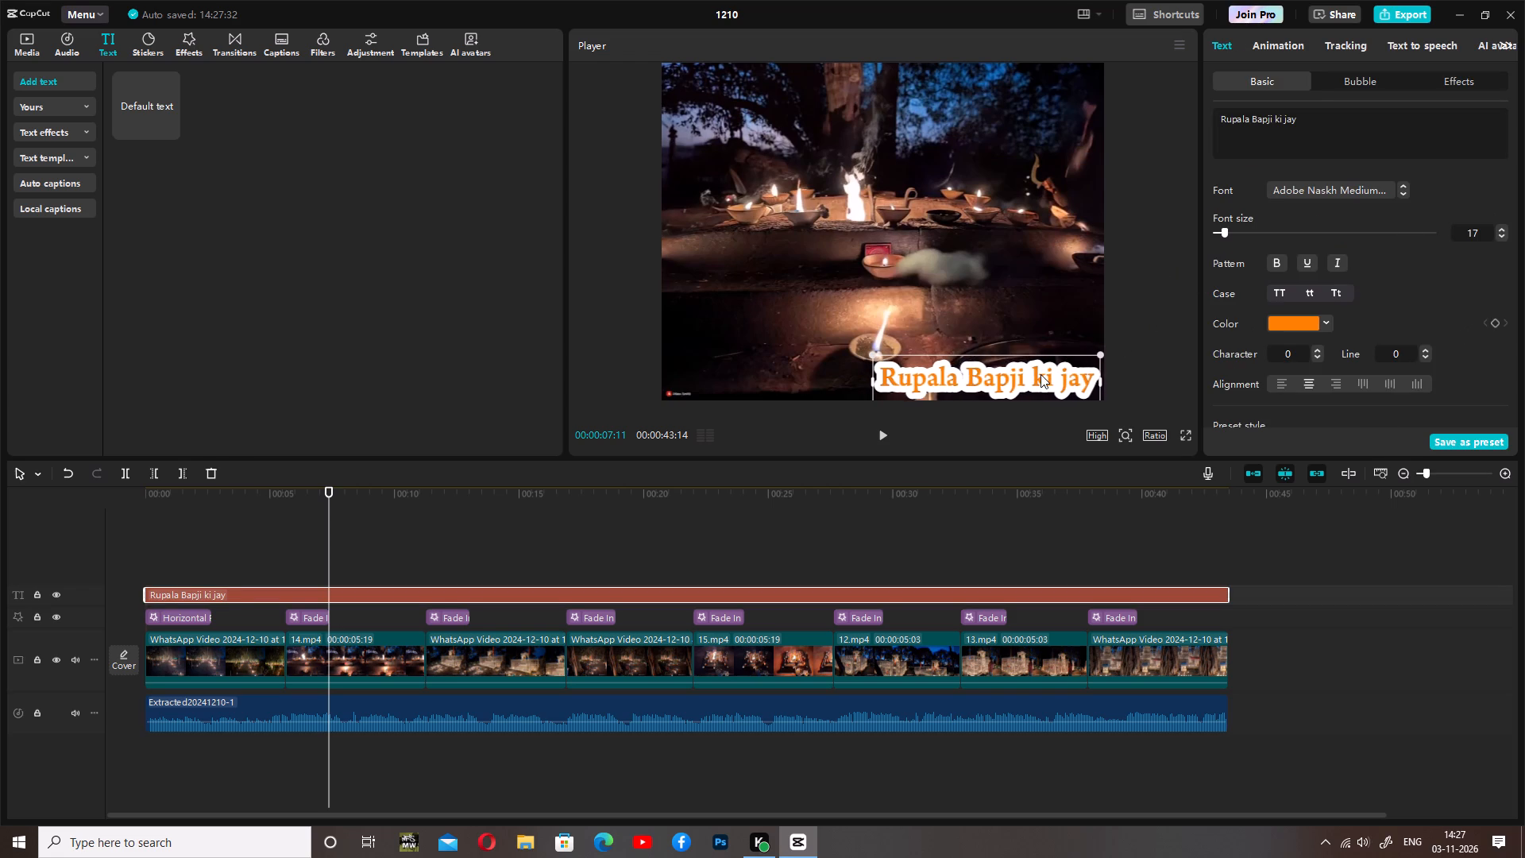
click(1154, 323)
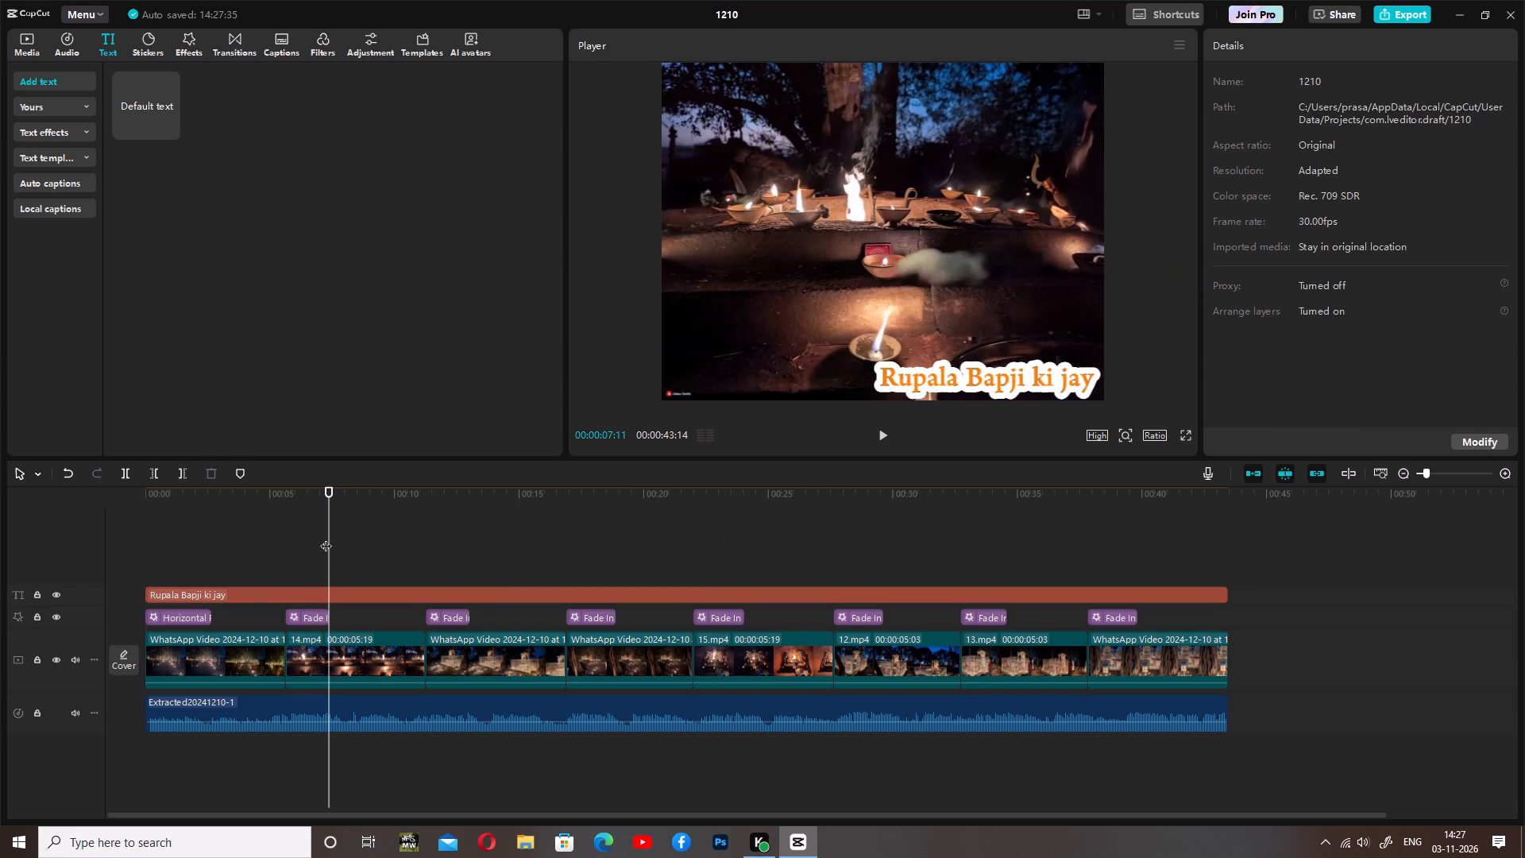
Play the montage from the beginning to check the repositioned title.
drag(326, 538, 73, 524)
click(885, 427)
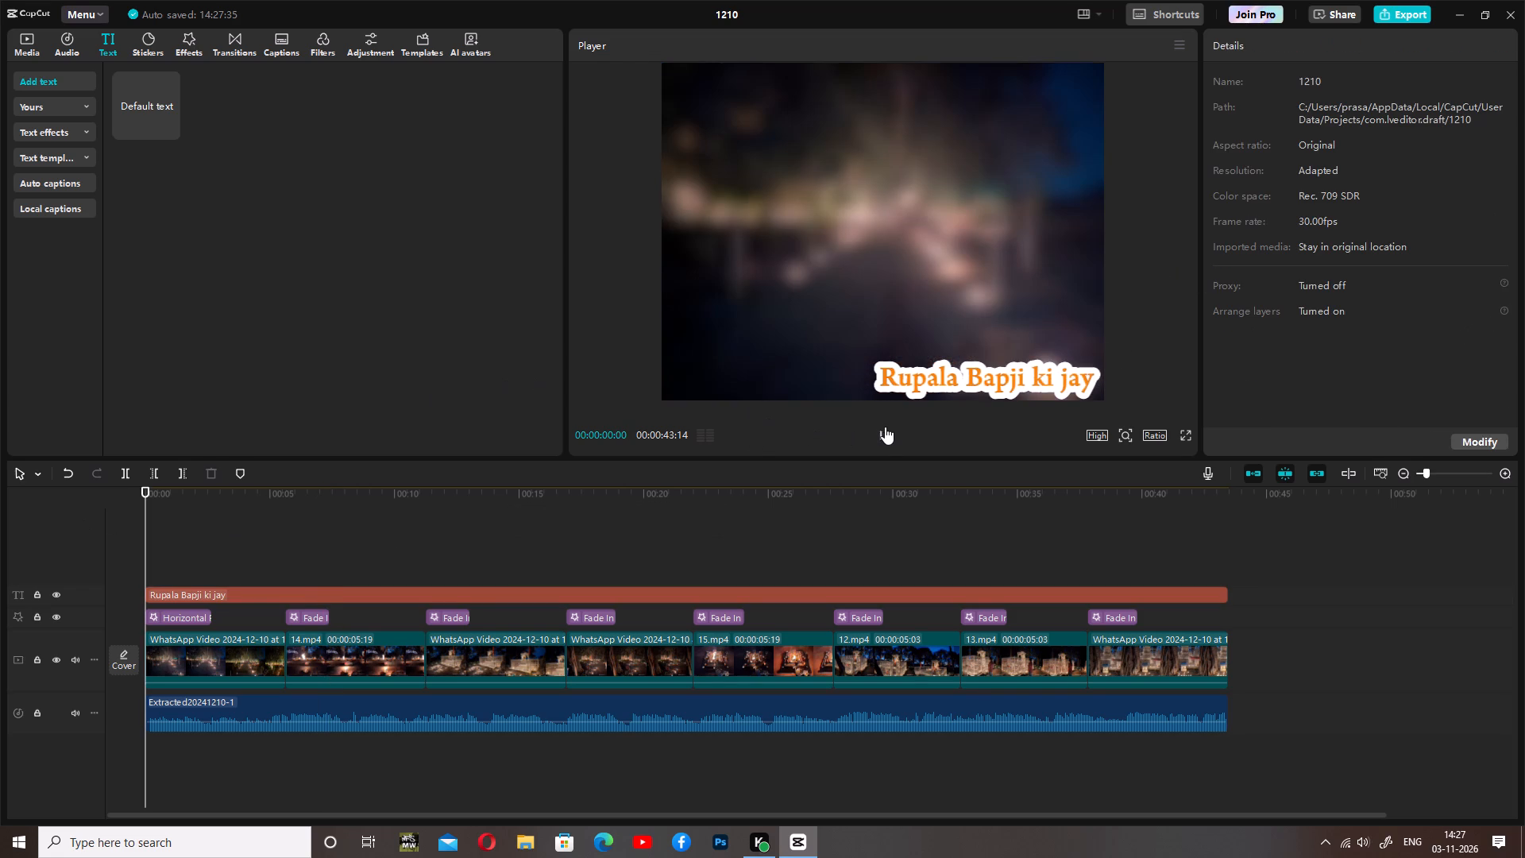